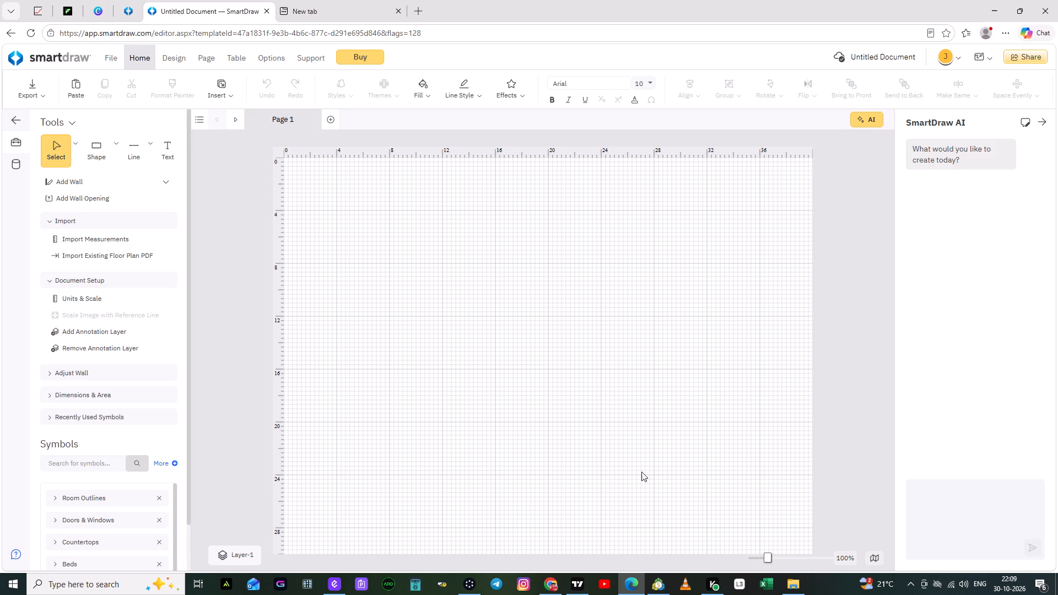
Draw a large room rectangle about 16' 8" wide and 19' high, starting 4' across and 1' down the page.
scroll(589, 363, up, 1)
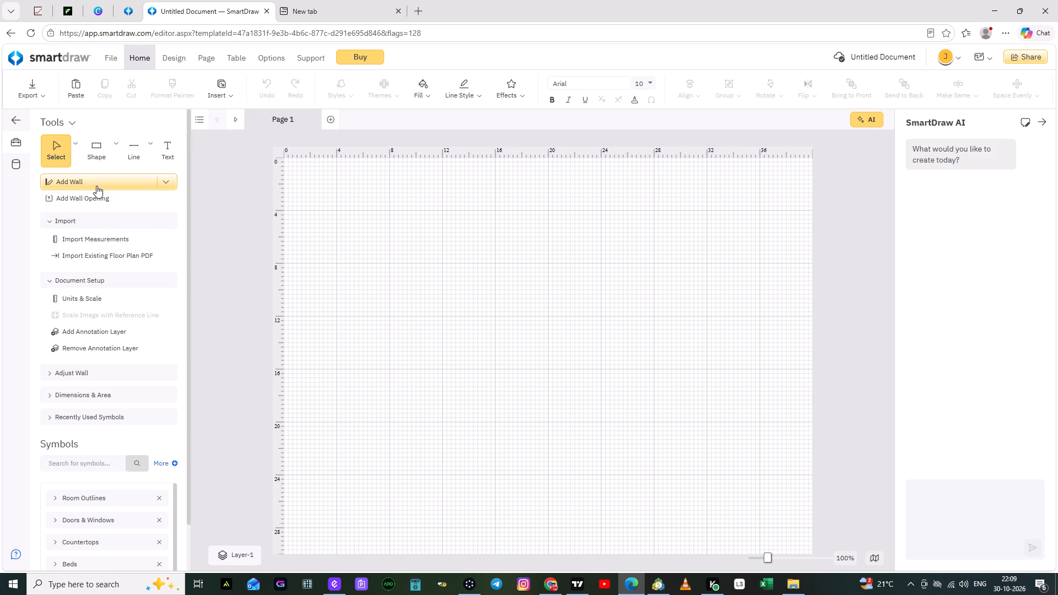
click(117, 159)
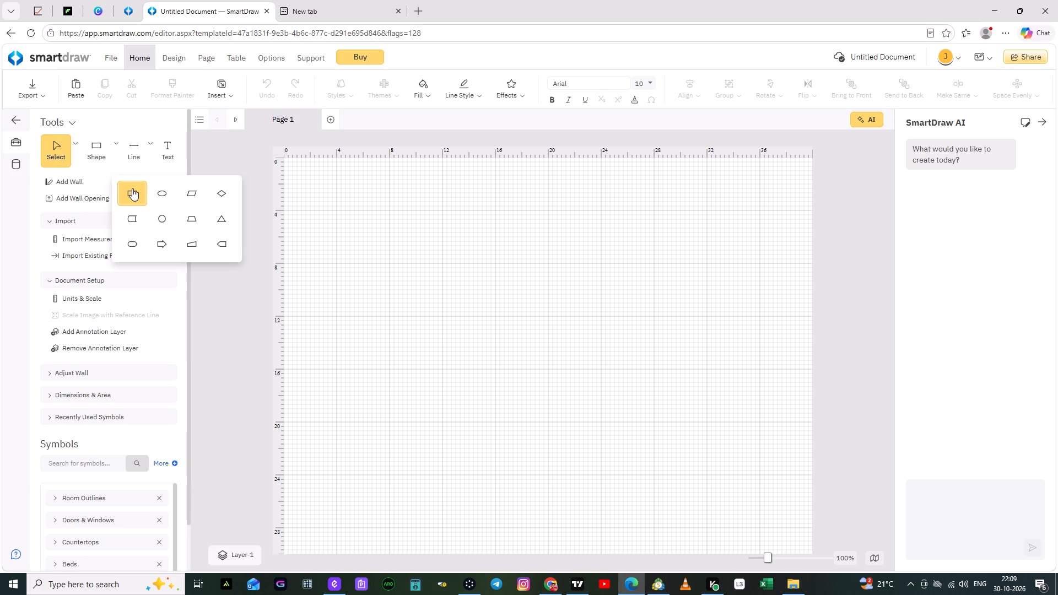
drag(132, 188, 373, 191)
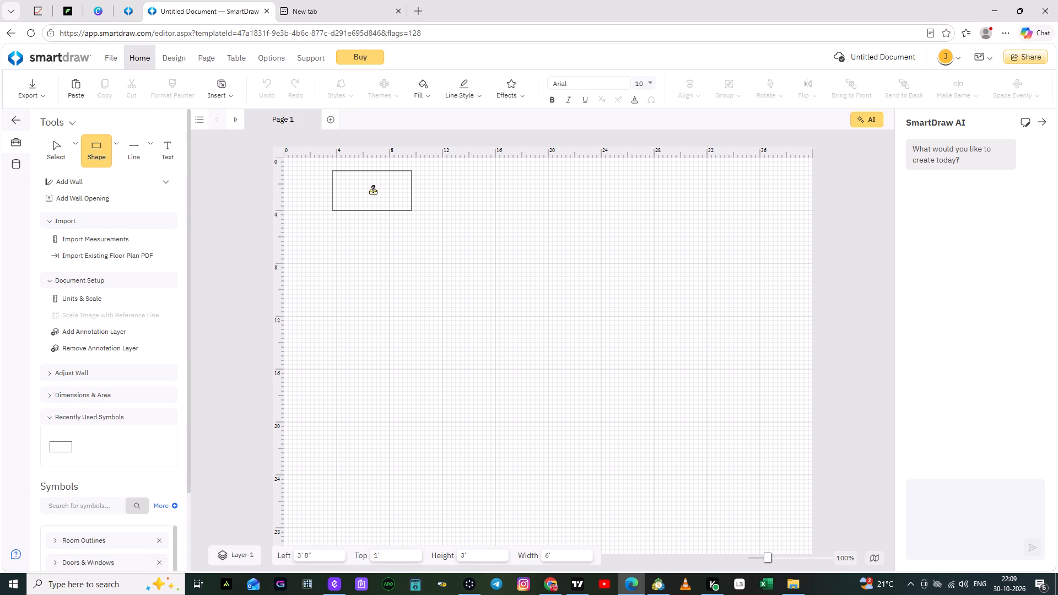
drag(373, 191, 376, 191)
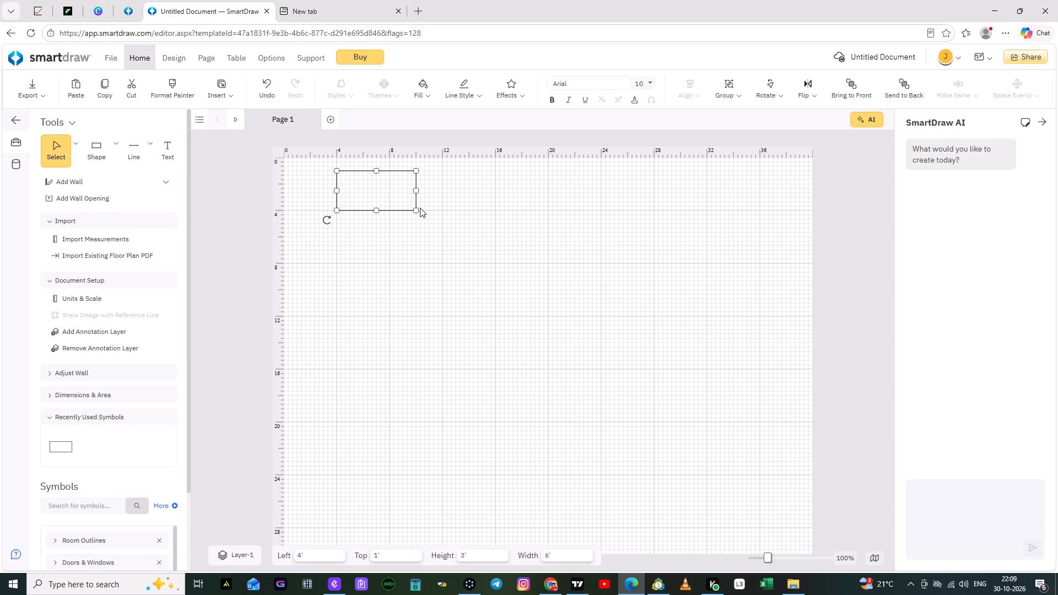
drag(418, 209, 492, 202)
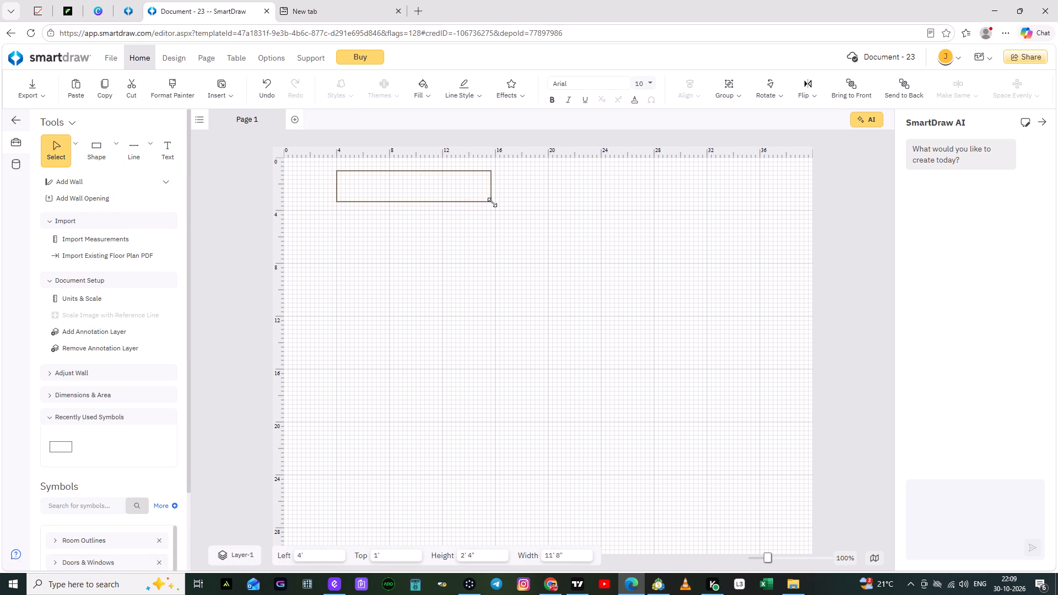
drag(492, 202, 550, 201)
drag(550, 203, 554, 272)
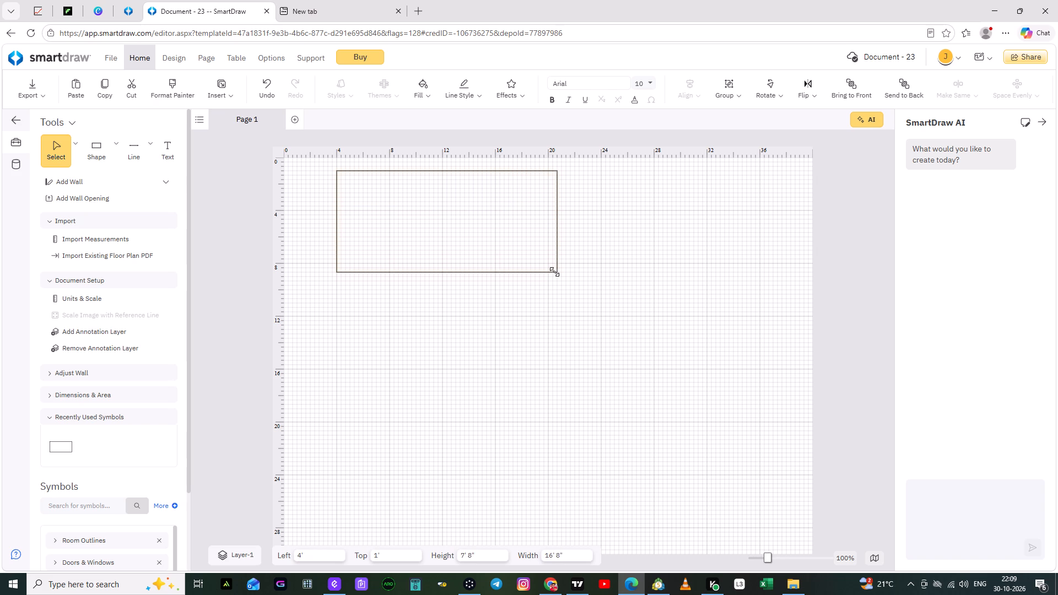
drag(554, 272, 547, 408)
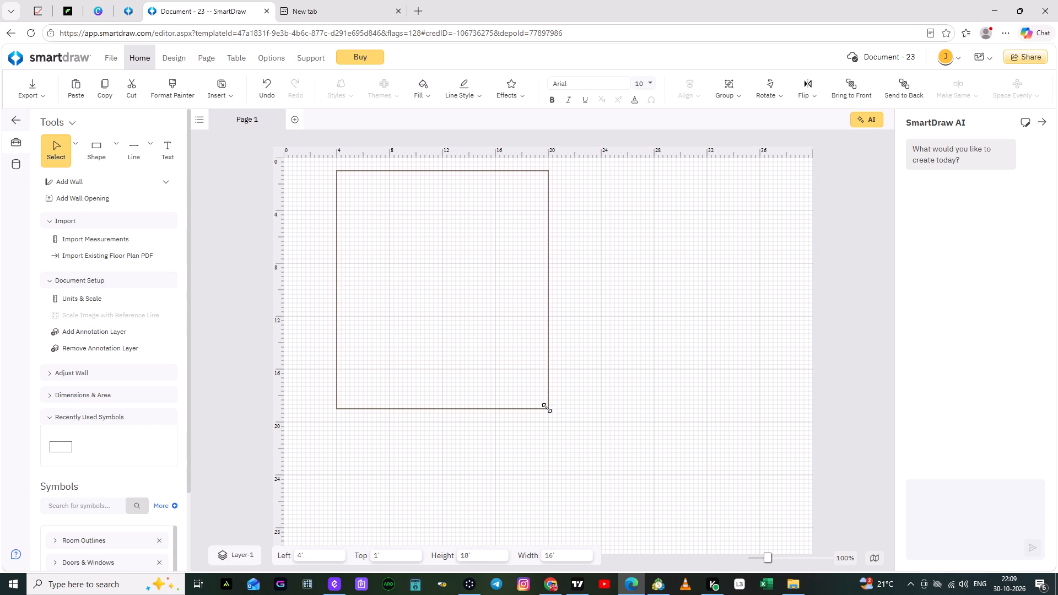
drag(547, 408, 547, 419)
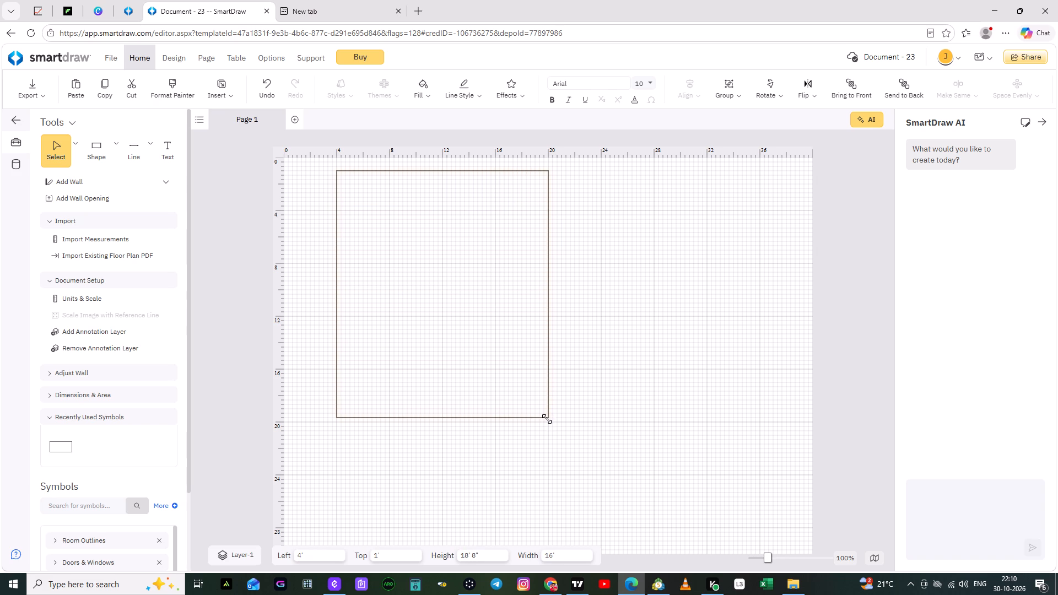
drag(547, 419, 555, 420)
click(581, 415)
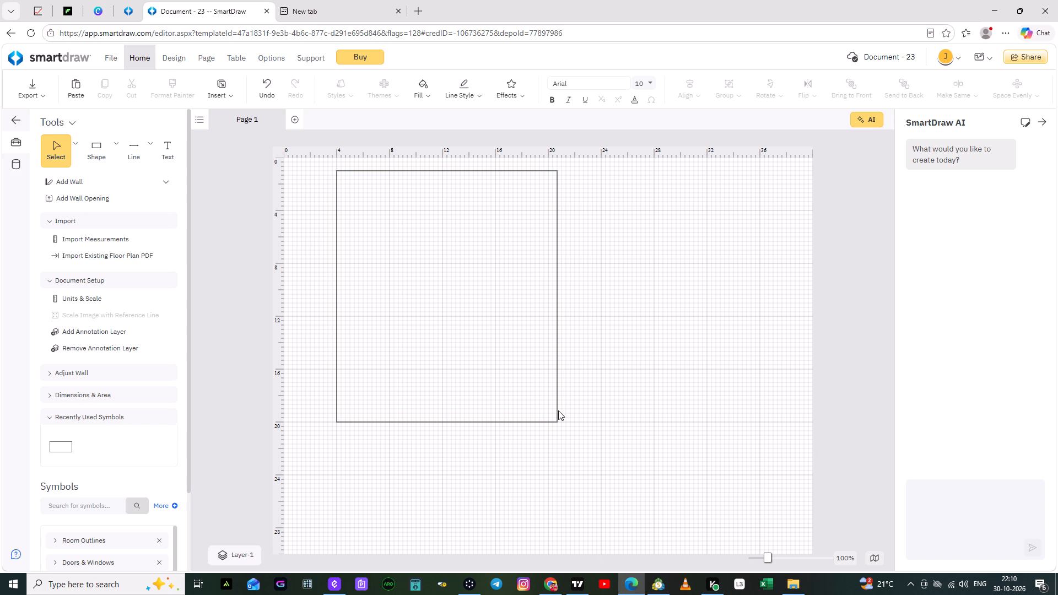
Add a rectangle about 7' wide and 2' high across the large rectangle's right edge, at Left 17' 4", Top 9'.
click(120, 163)
drag(129, 186, 147, 192)
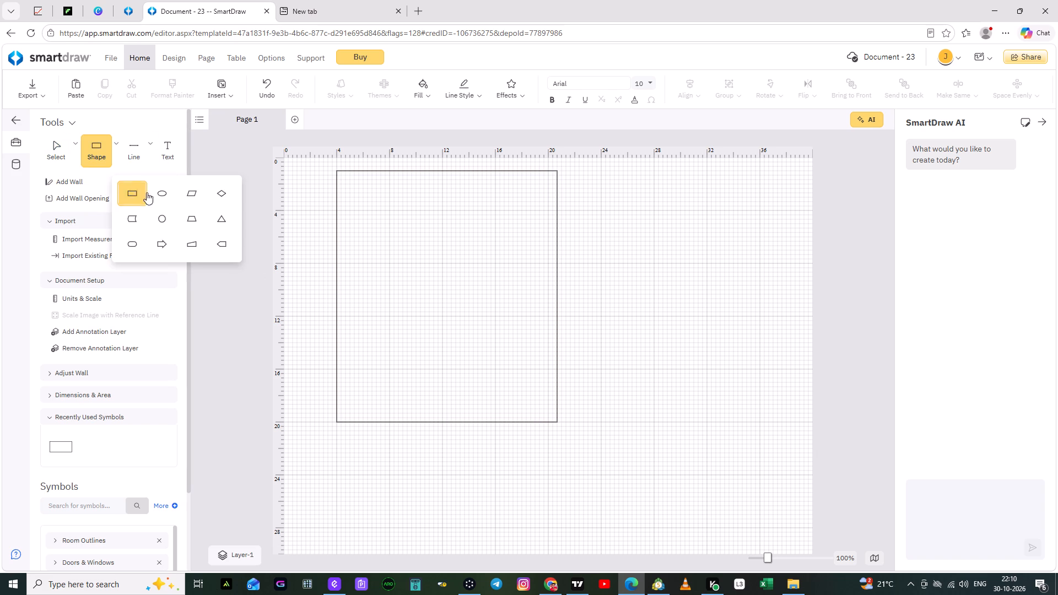
drag(147, 192, 566, 295)
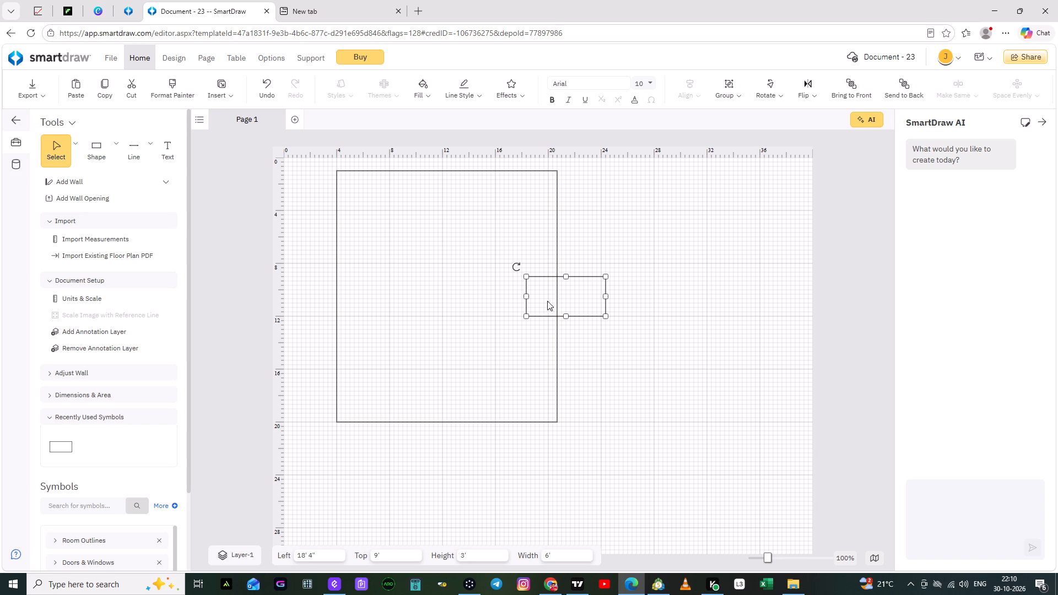
drag(526, 299, 509, 290)
drag(509, 290, 509, 281)
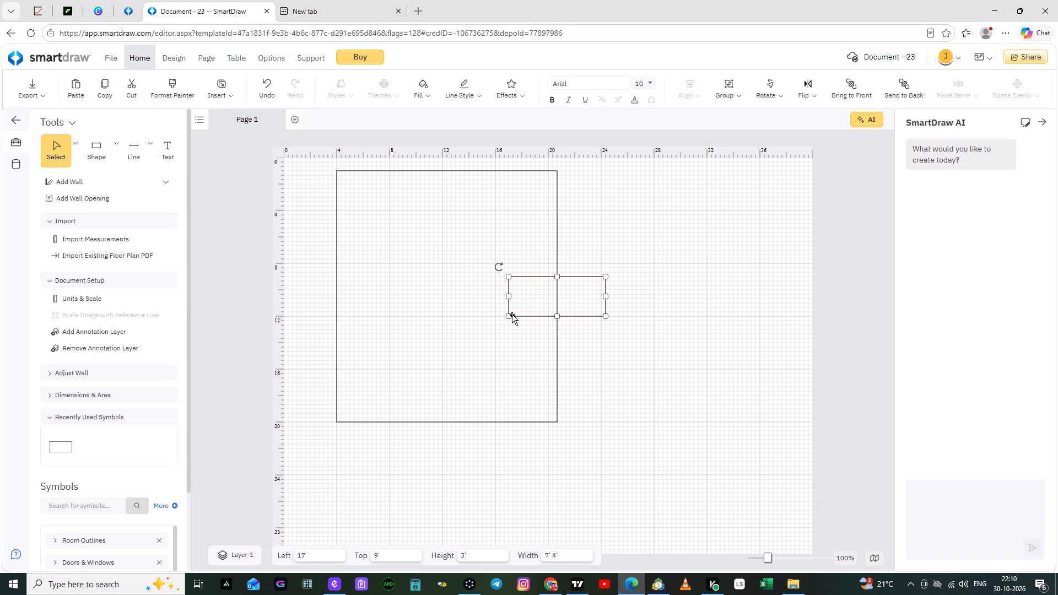
drag(510, 315, 512, 304)
click(511, 324)
click(522, 303)
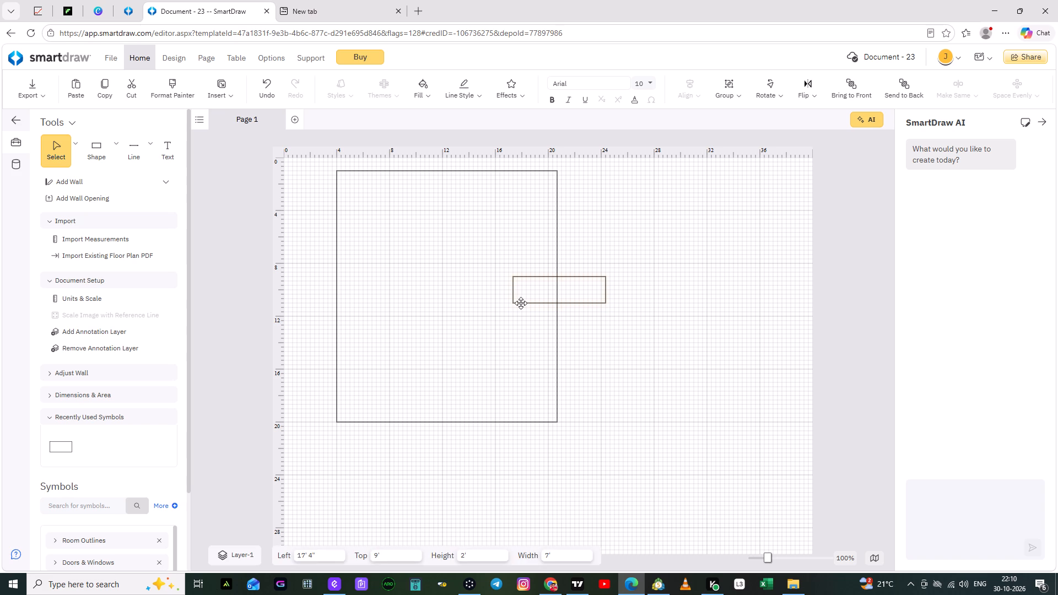
click(519, 329)
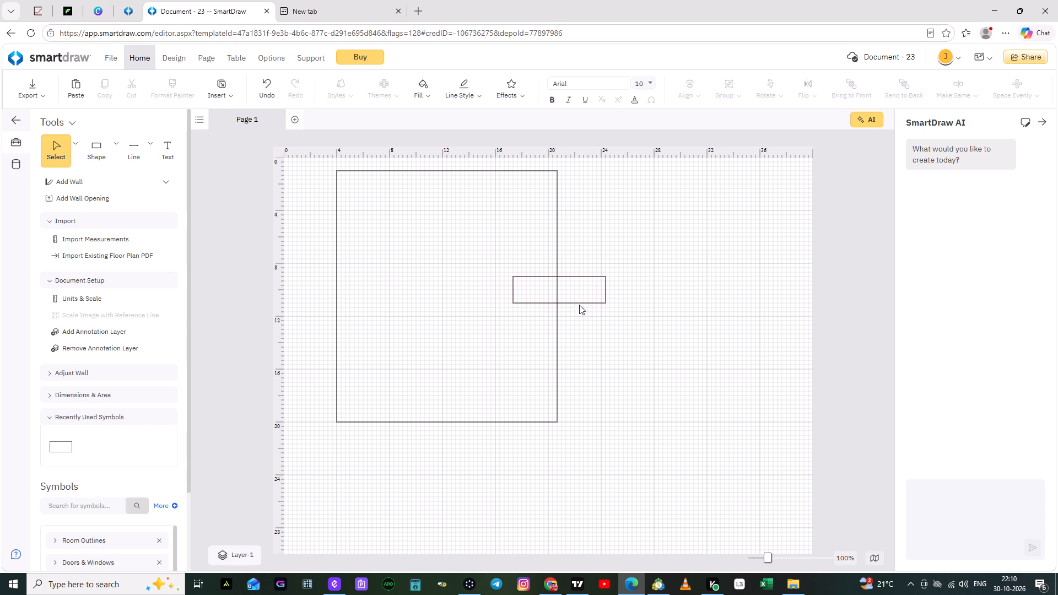
Add an upright rectangle about 2' 4" wide and 4' 4" high at the small horizontal rectangle's right end, aligned with its top.
click(118, 163)
drag(129, 187, 566, 333)
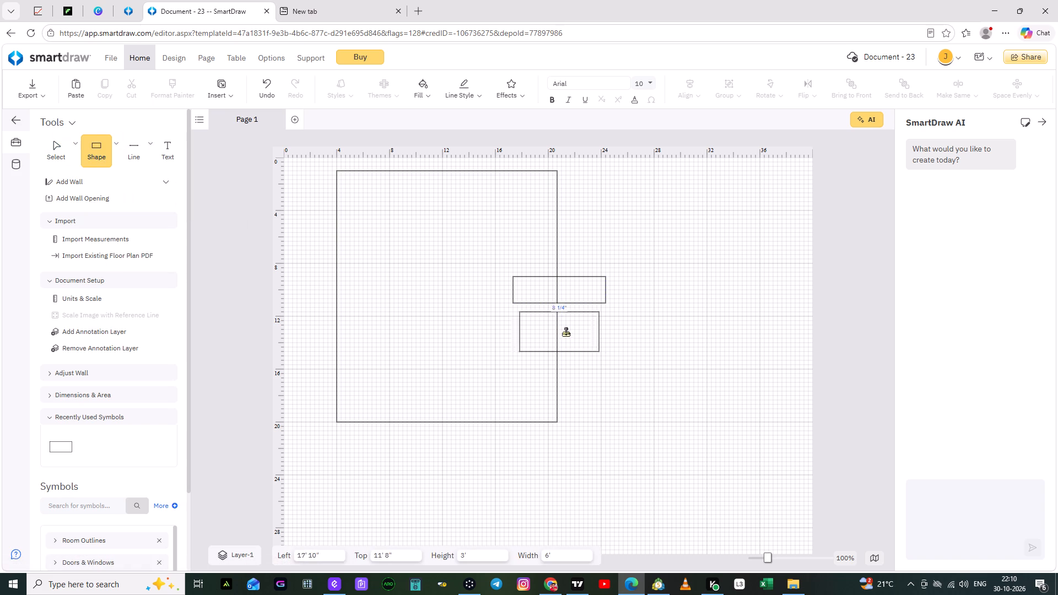
drag(566, 333, 613, 302)
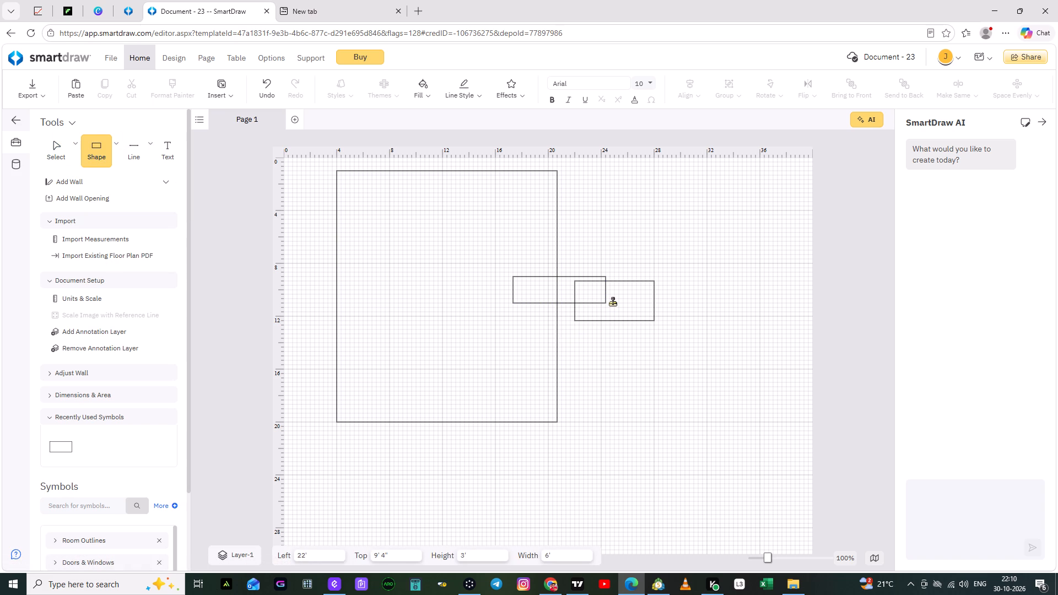
drag(613, 302, 613, 299)
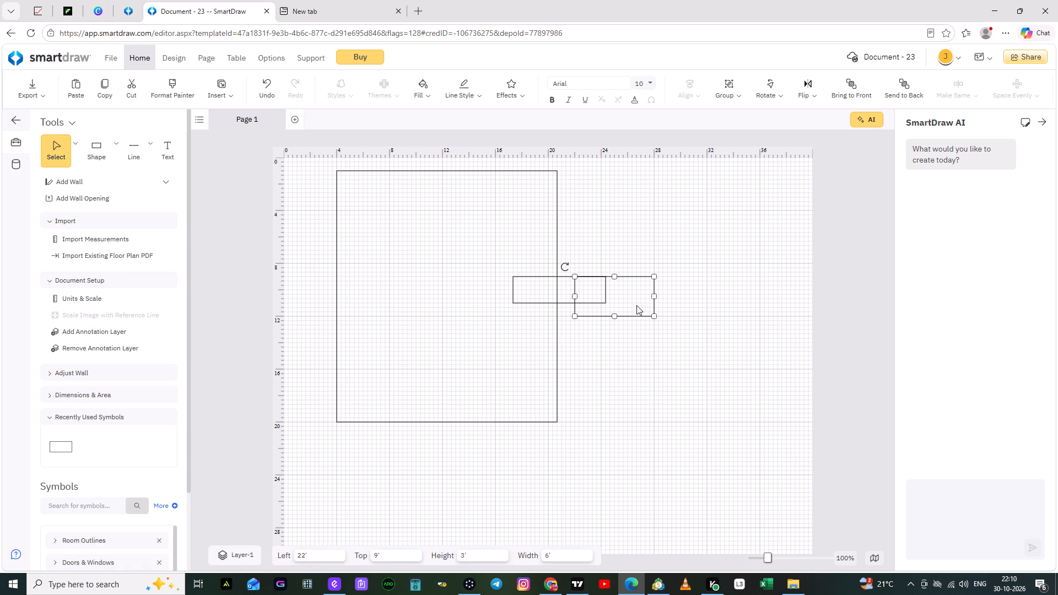
drag(656, 316, 639, 316)
drag(639, 316, 607, 318)
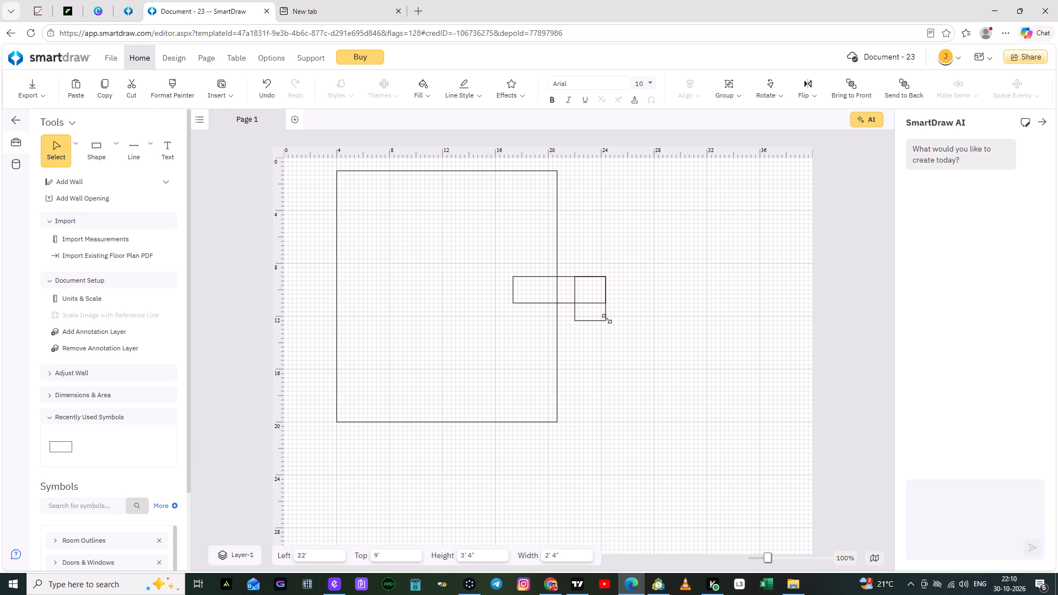
drag(607, 318, 605, 329)
drag(605, 329, 604, 333)
click(627, 327)
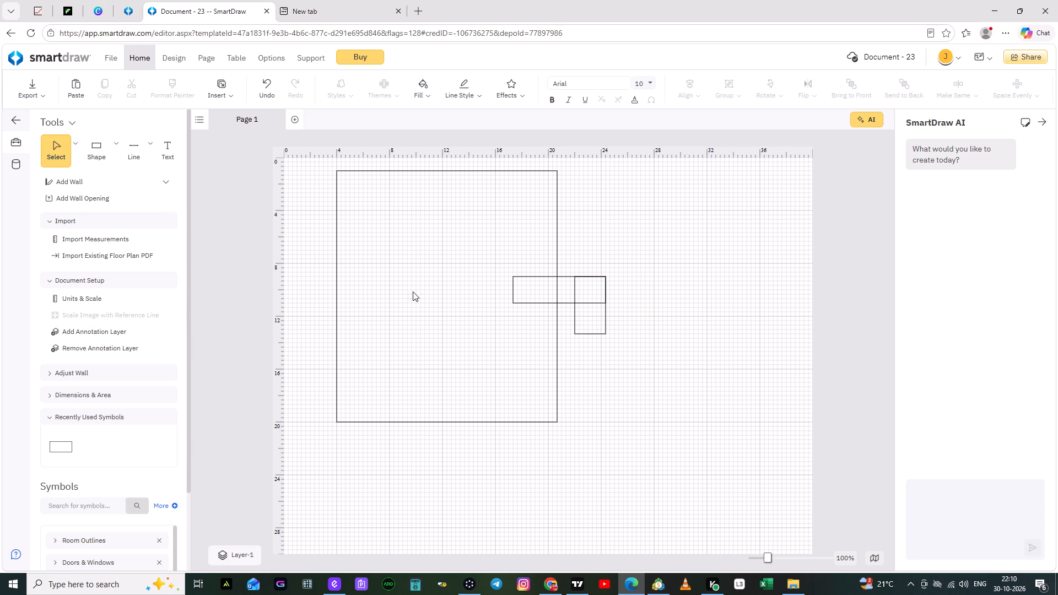
Add a matching upright rectangle about 2' 4" wide and 4' 4" high at the horizontal rectangle's left end, inside the large rectangle.
click(119, 164)
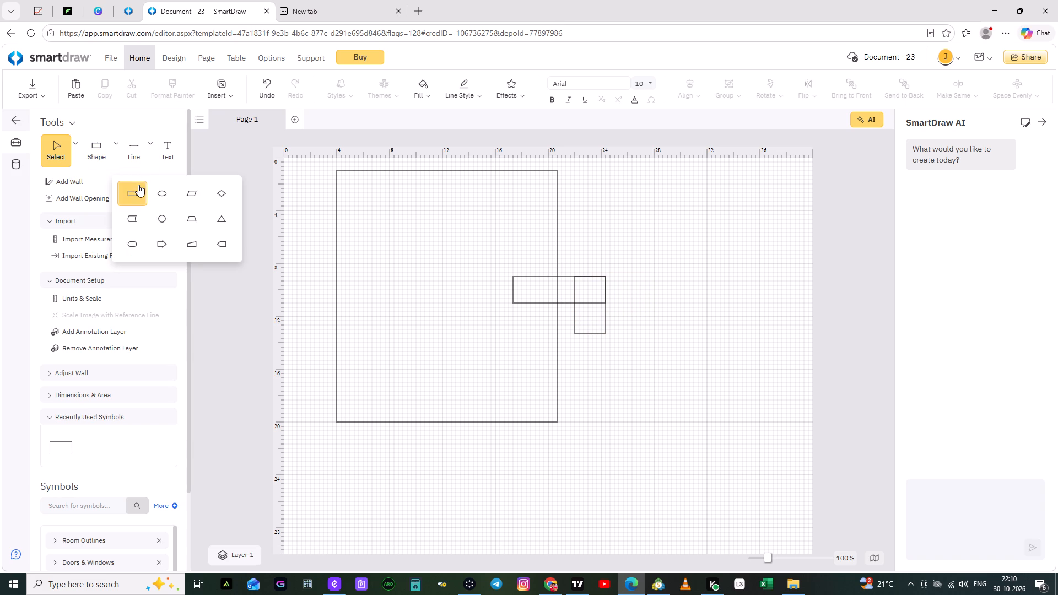
drag(137, 185, 556, 291)
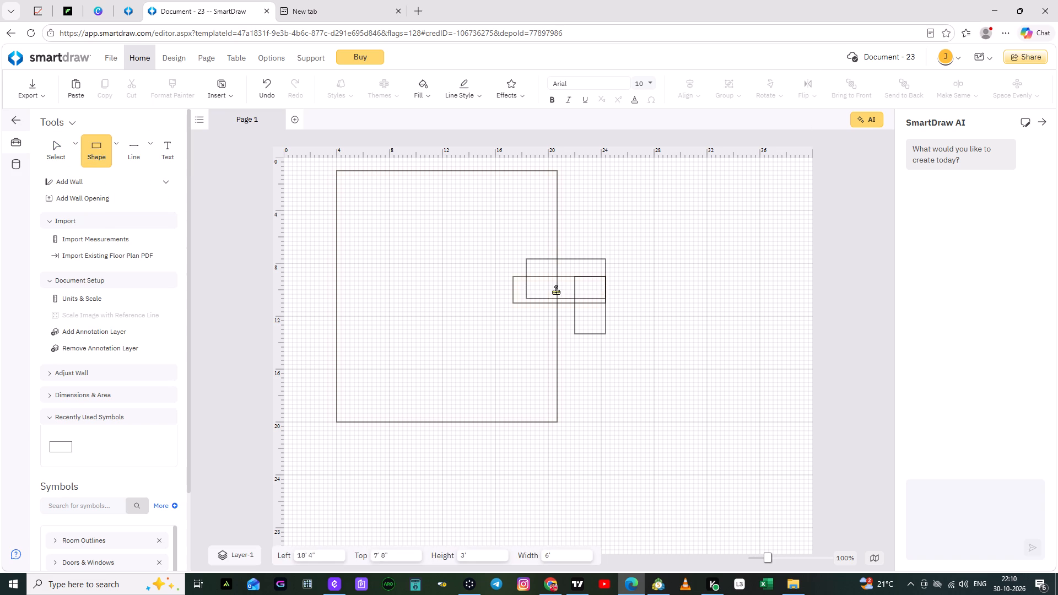
drag(556, 291, 508, 296)
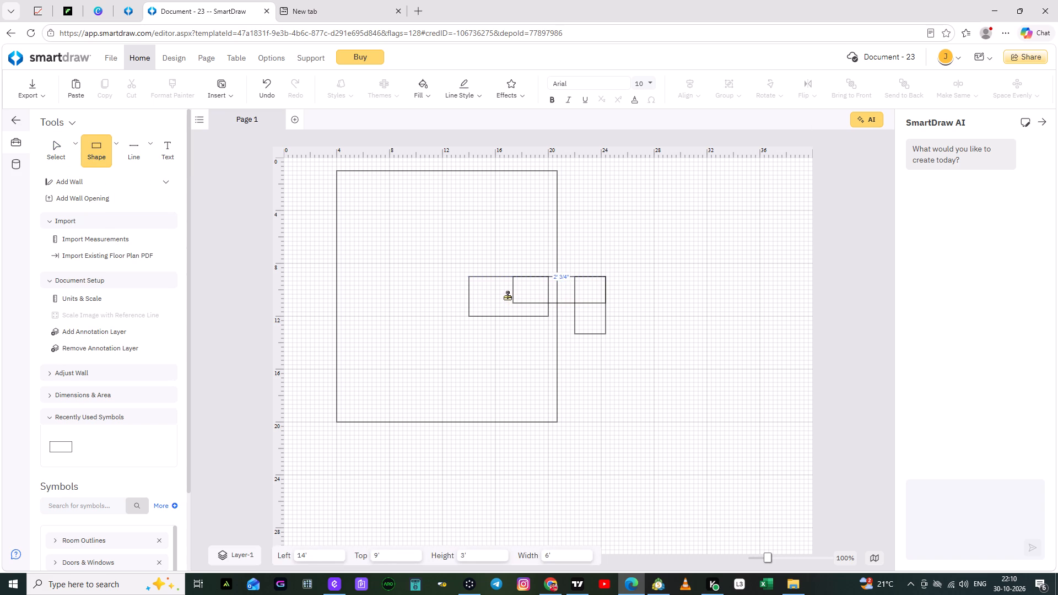
drag(508, 296, 504, 296)
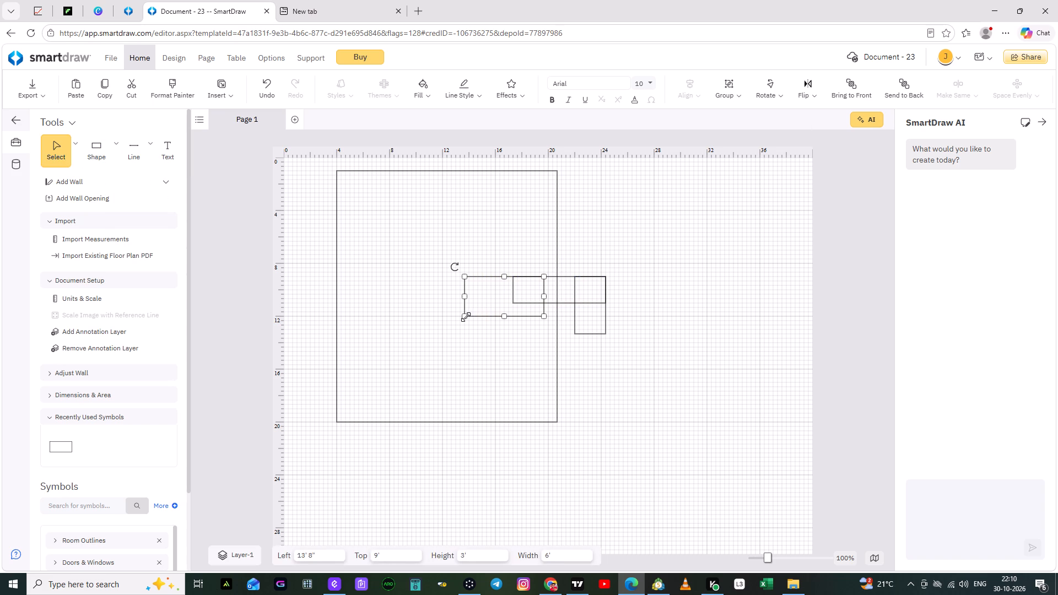
drag(466, 317, 512, 318)
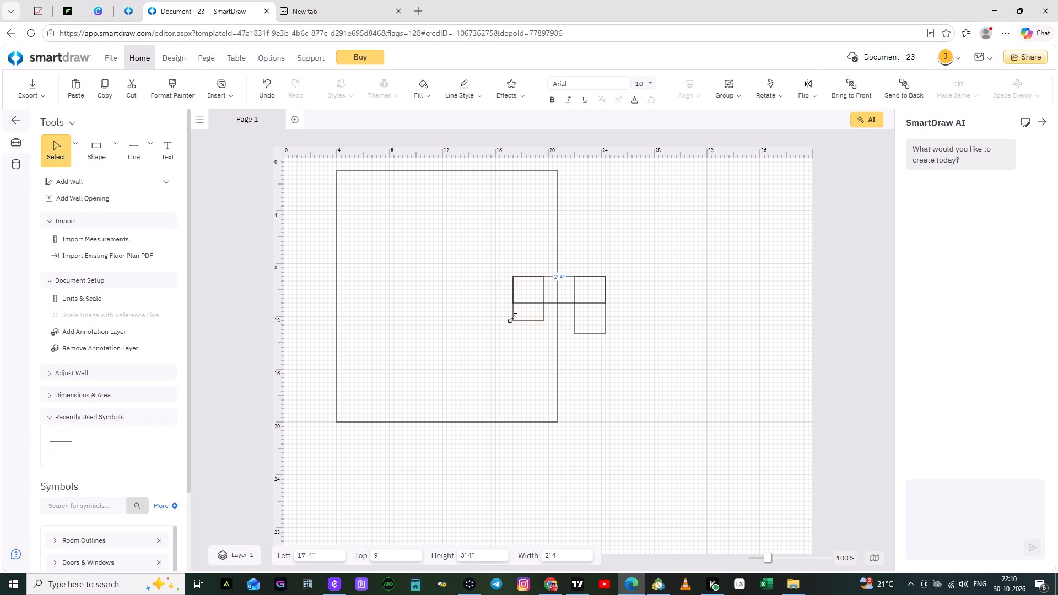
drag(512, 318, 512, 331)
click(612, 353)
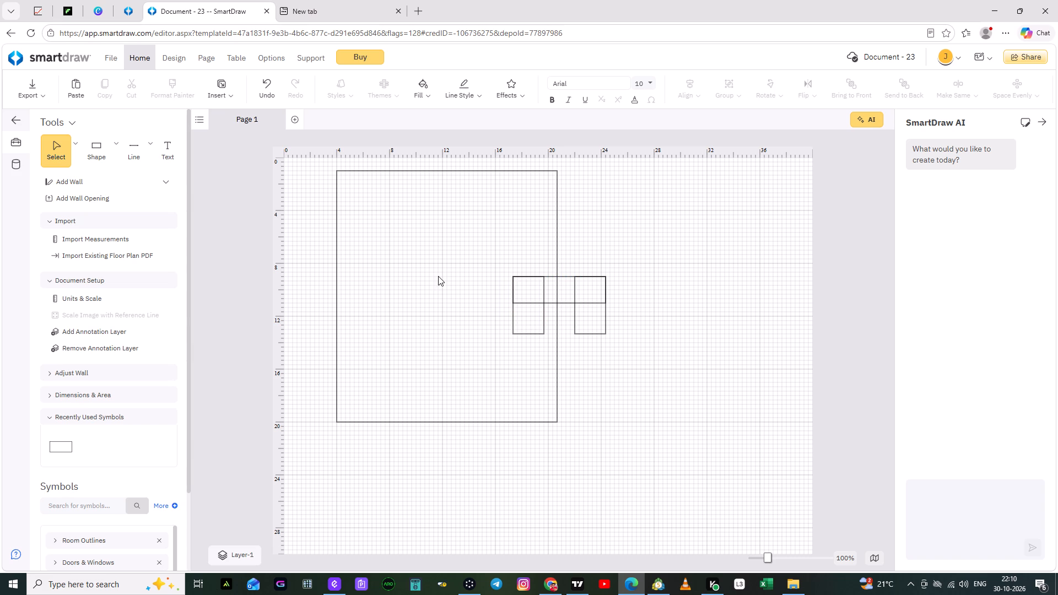
Place a double bed with two pillows against the large rectangle's top edge at Left 8', enlarged to about 7' 4" by 8' 8".
scroll(116, 374, down, 2)
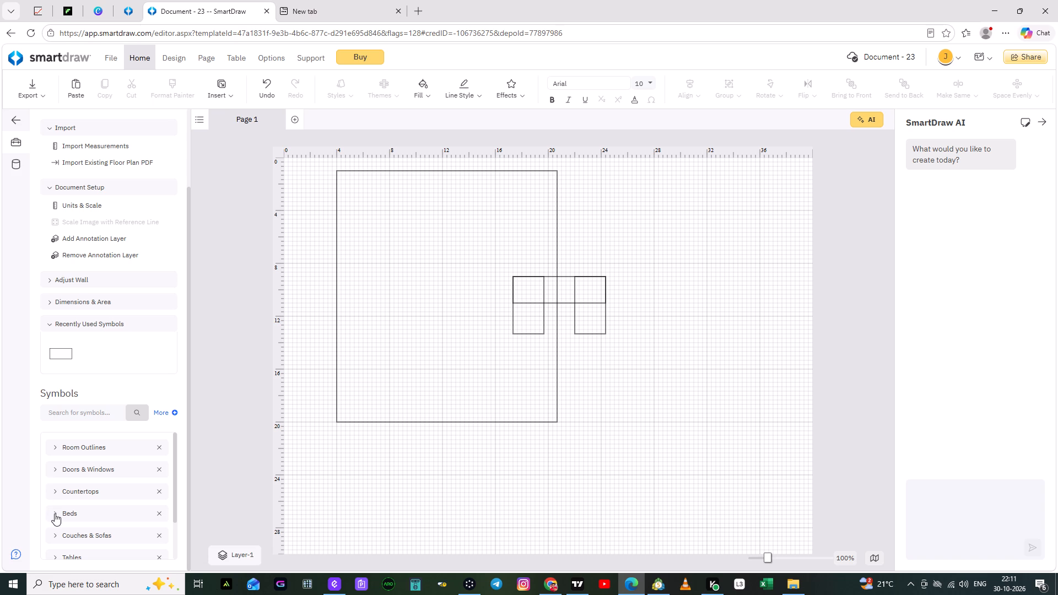
click(55, 513)
drag(64, 539, 387, 318)
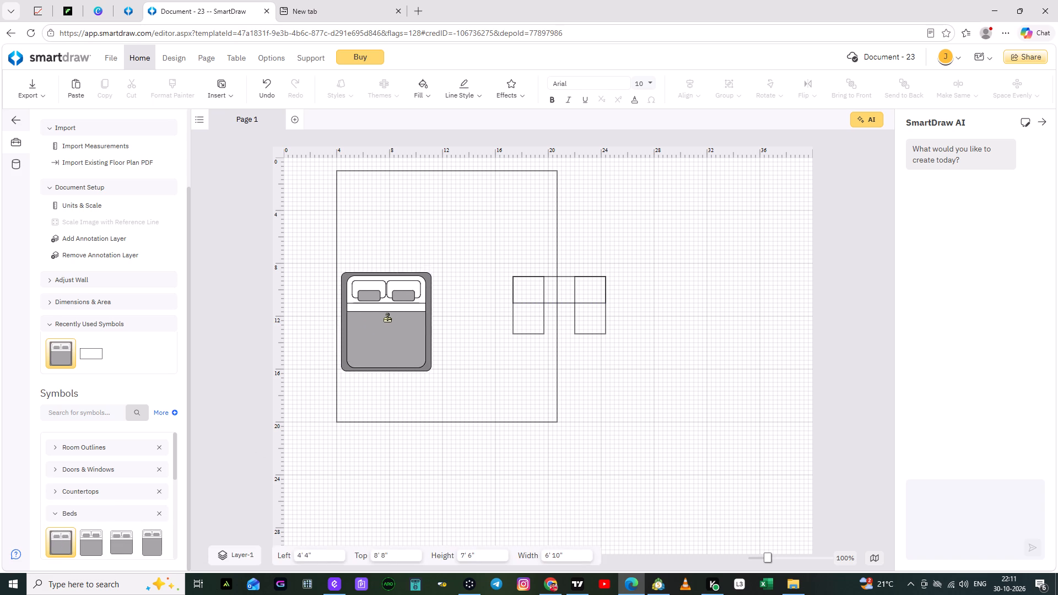
drag(387, 318, 440, 221)
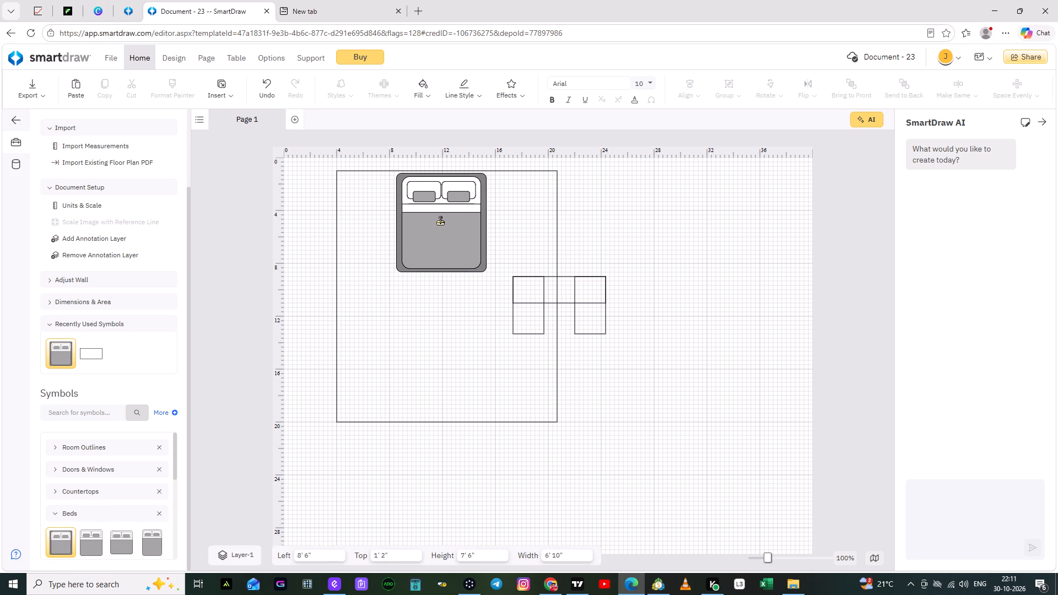
drag(440, 221, 440, 221)
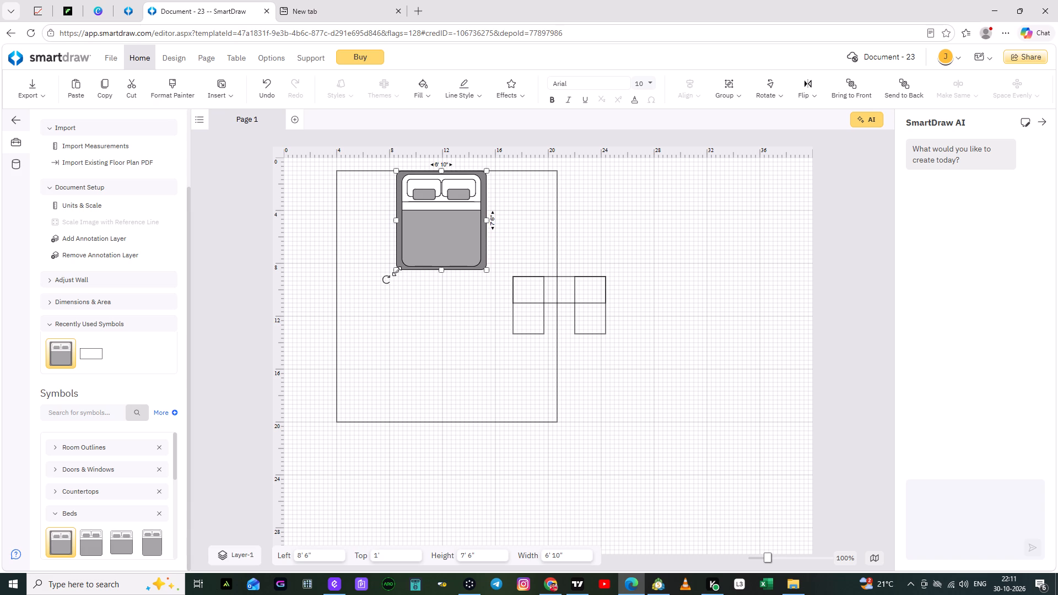
drag(397, 270, 386, 282)
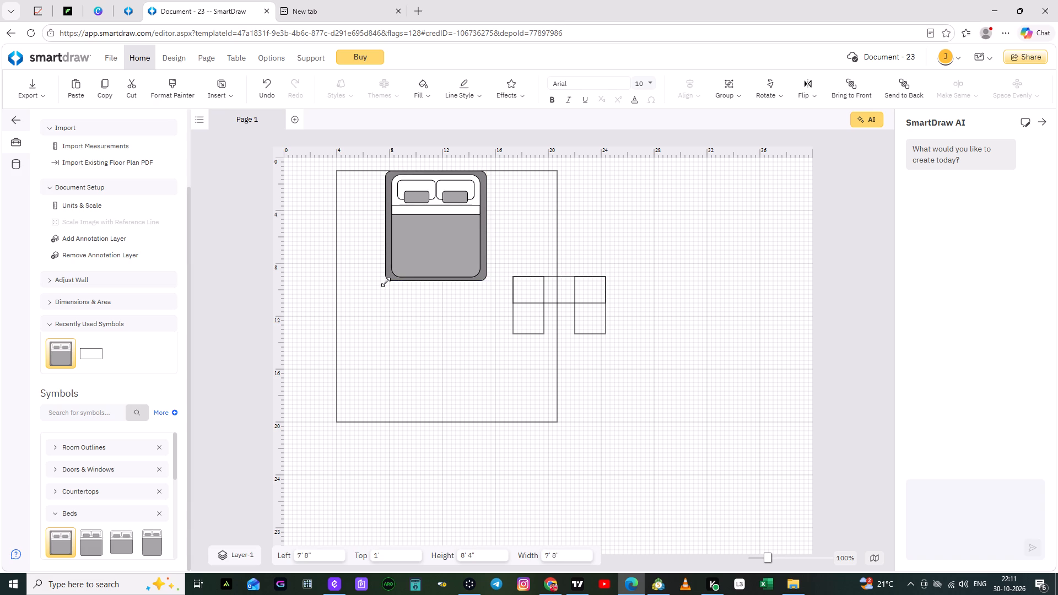
drag(386, 282, 387, 289)
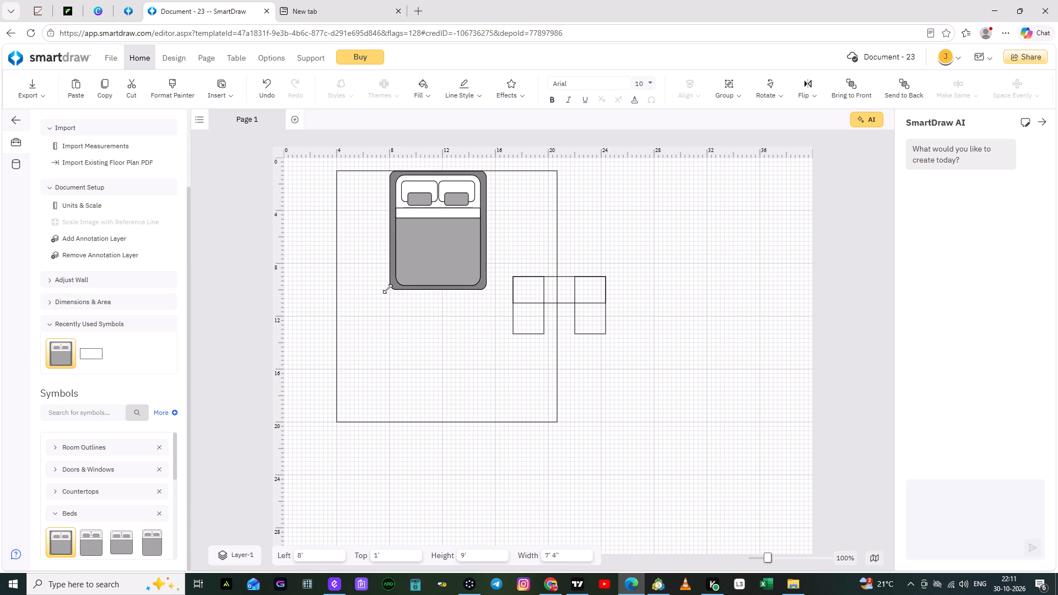
drag(387, 289, 387, 284)
click(398, 331)
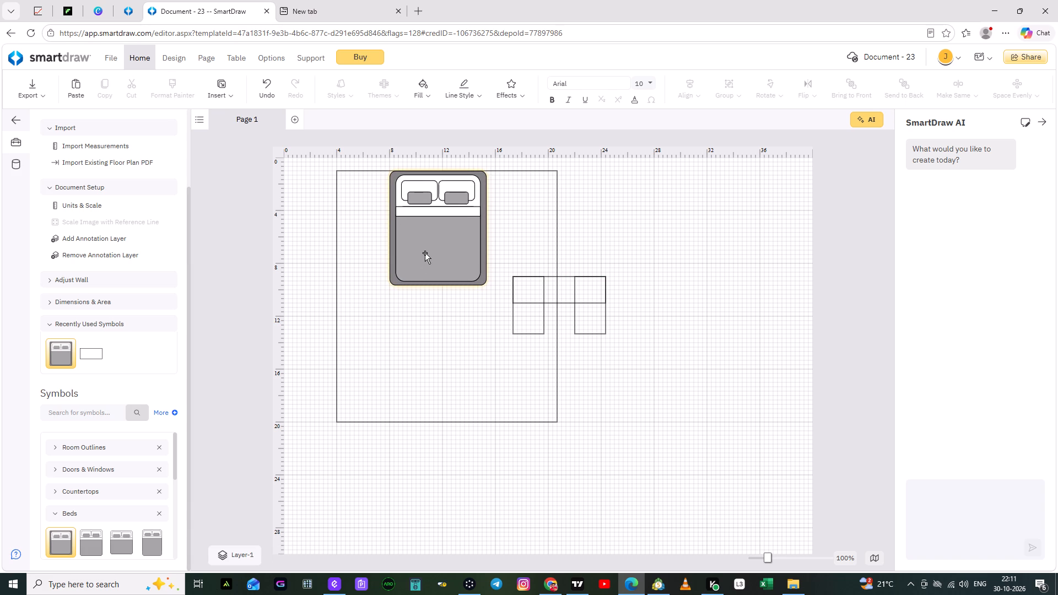
Shift the double bed slightly to the right along the room's top edge.
click(425, 253)
click(436, 337)
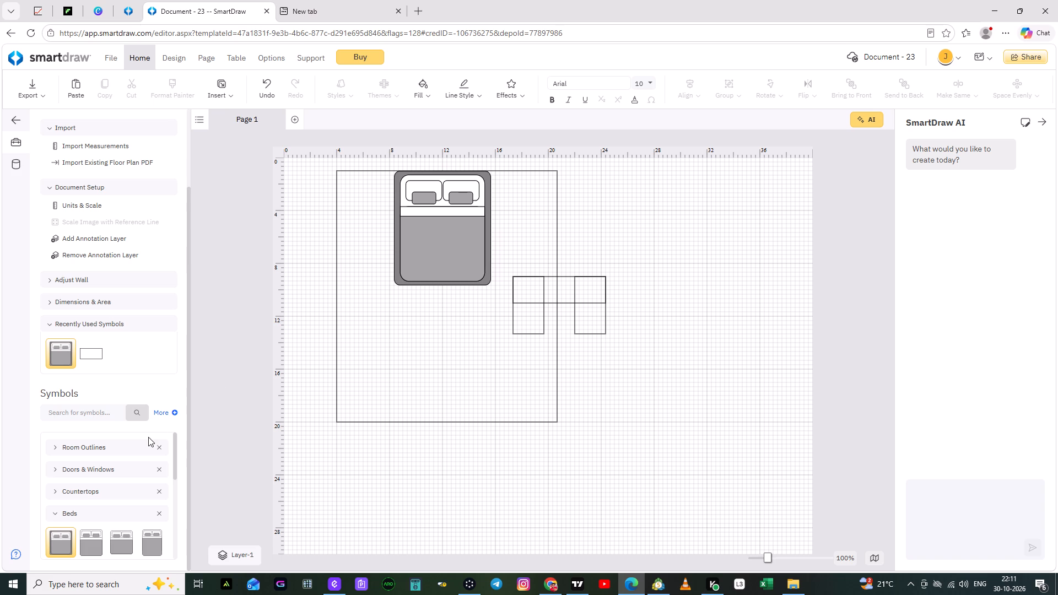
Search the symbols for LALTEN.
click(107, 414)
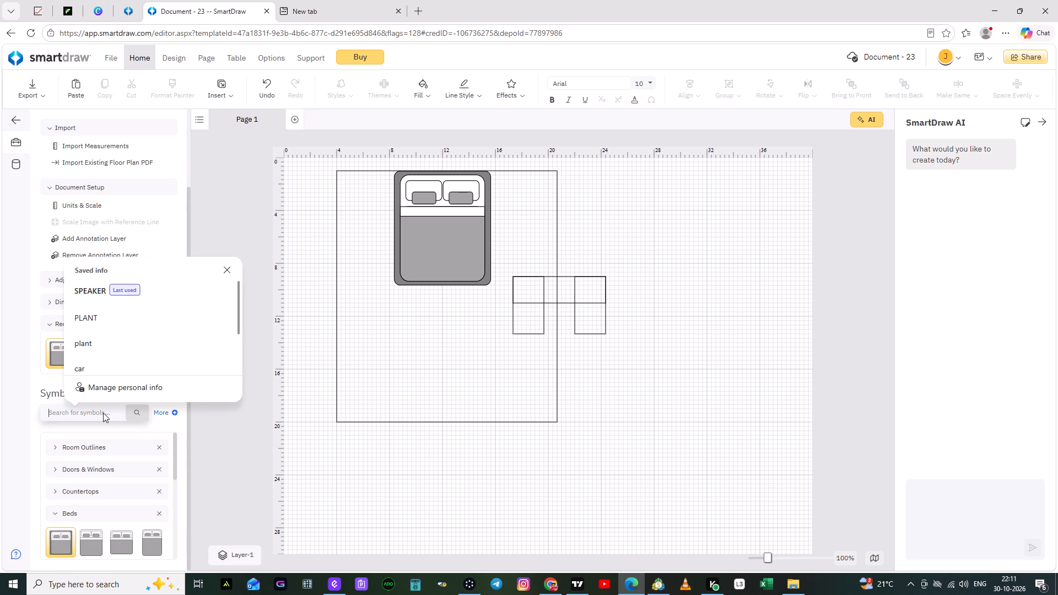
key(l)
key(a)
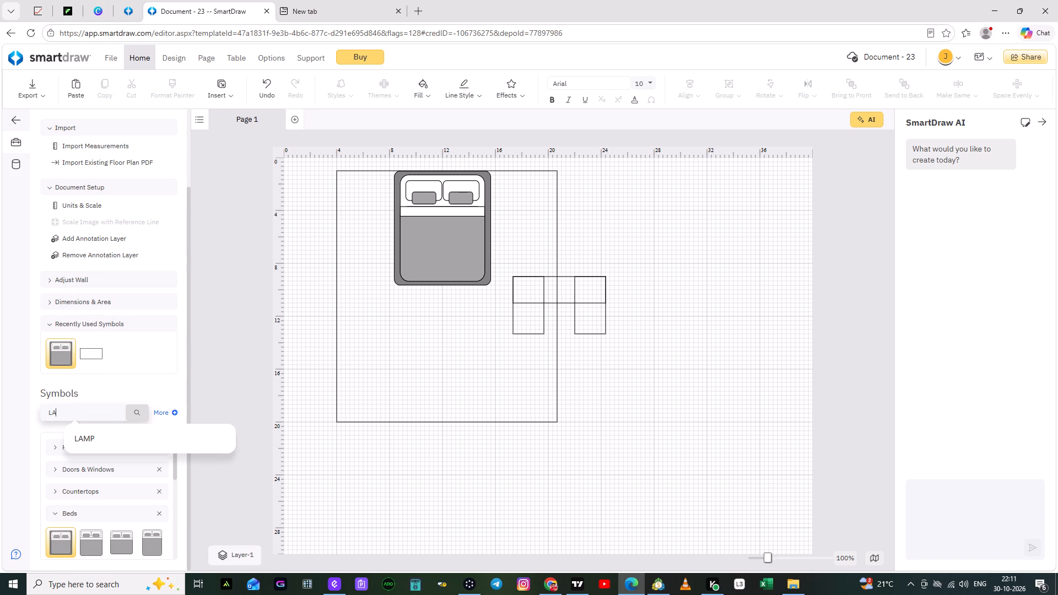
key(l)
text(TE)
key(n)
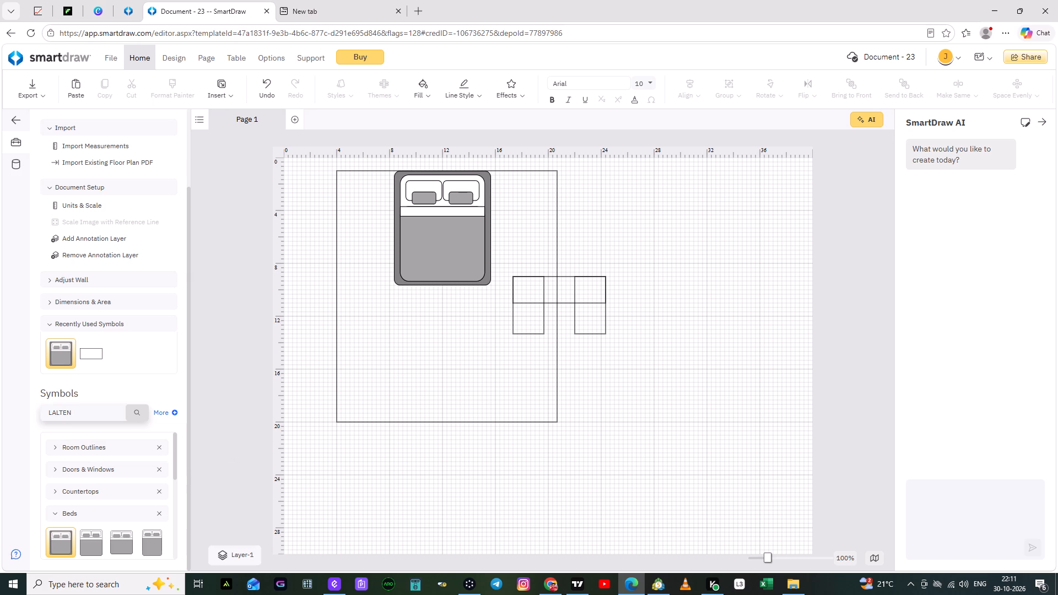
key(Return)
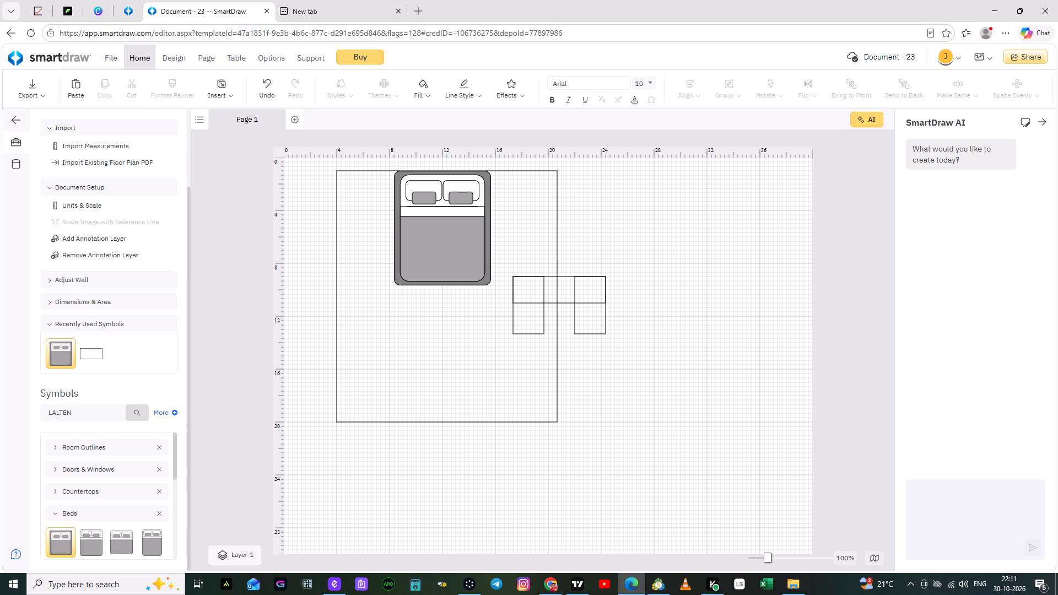
Replace the symbol search term with LAMP and run the search.
click(102, 414)
key(BackSpace)
key(BackSpace)
key(BackSpace)
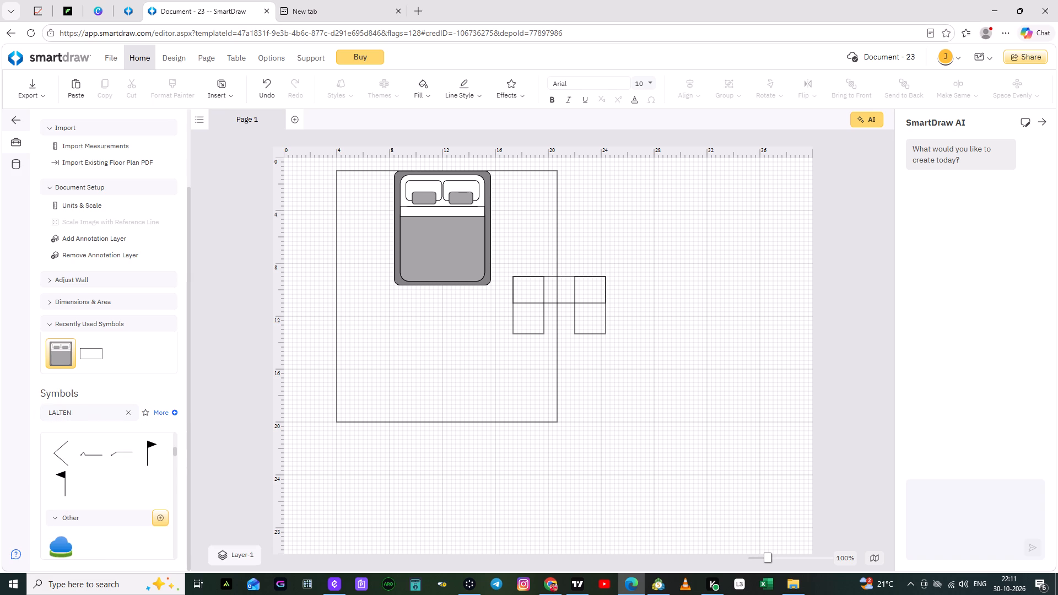
key(BackSpace)
key(BackSpace)
key(BackSpace)
key(BackSpace)
key(BackSpace)
key(BackSpace)
key(m)
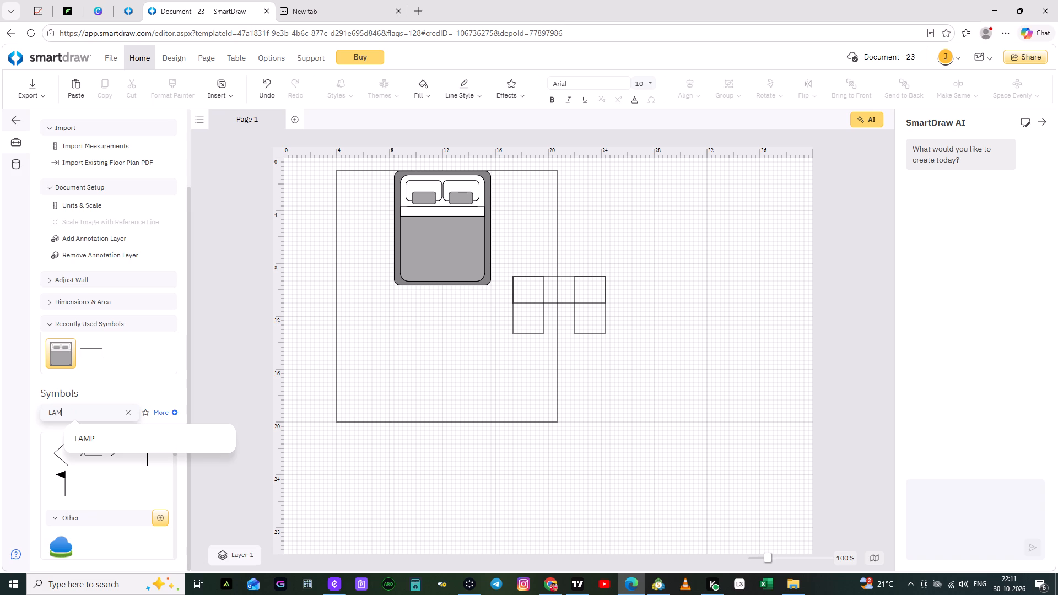
key(p)
key(Return)
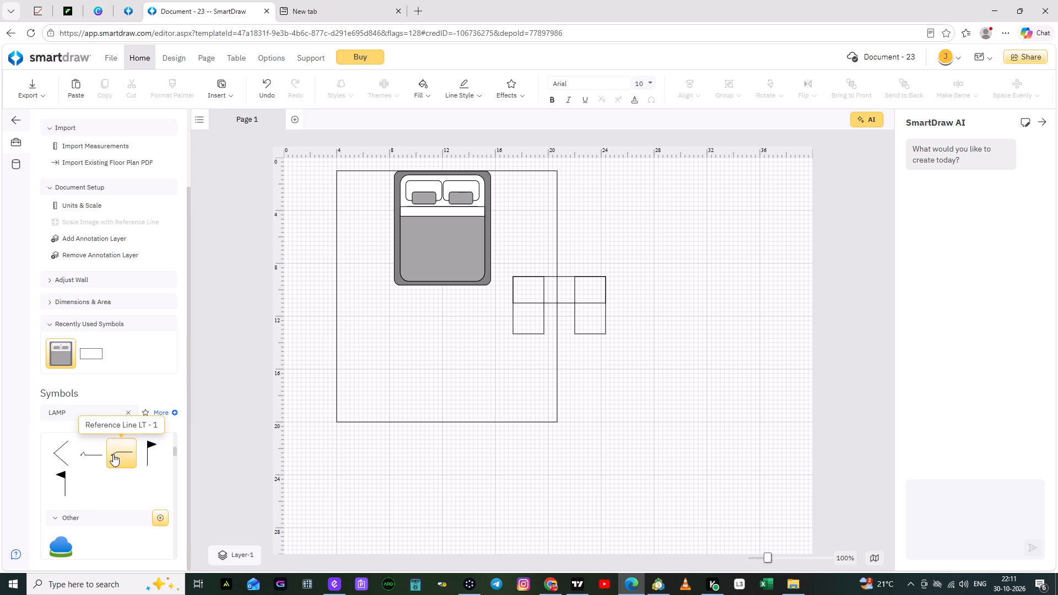
Place a Table Lamp - 5 symbol left of the bed at Left 4' 8", Top 1' 10", enlarged to about 2' 4" by 3' 6".
scroll(116, 475, down, 2)
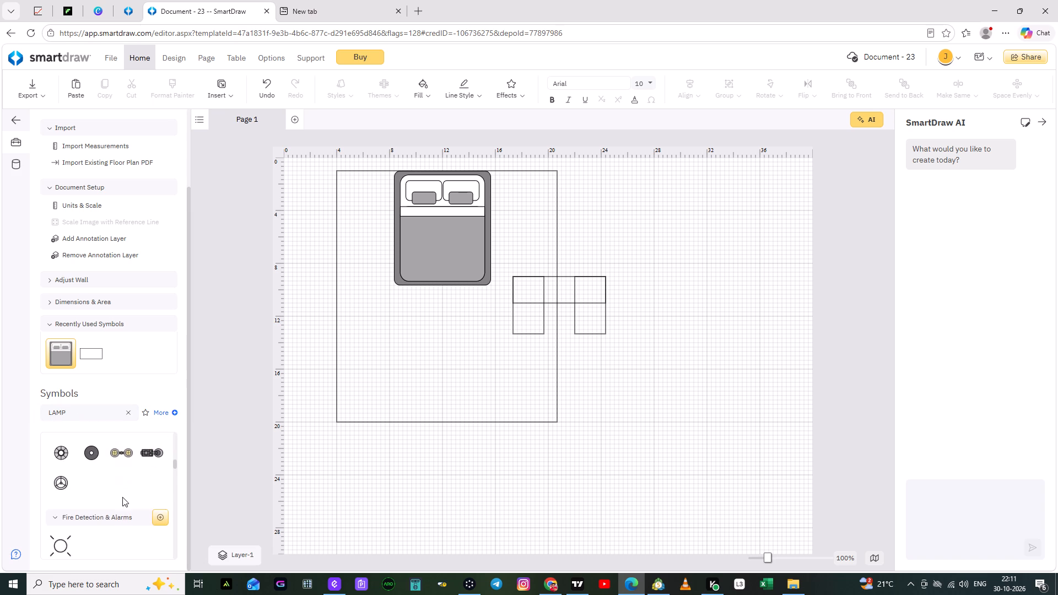
scroll(123, 497, down, 3)
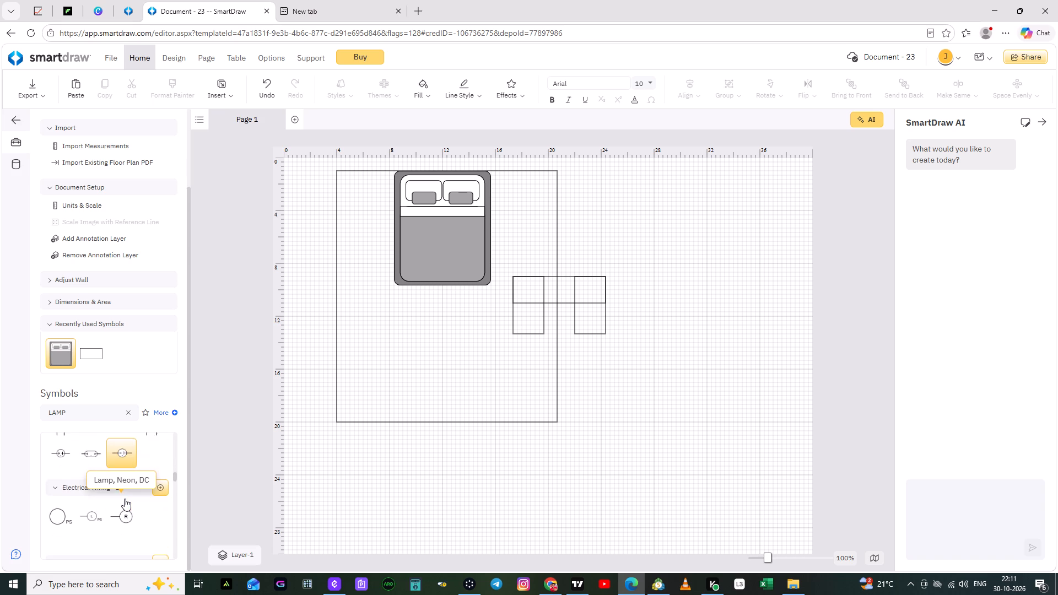
scroll(125, 503, down, 3)
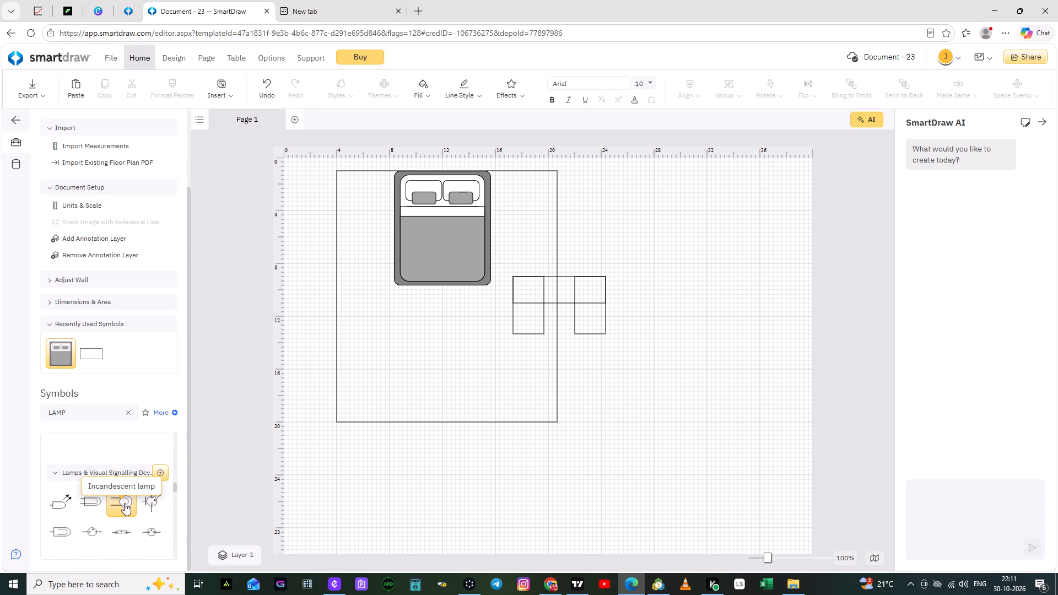
scroll(125, 503, down, 3)
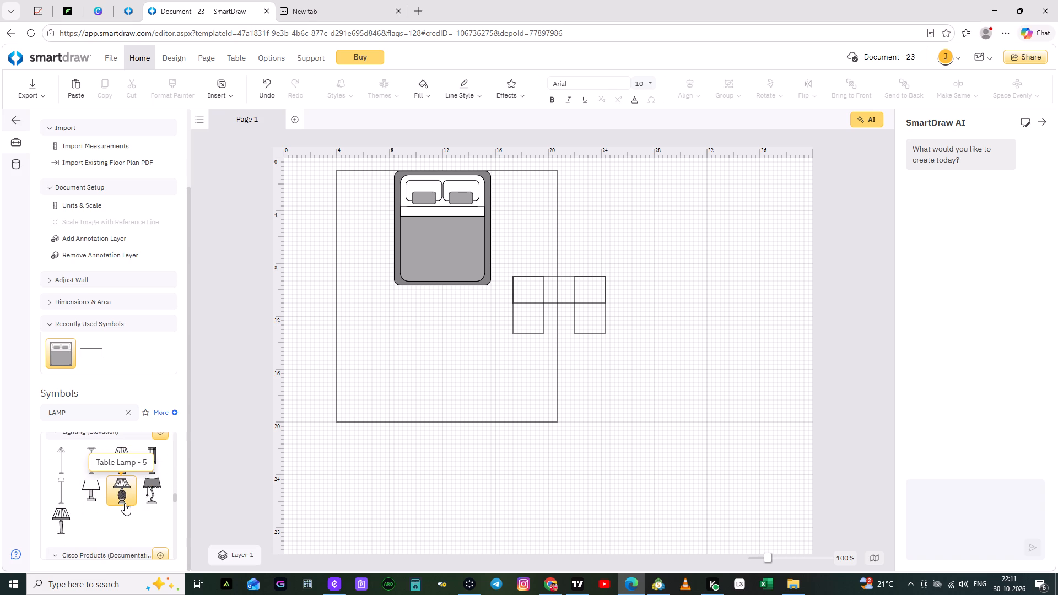
drag(122, 490, 159, 454)
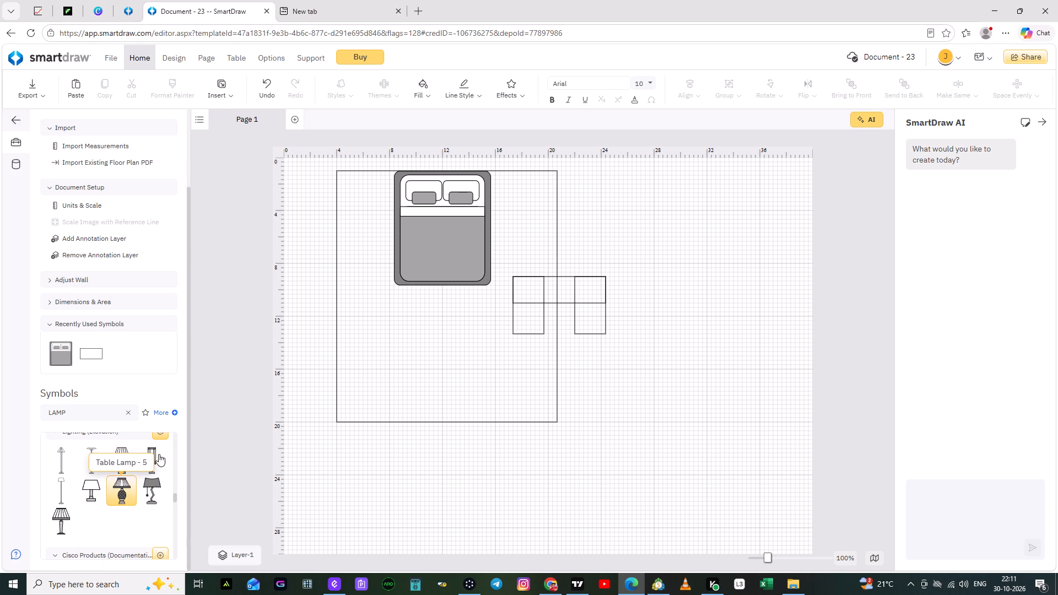
drag(159, 454, 364, 199)
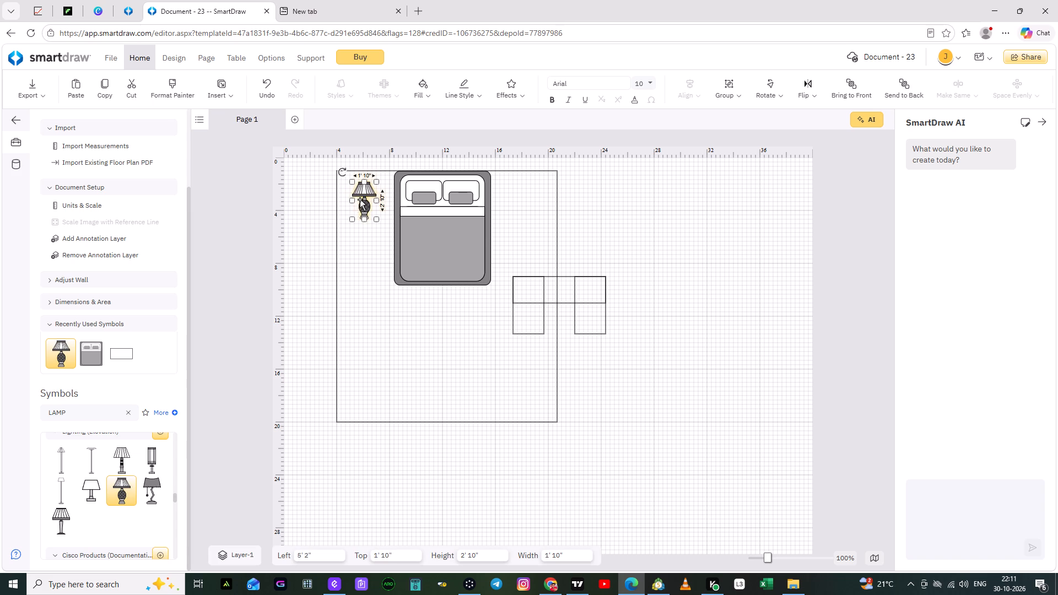
drag(352, 219, 349, 223)
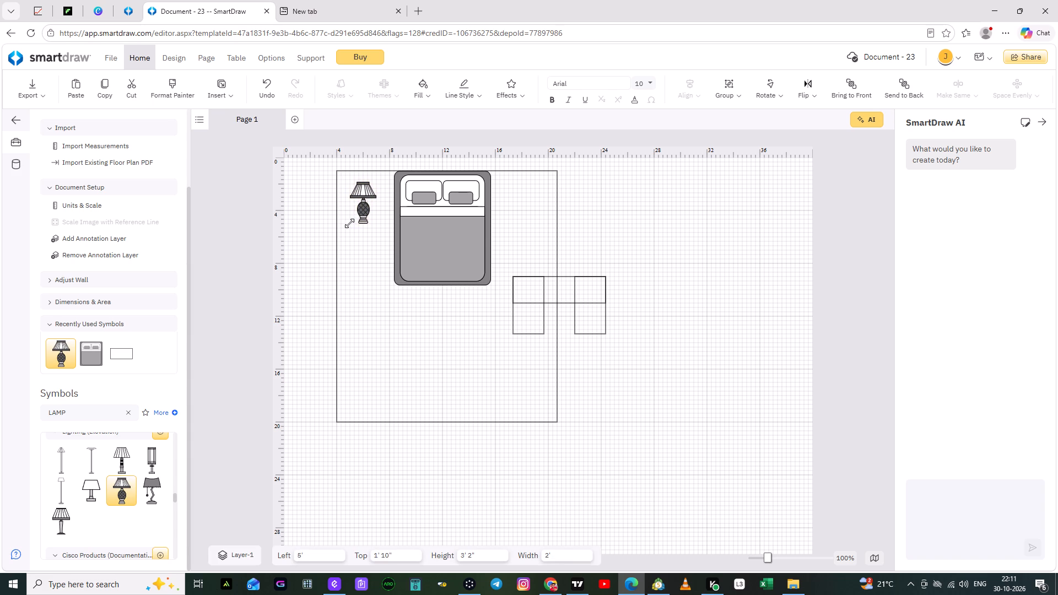
drag(349, 223, 344, 228)
click(365, 285)
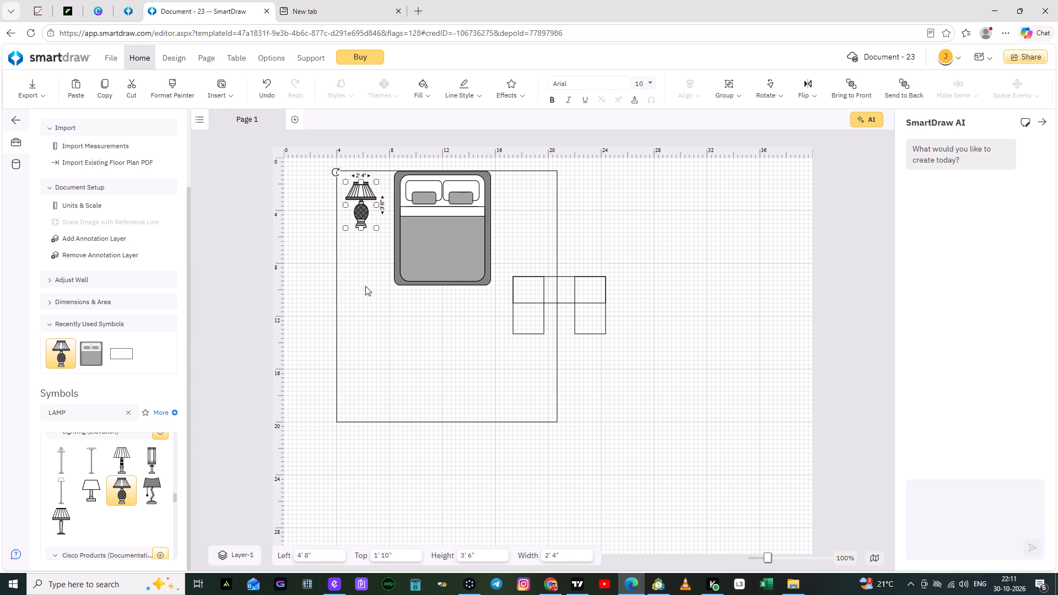
Place a second Table Lamp - 5, about 2' 8" wide and 3' 6" high, right of the bed at Left 17', Top 1' 6".
drag(121, 483, 447, 355)
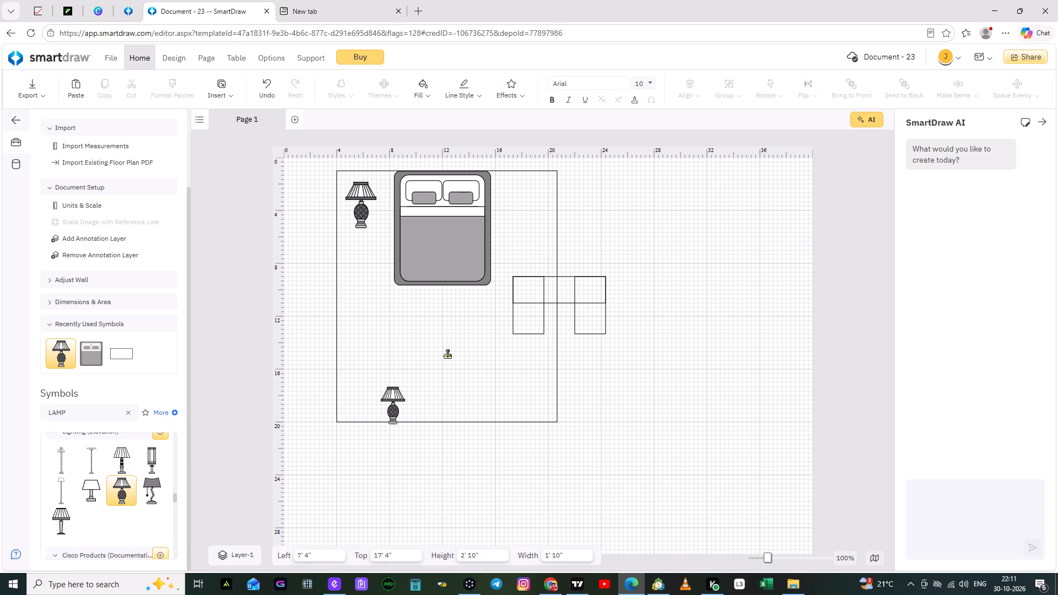
drag(447, 355, 456, 337)
drag(444, 355, 428, 365)
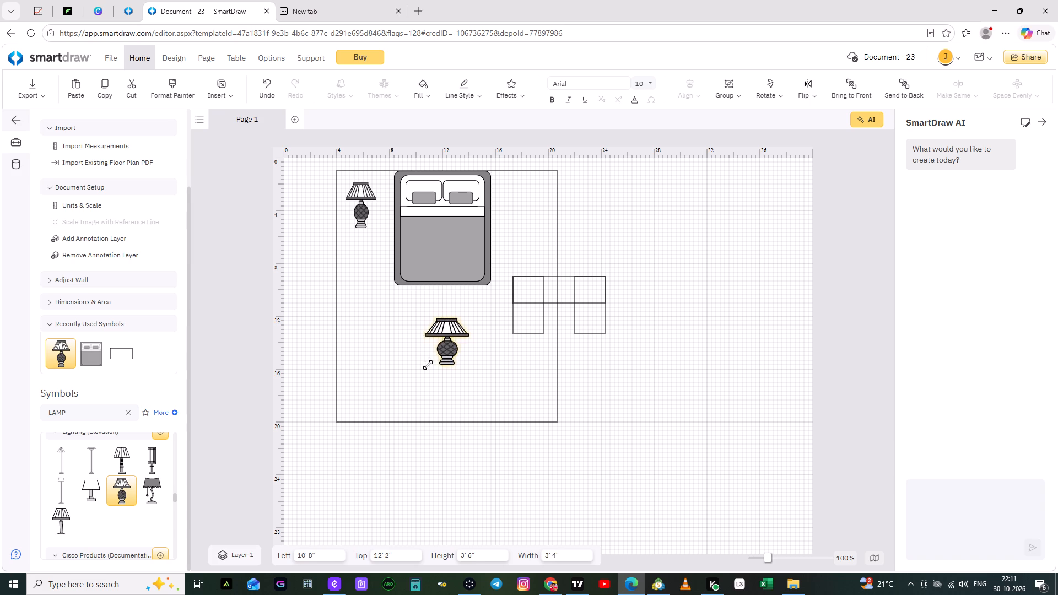
drag(428, 365, 433, 365)
click(395, 368)
drag(451, 358, 511, 218)
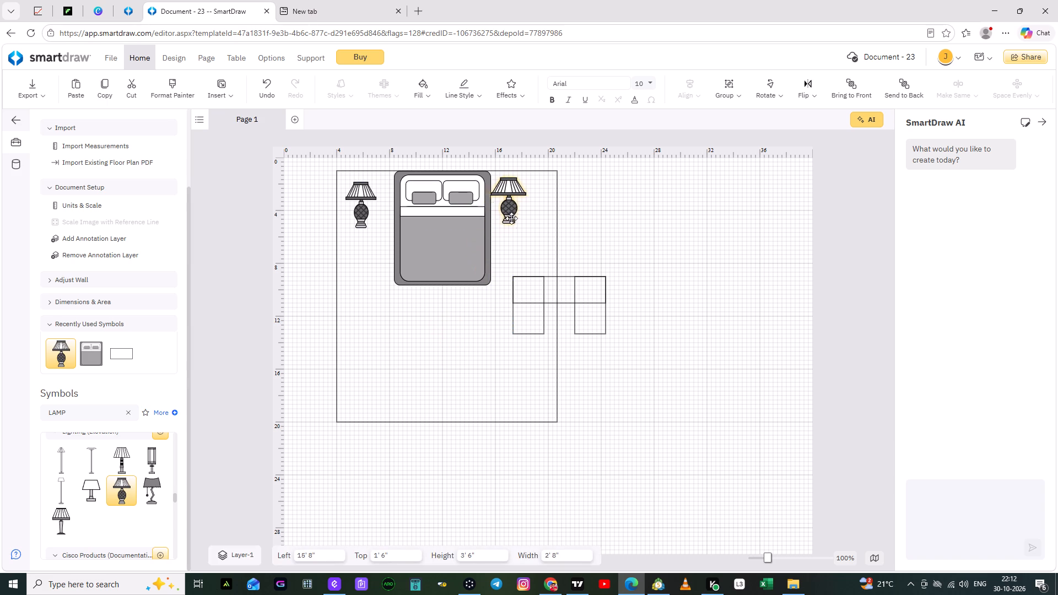
drag(511, 218, 527, 217)
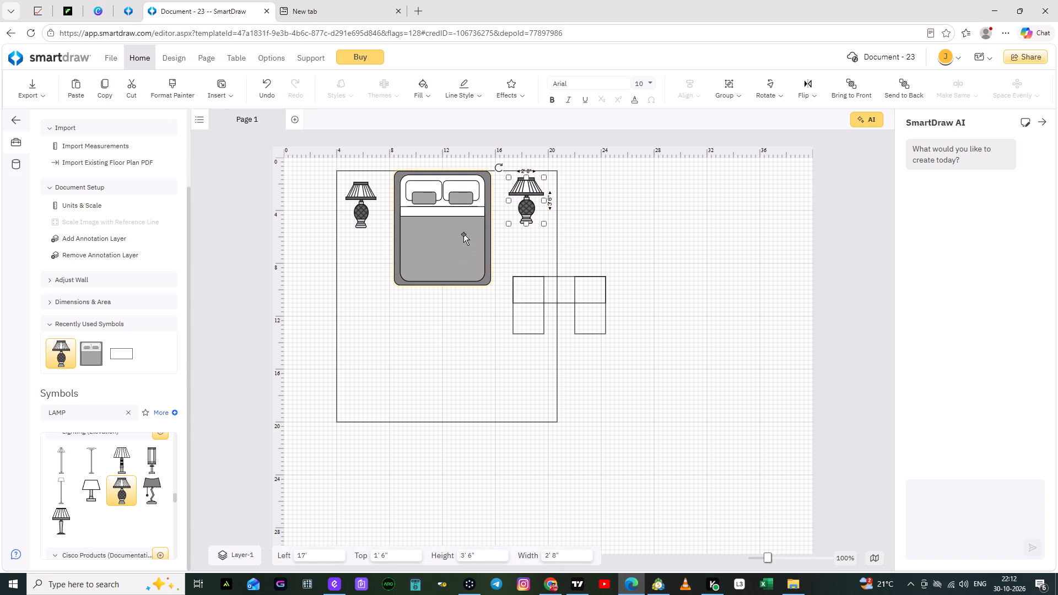
Match the two lamps by raising the left one level with the right one and resizing the right one to the same size.
click(357, 213)
click(526, 215)
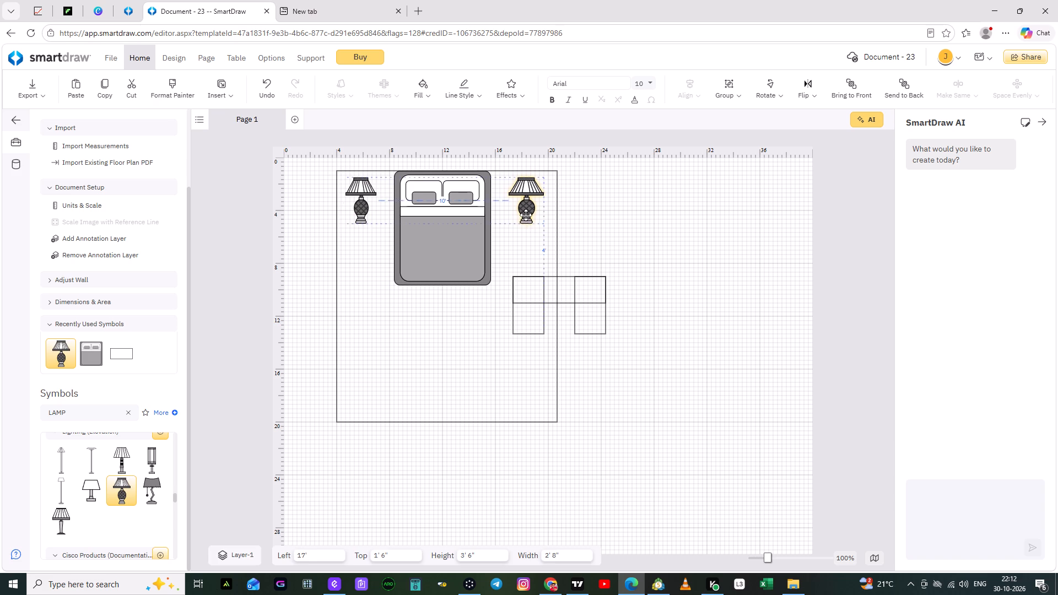
click(526, 223)
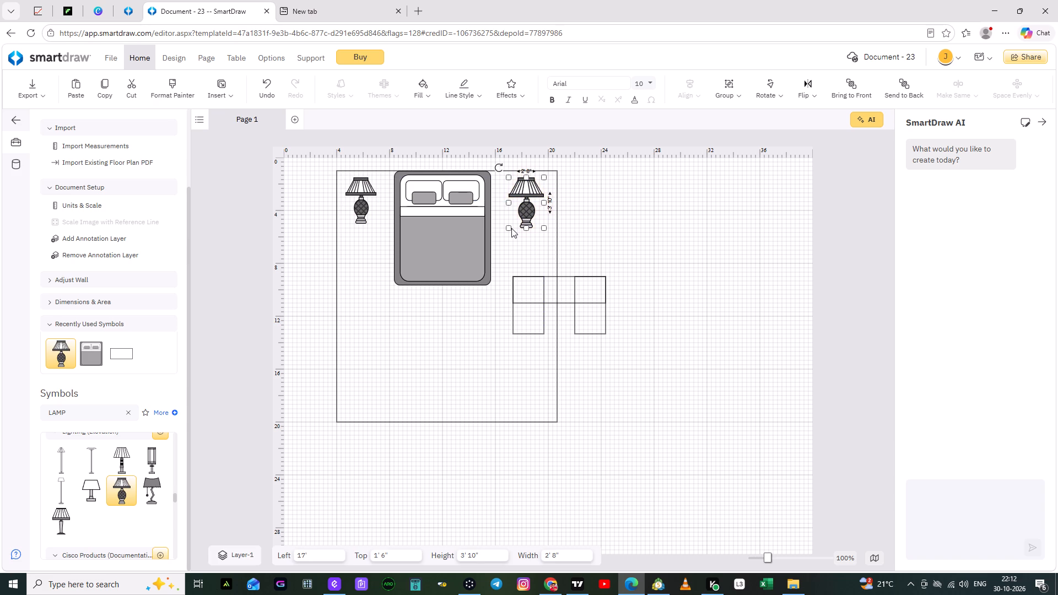
drag(509, 228, 509, 228)
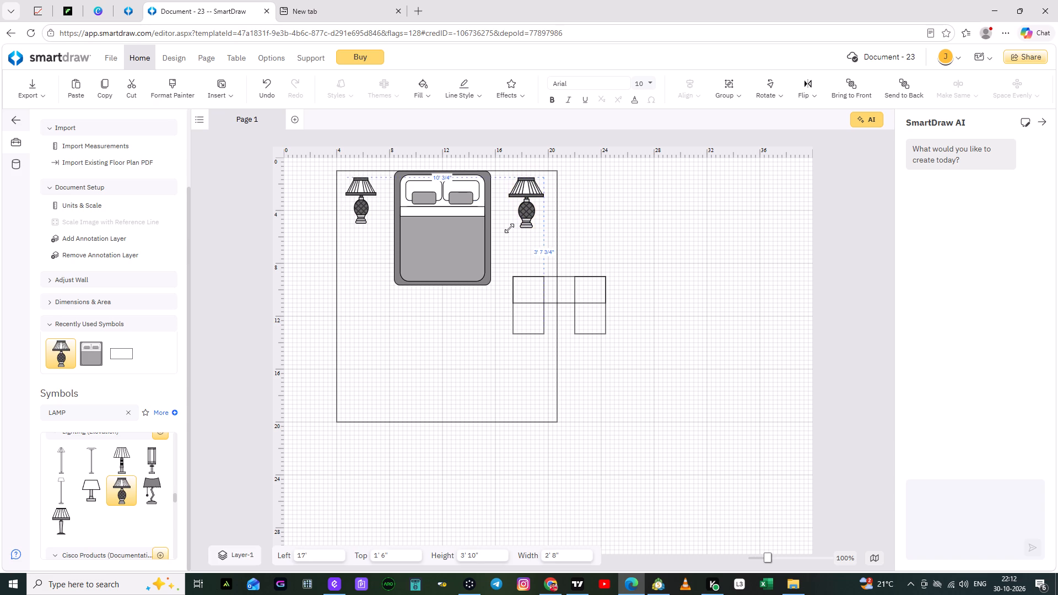
drag(509, 228, 514, 225)
click(429, 359)
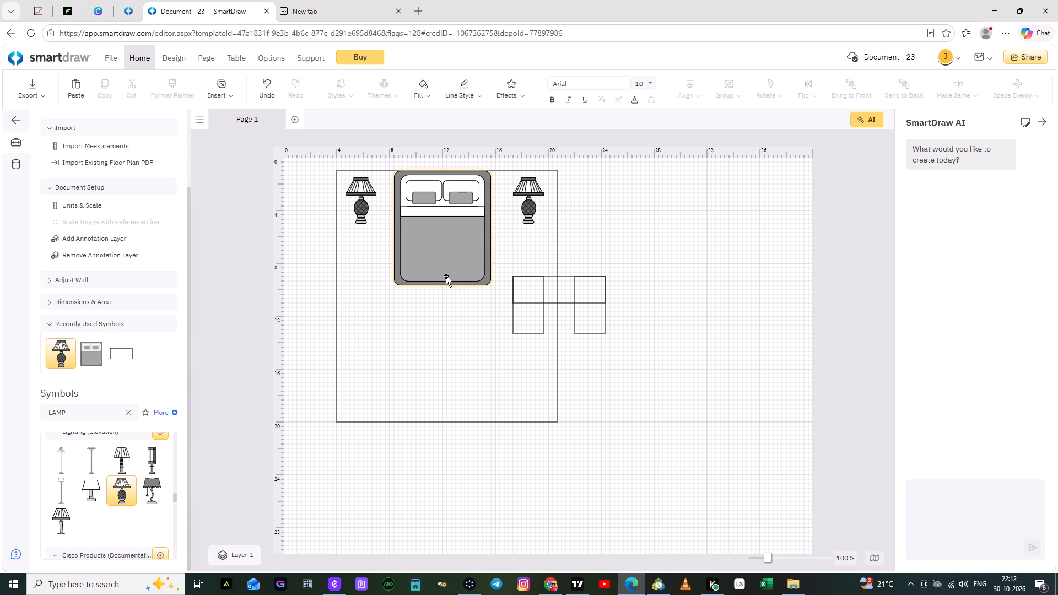
Shift the double bed and the left lamp slightly to the right to even out the spacing between the lamps.
drag(432, 267, 442, 266)
click(417, 338)
drag(364, 214, 369, 214)
drag(380, 300, 380, 306)
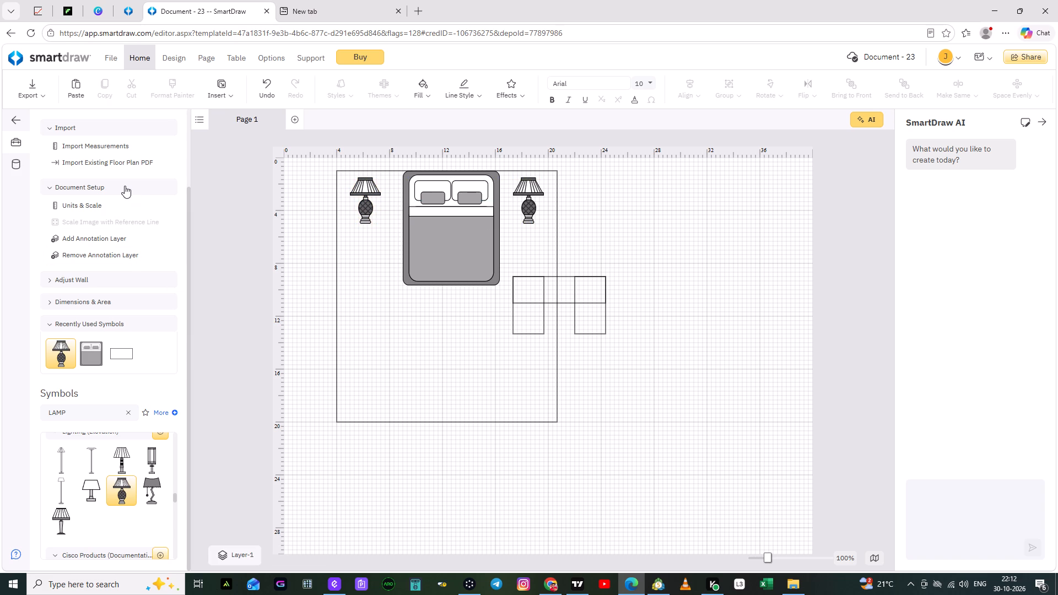
Add a horizontal wall about 4' long beneath the left lamp, starting at the room's left edge.
scroll(125, 186, up, 2)
click(112, 185)
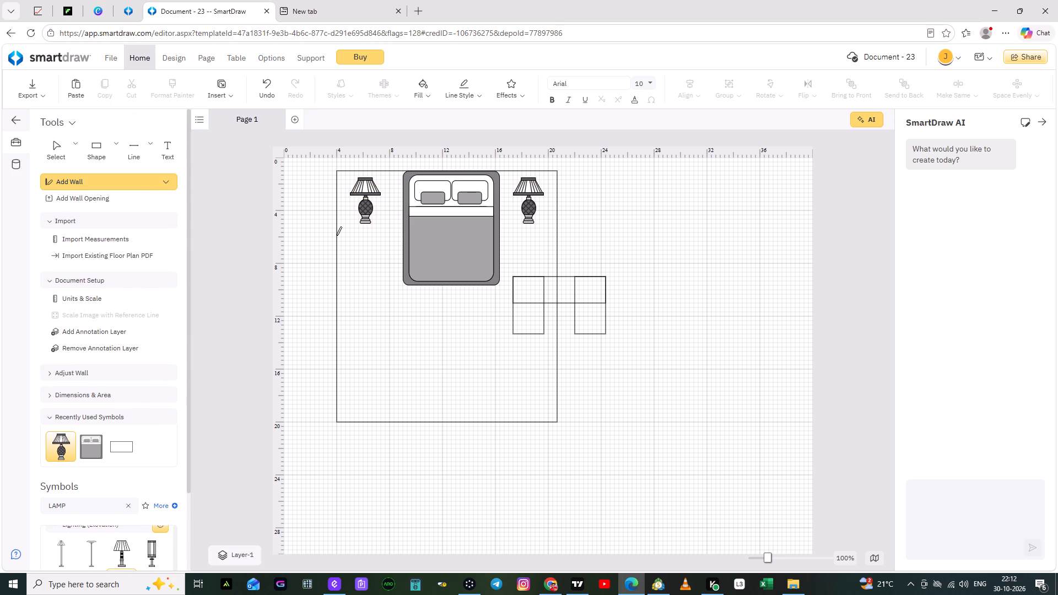
drag(338, 230, 359, 232)
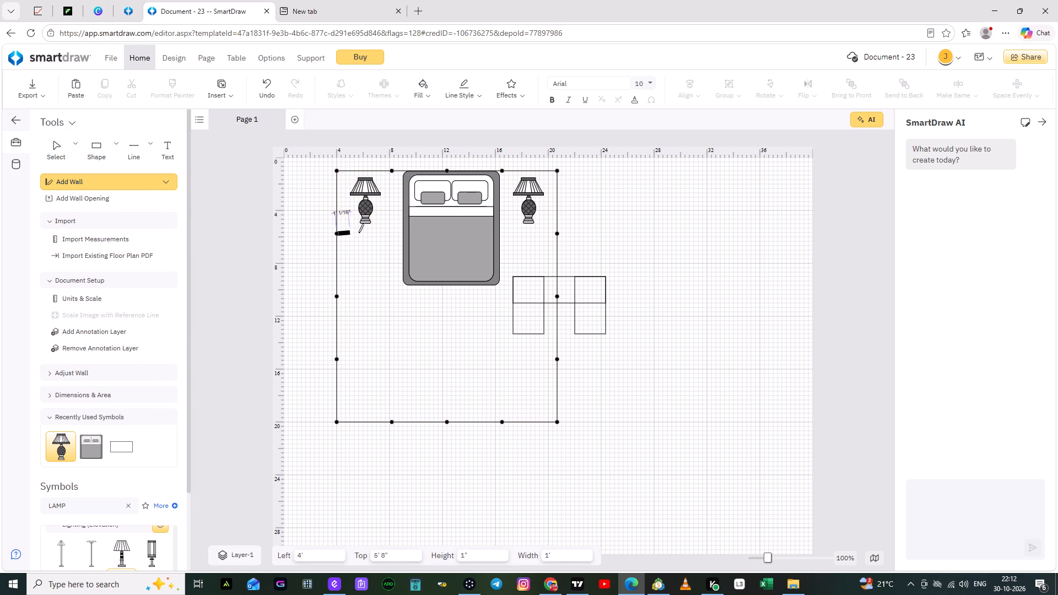
drag(359, 232, 389, 237)
drag(389, 237, 391, 233)
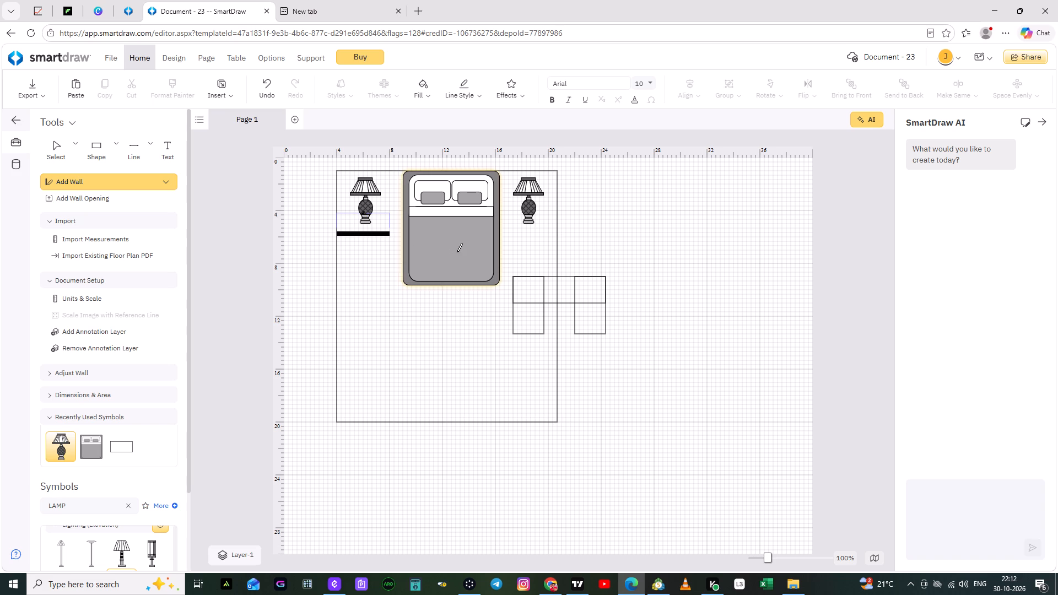
Add a horizontal wall about 3' long beneath the right lamp, reaching the room's right edge and level with the left wall.
drag(514, 230, 529, 232)
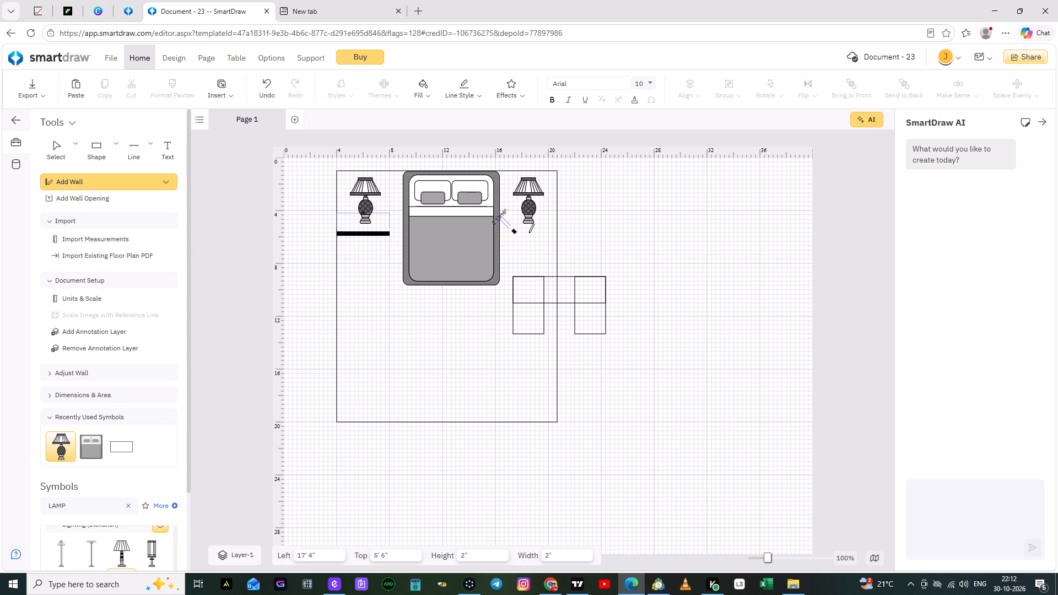
drag(529, 232, 558, 228)
drag(558, 228, 558, 228)
click(98, 179)
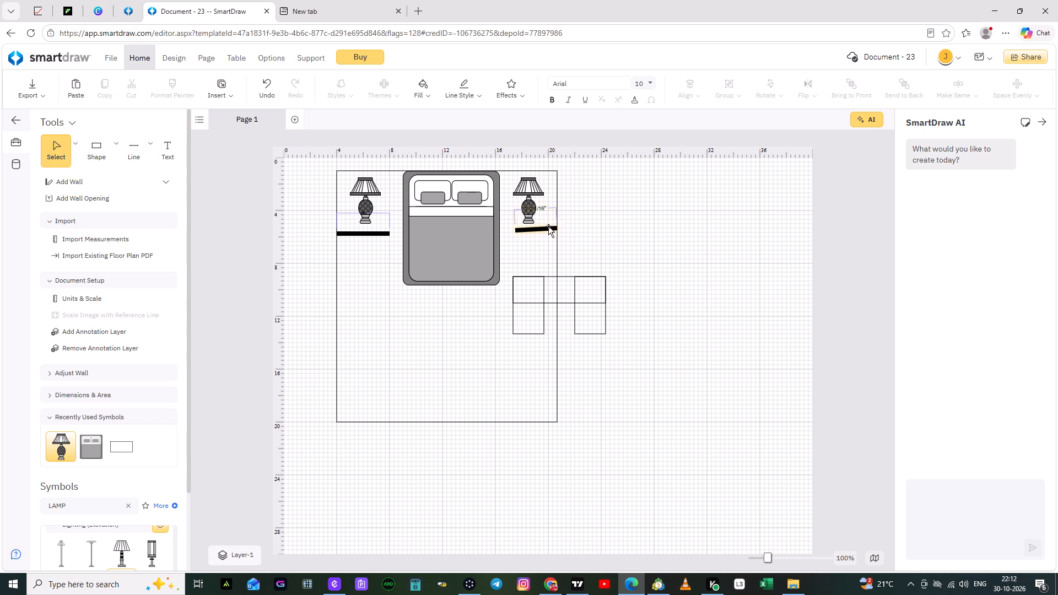
drag(548, 226, 548, 232)
drag(516, 235, 516, 230)
click(482, 298)
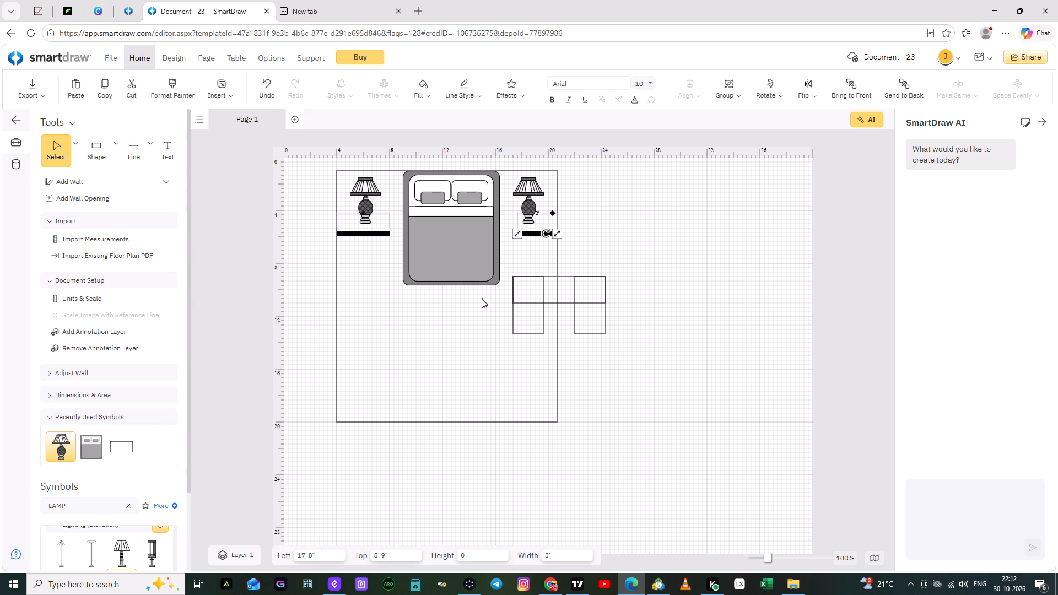
Raise the wall beneath the right lamp to about 5' 6" from the top and extend its inner end toward the bed.
click(528, 232)
drag(517, 231, 509, 229)
click(486, 316)
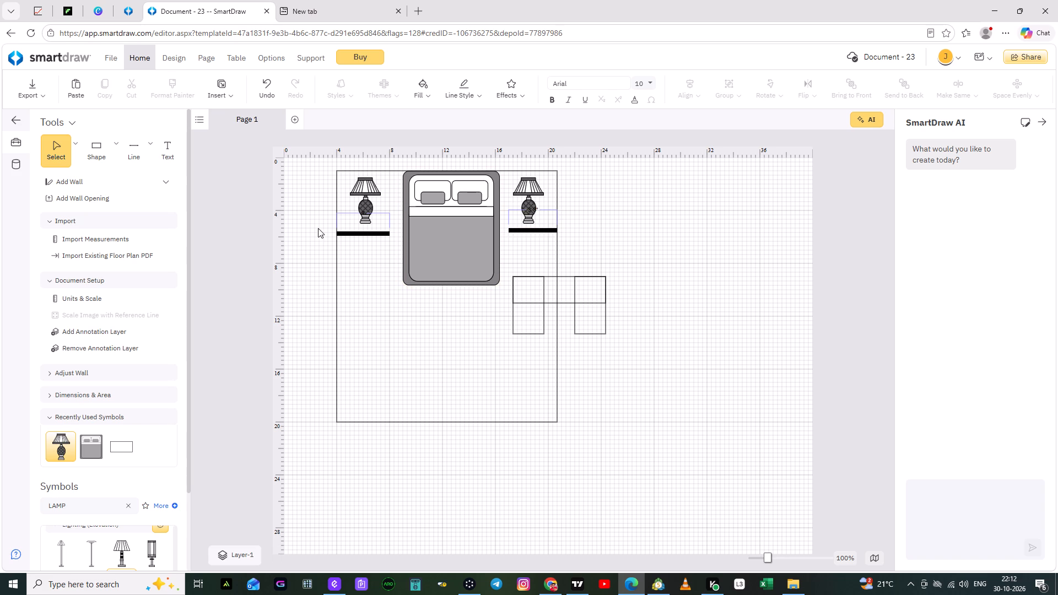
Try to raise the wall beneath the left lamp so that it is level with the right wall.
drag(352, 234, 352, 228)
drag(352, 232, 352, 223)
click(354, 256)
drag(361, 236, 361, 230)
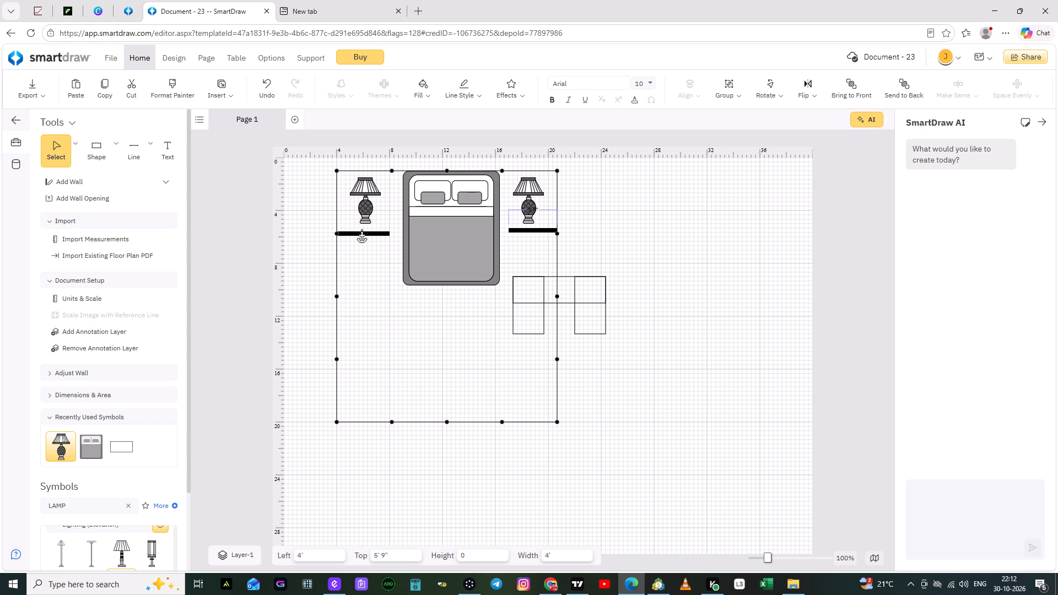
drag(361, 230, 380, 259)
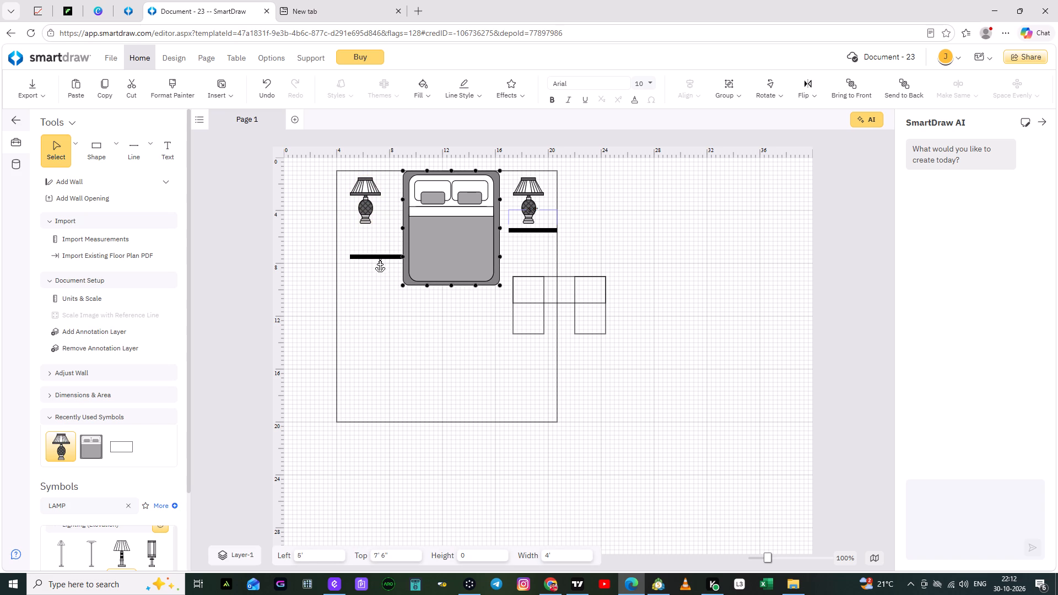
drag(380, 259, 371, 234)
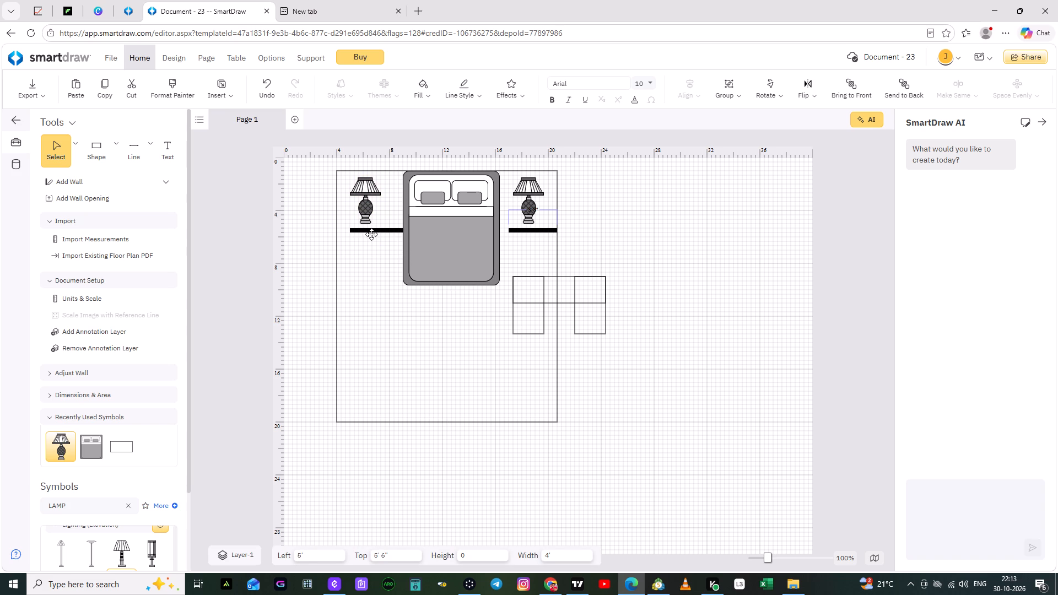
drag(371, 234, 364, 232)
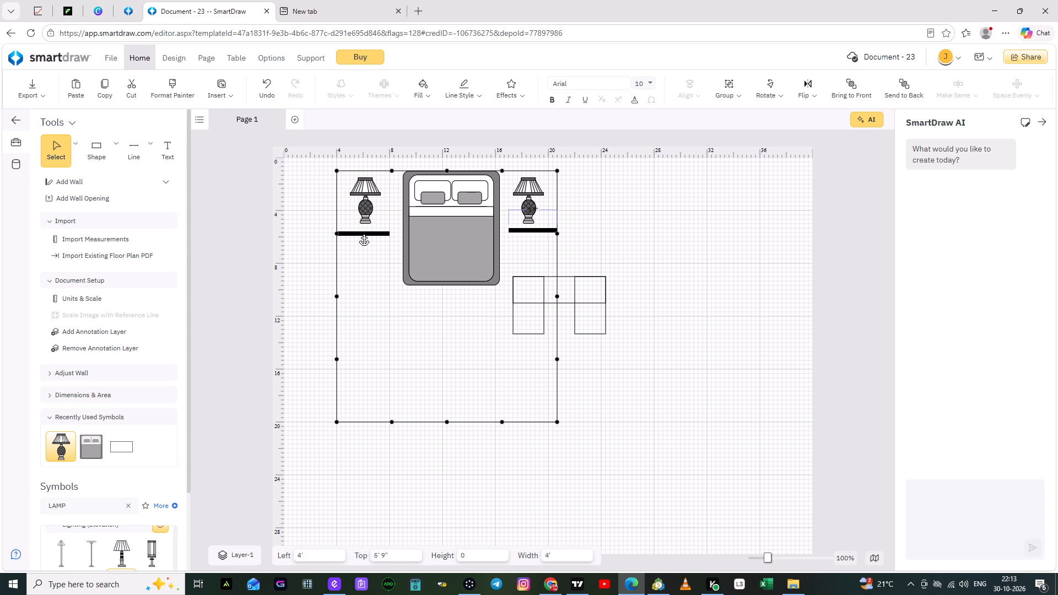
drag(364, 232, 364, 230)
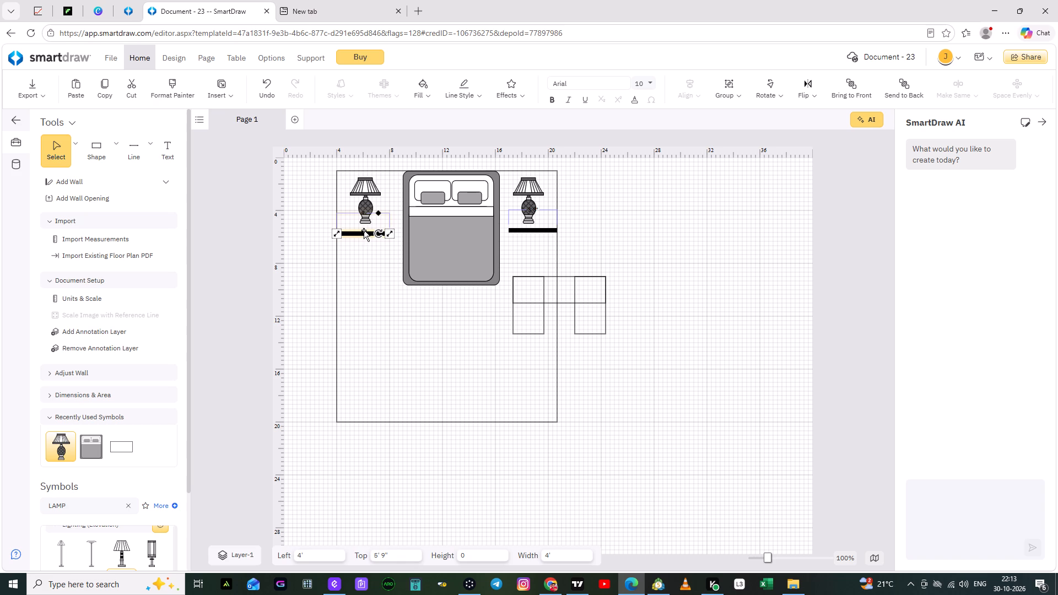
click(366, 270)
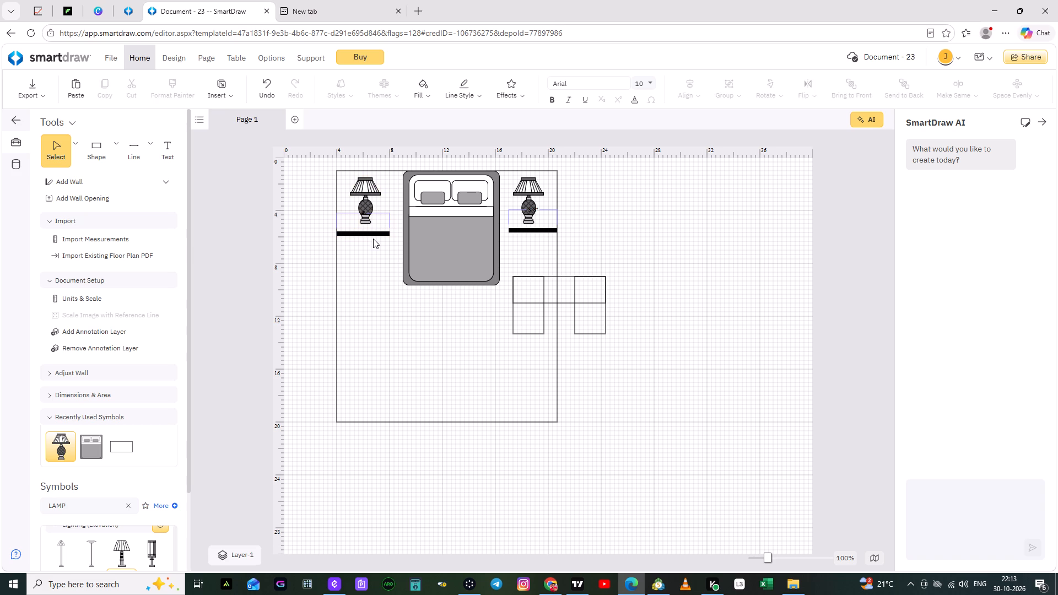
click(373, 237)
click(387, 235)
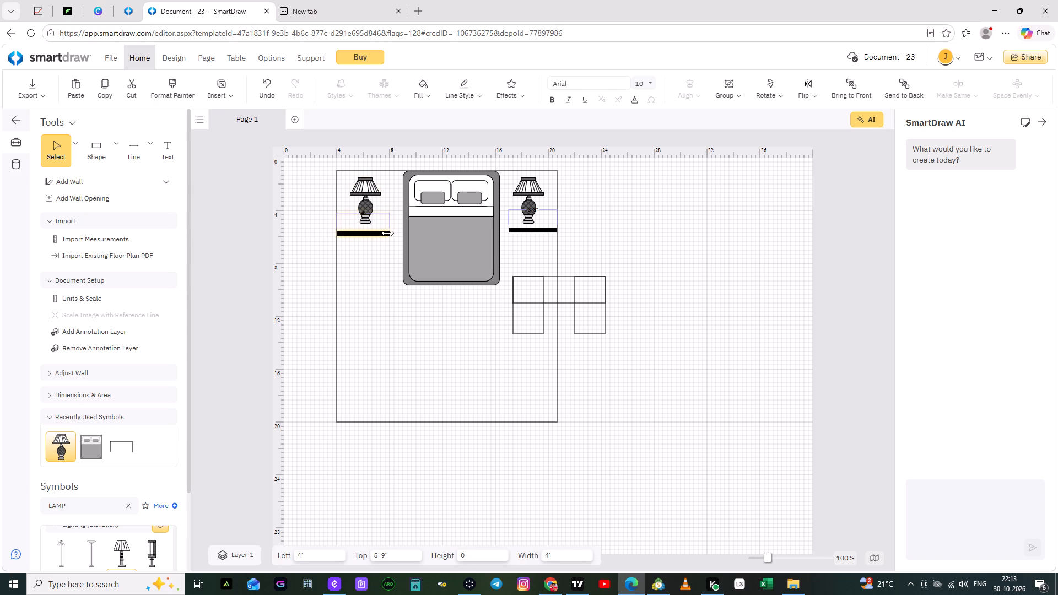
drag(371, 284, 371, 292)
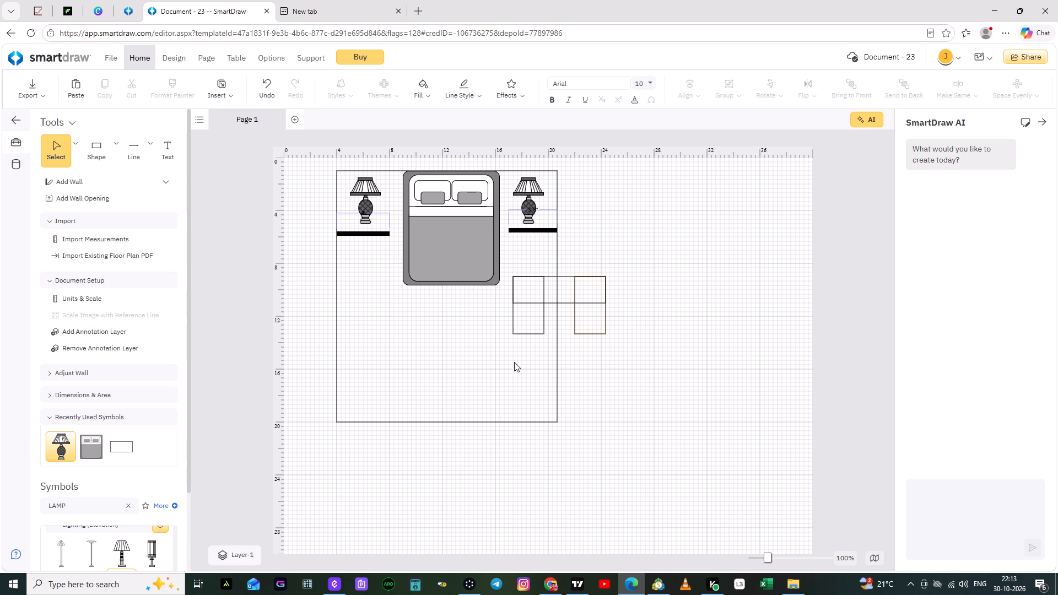
Search the symbol library for TV.
click(127, 510)
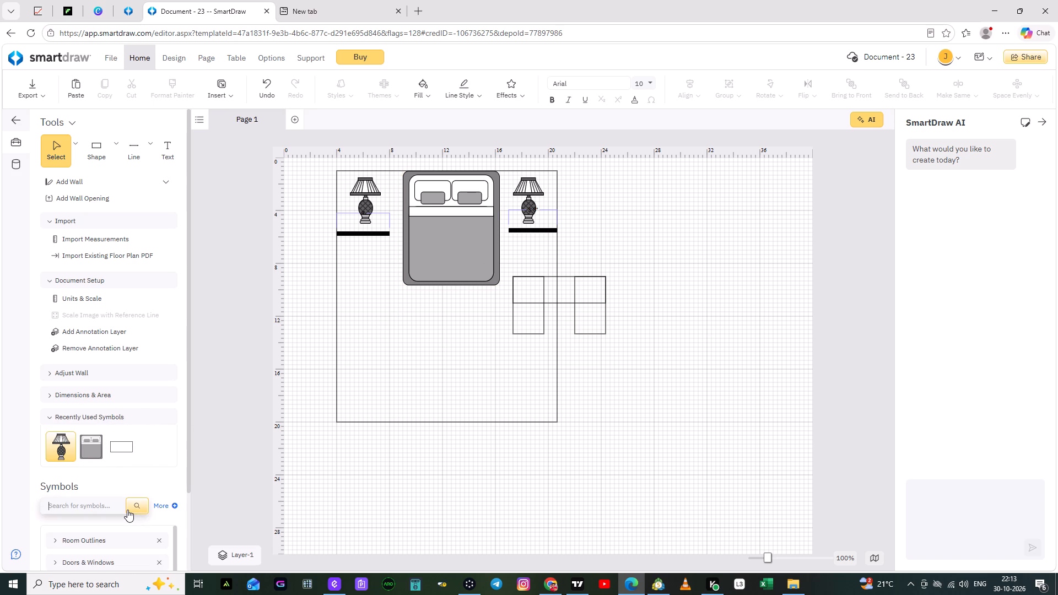
key(t)
key(v)
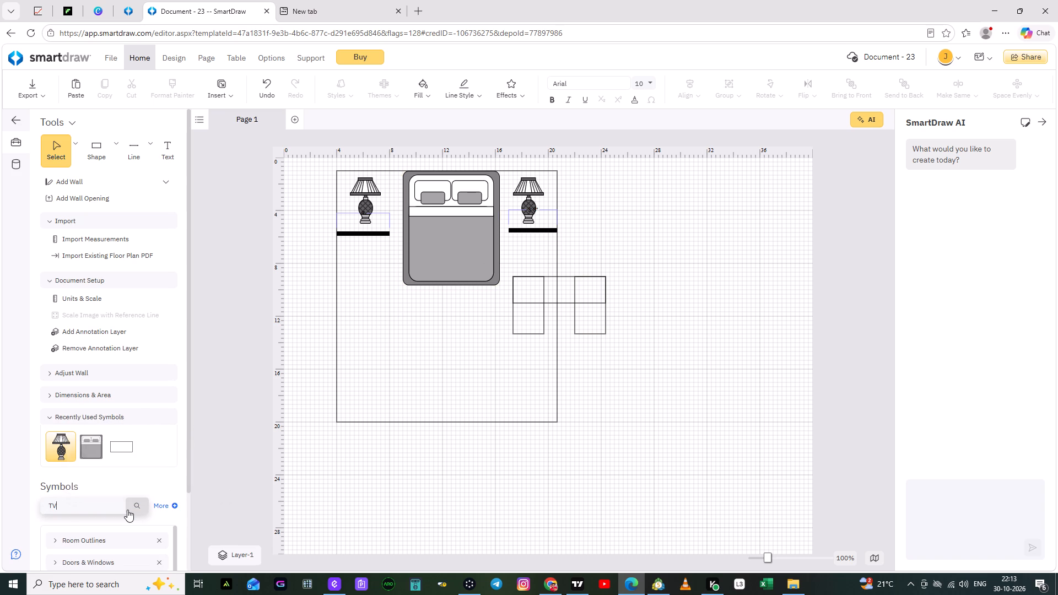
key(Return)
Place the Mounted TV - 2 symbol from Living & Dining Room inside the room near its bottom edge, opposite the bed.
scroll(124, 535, down, 1)
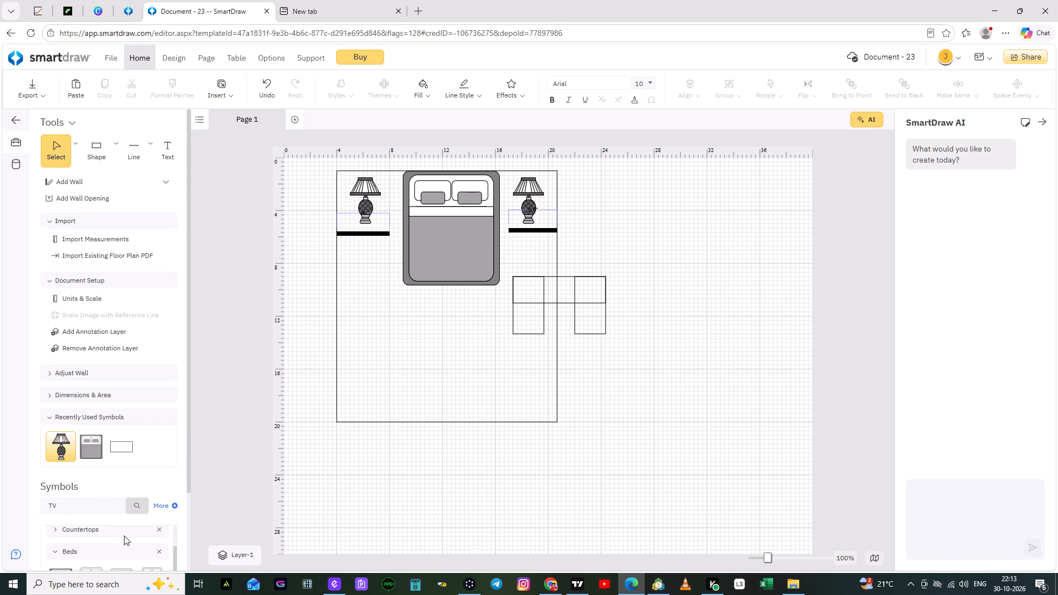
scroll(135, 539, down, 1)
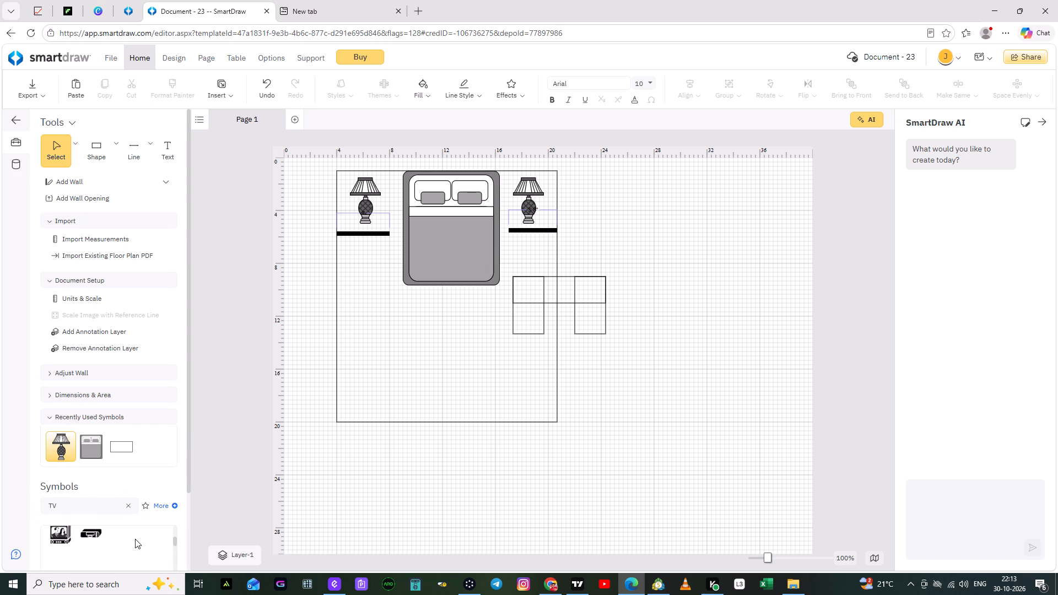
scroll(134, 539, down, 1)
scroll(155, 308, down, 4)
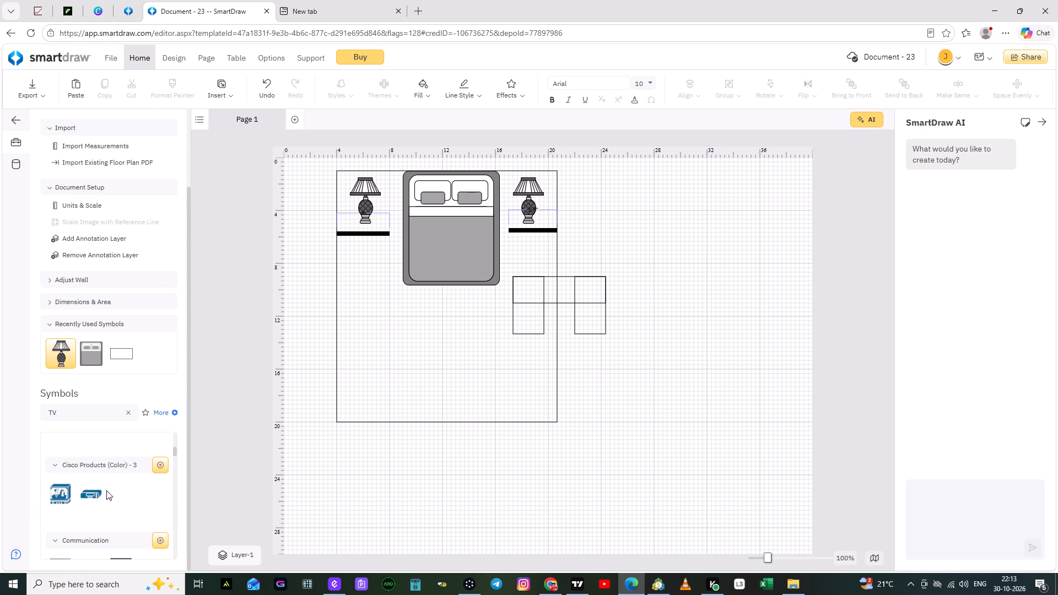
scroll(101, 547, down, 4)
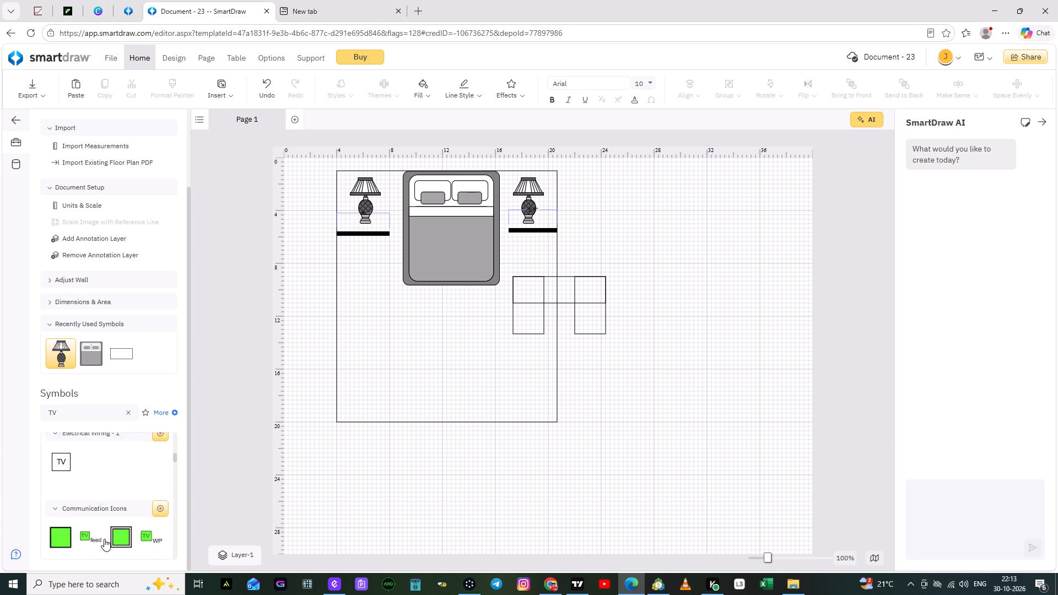
scroll(104, 539, down, 5)
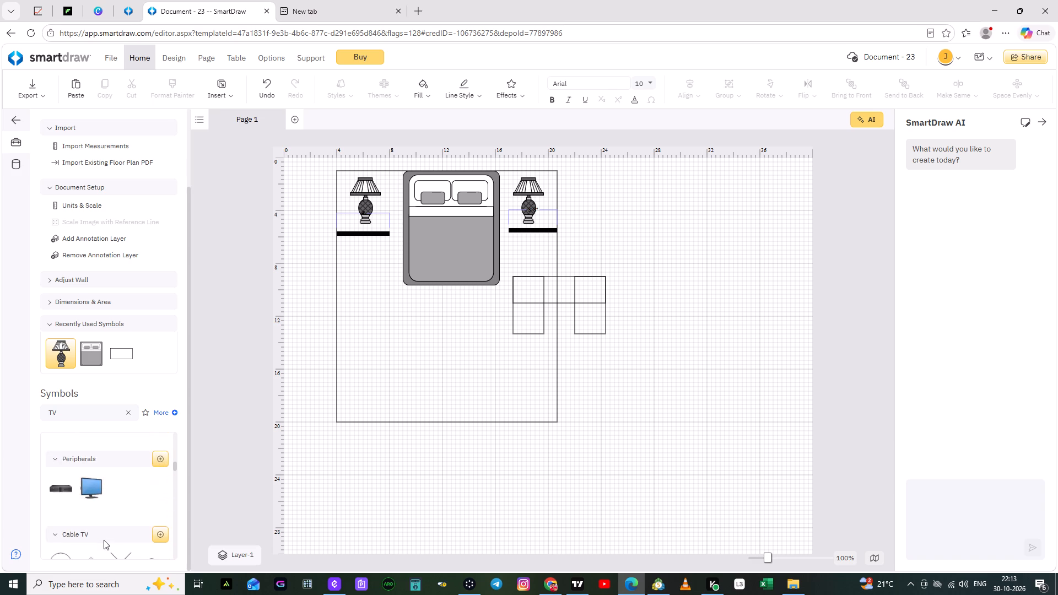
scroll(104, 540, down, 4)
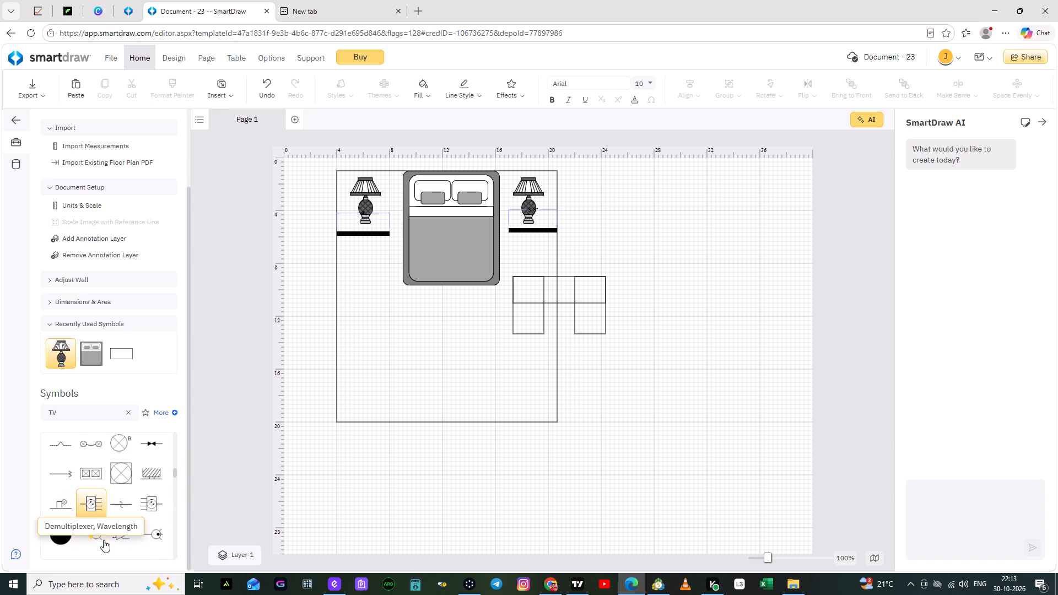
scroll(104, 540, down, 2)
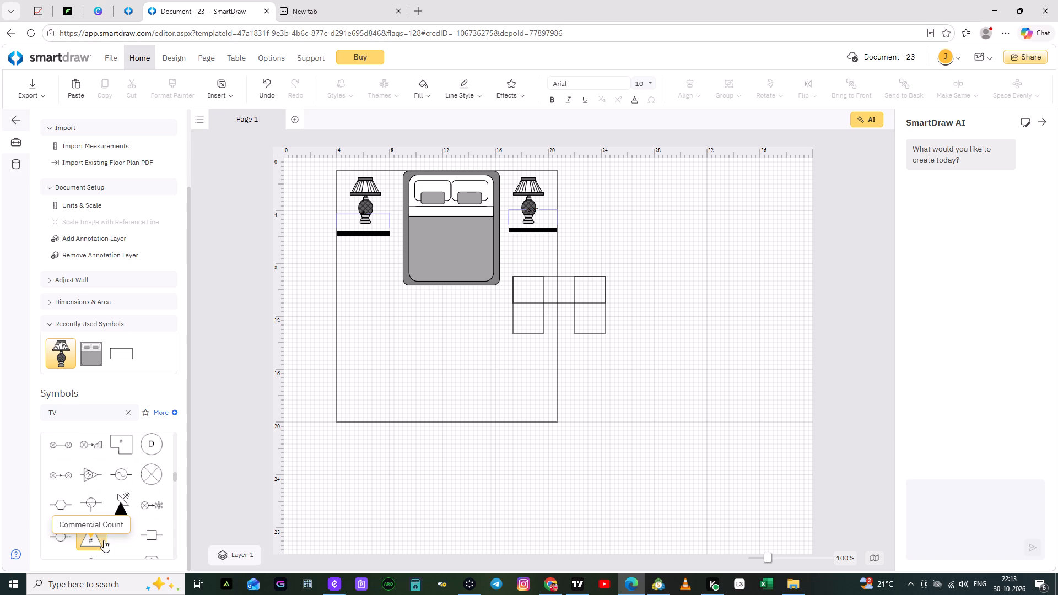
scroll(104, 540, down, 5)
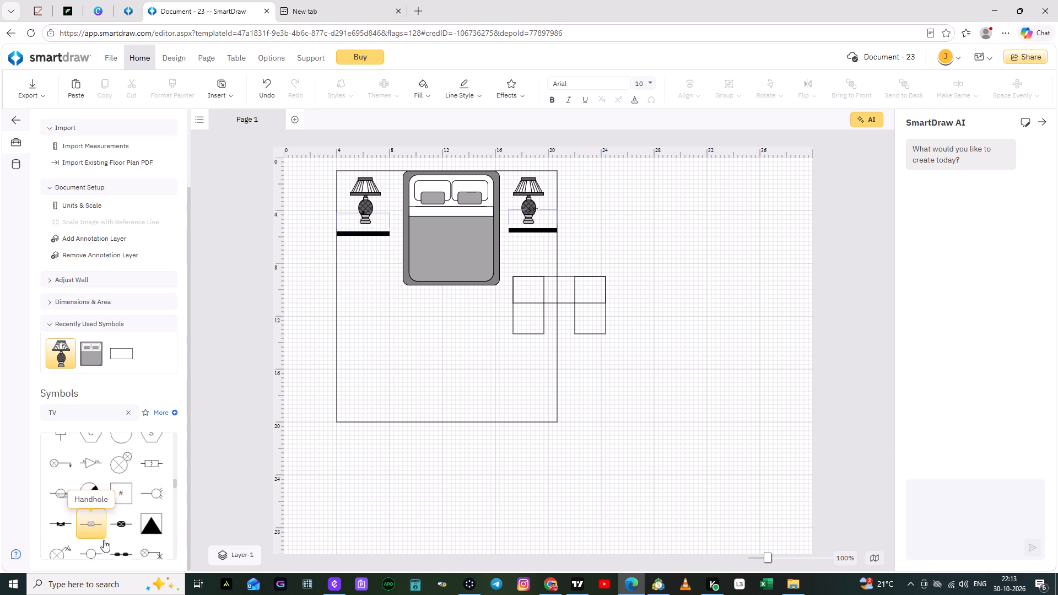
scroll(104, 540, down, 2)
scroll(104, 540, up, 1)
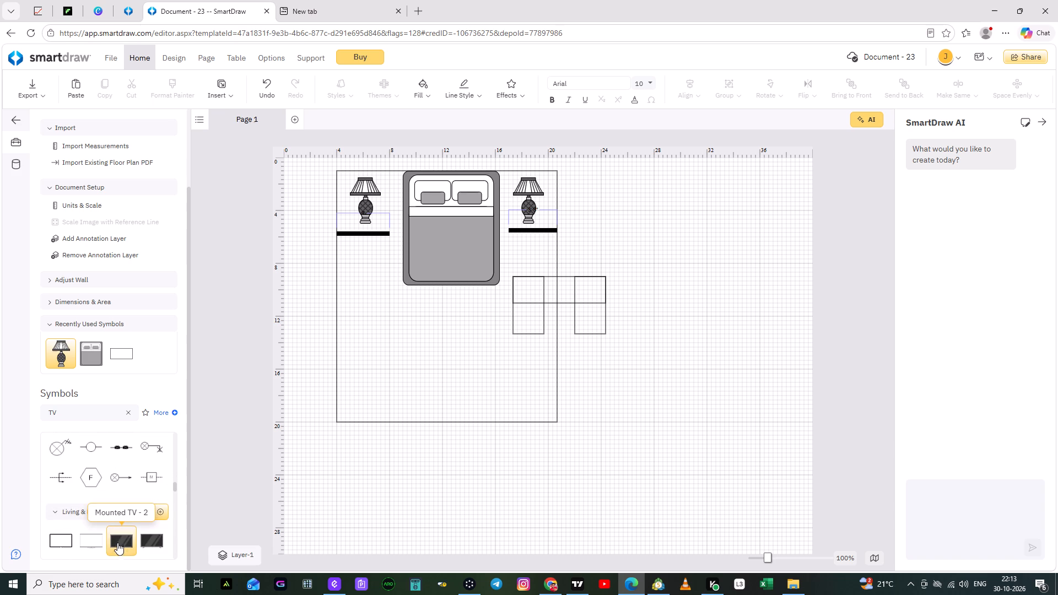
drag(118, 537, 215, 518)
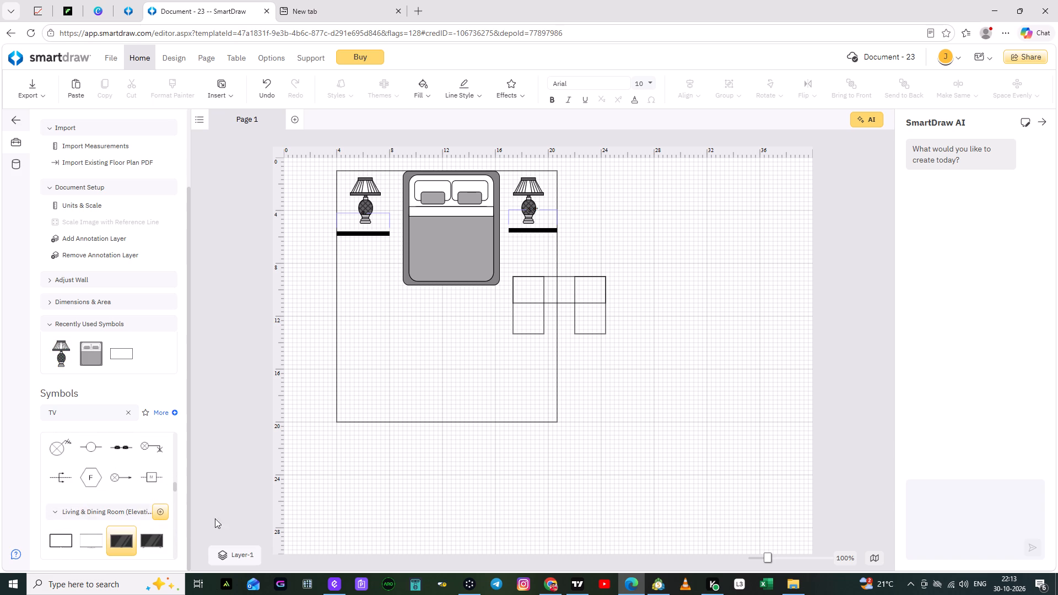
drag(215, 518, 444, 397)
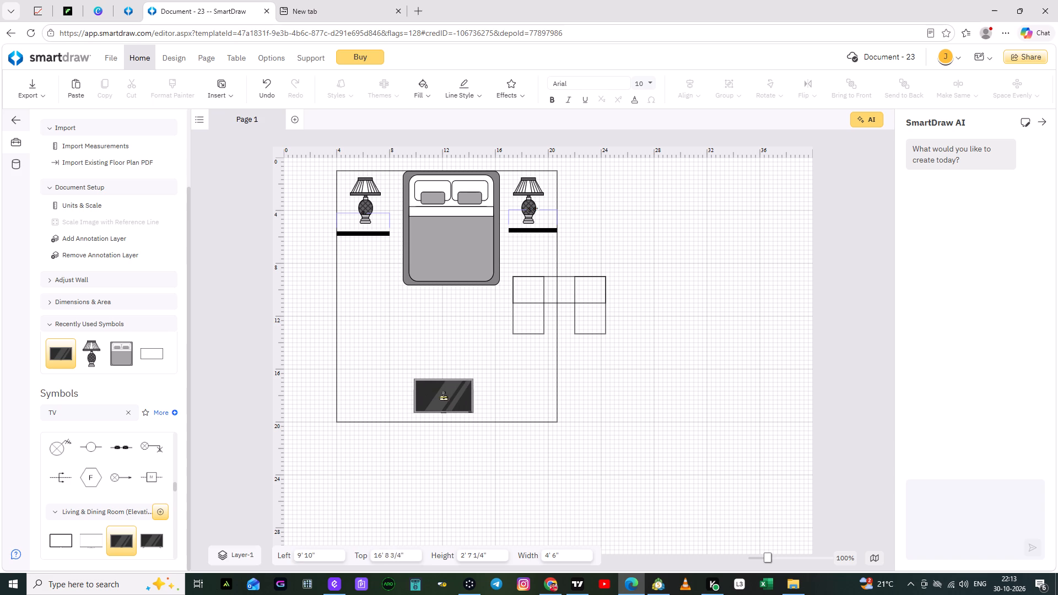
drag(444, 397, 443, 397)
Enlarge the TV to about 5' 8" wide and 3' 3" high, with its lower edge reaching the room's bottom edge.
drag(414, 410, 406, 414)
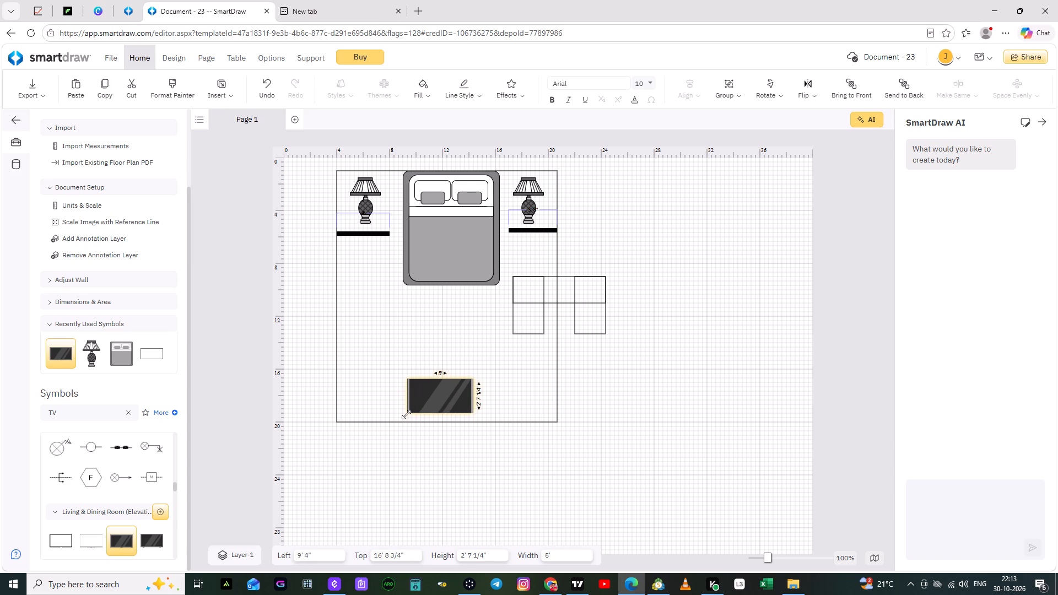
drag(406, 414, 398, 422)
click(372, 394)
Rotate the TV by about 180 degrees.
click(430, 390)
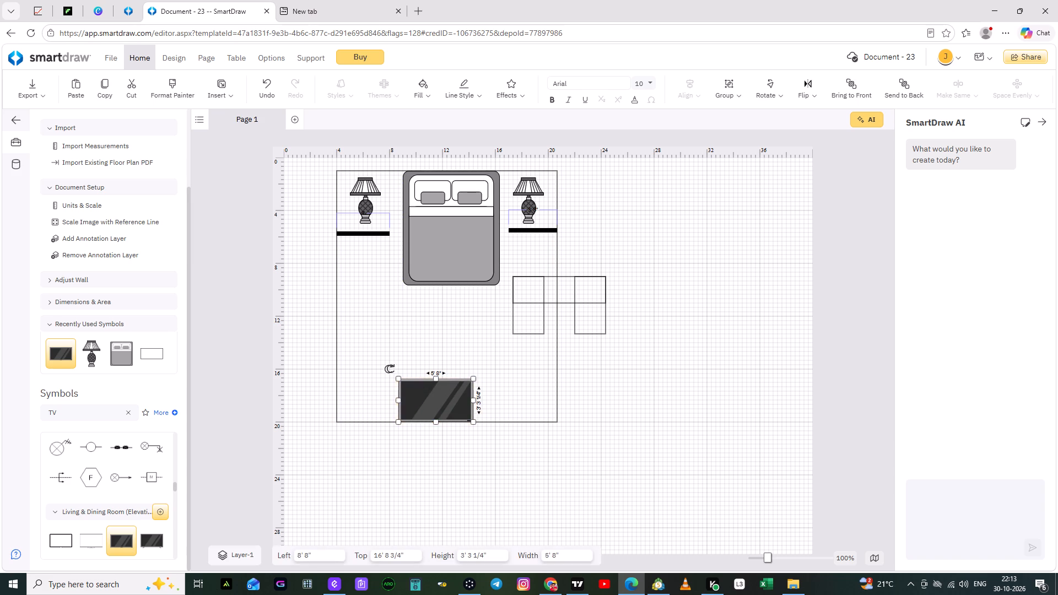
drag(391, 369, 530, 469)
click(536, 455)
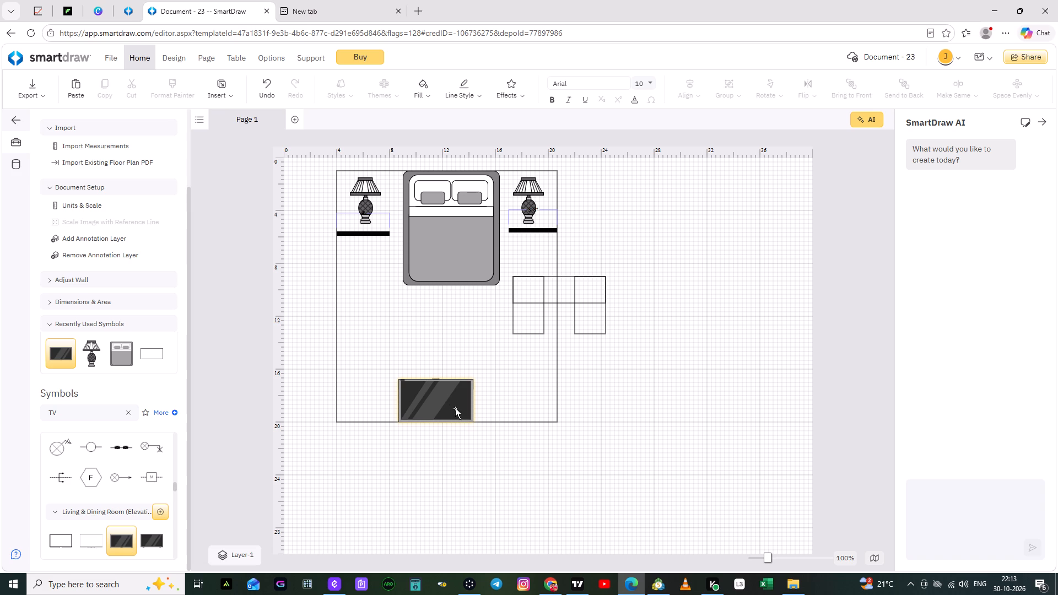
Shift the TV to the right along the room's bottom edge so that it lines up with the bed.
drag(451, 404, 458, 402)
click(478, 472)
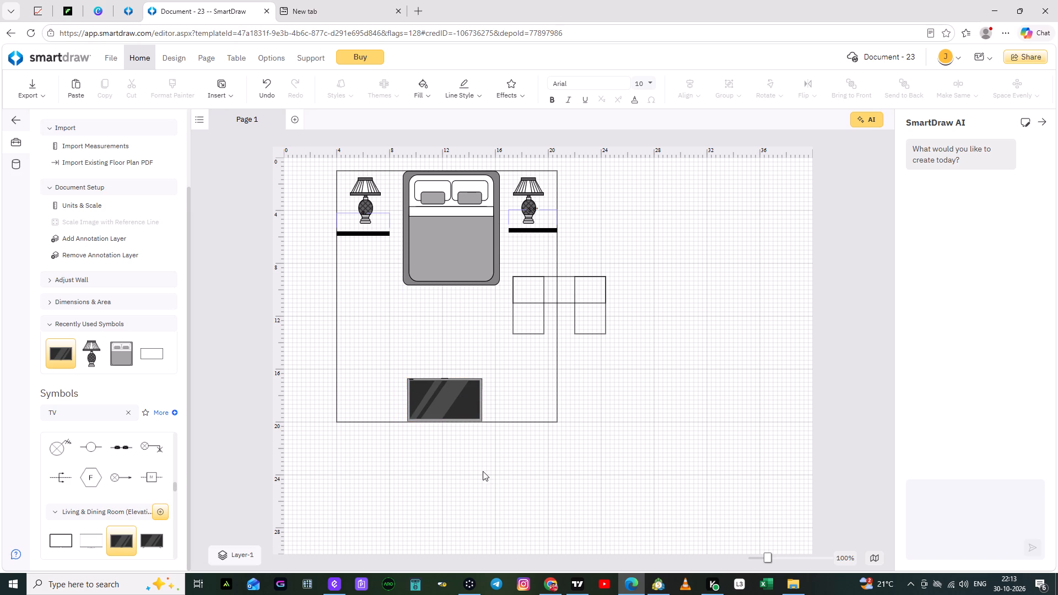
click(463, 408)
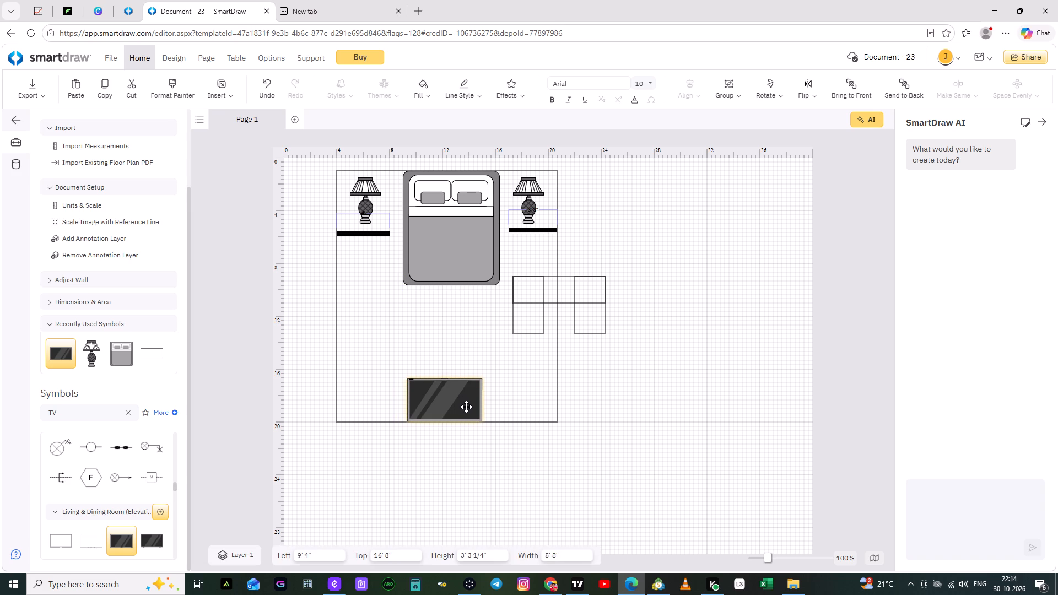
click(468, 490)
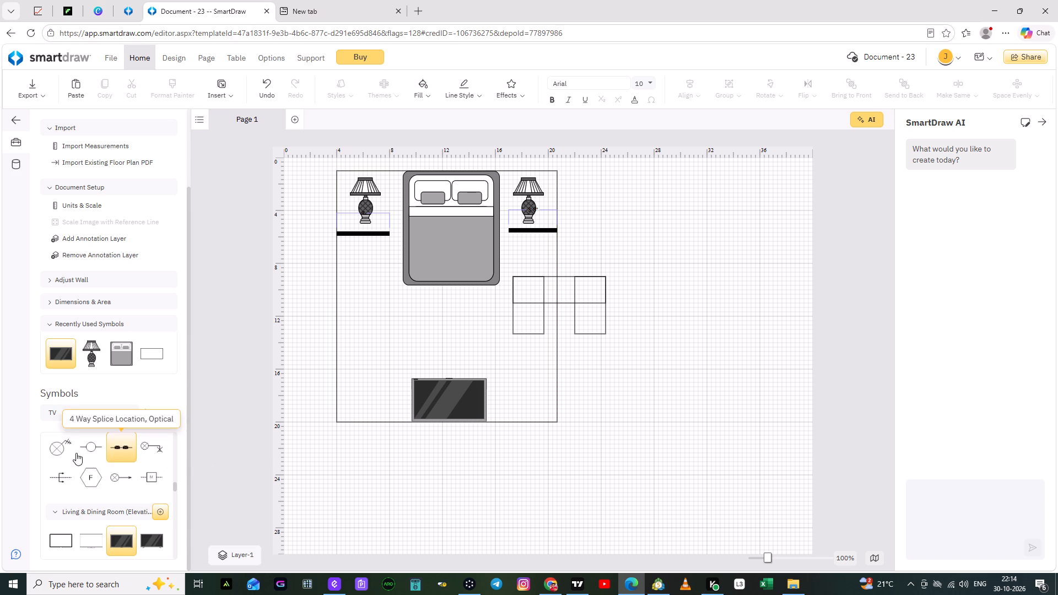
Clear the symbol search and place another table lamp left of the TV, about 4' 6" across and 16' 8" down.
click(133, 416)
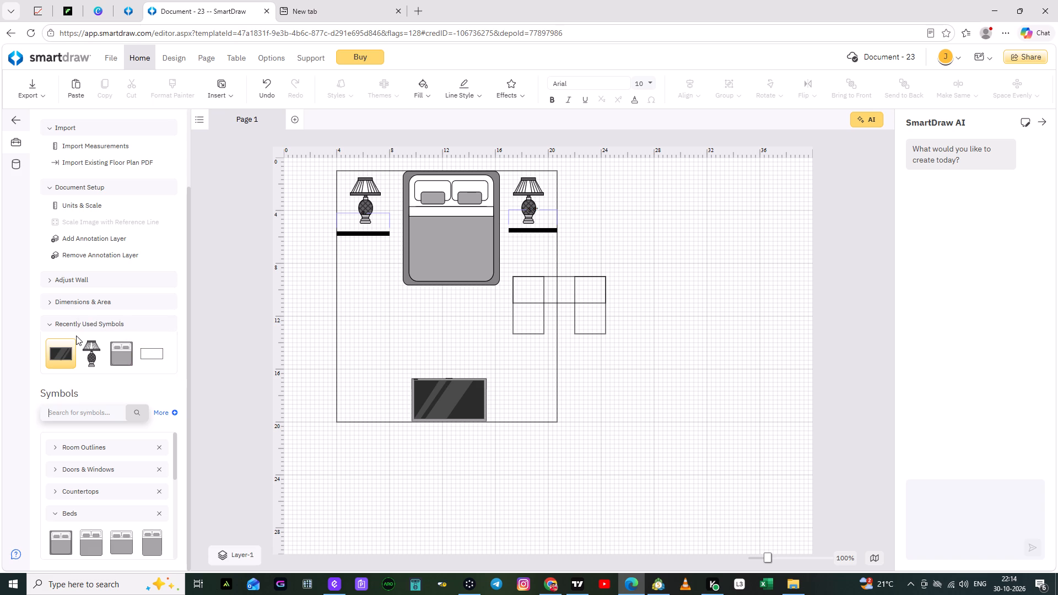
click(90, 343)
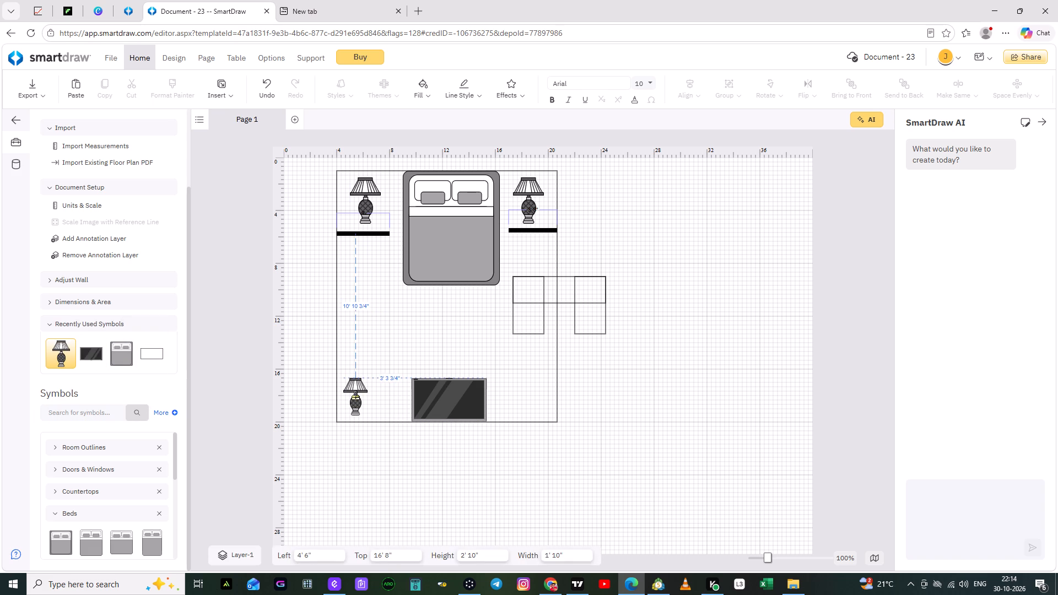
click(386, 413)
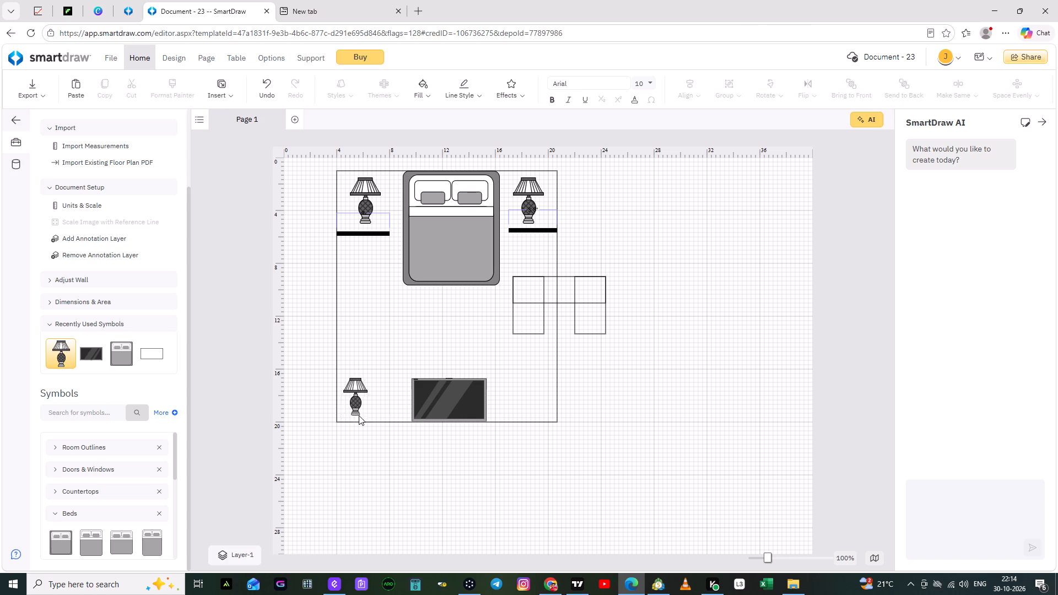
Place a matching table lamp right of the TV, about 17' 2" across and level with the lamp on its left.
drag(62, 348, 223, 381)
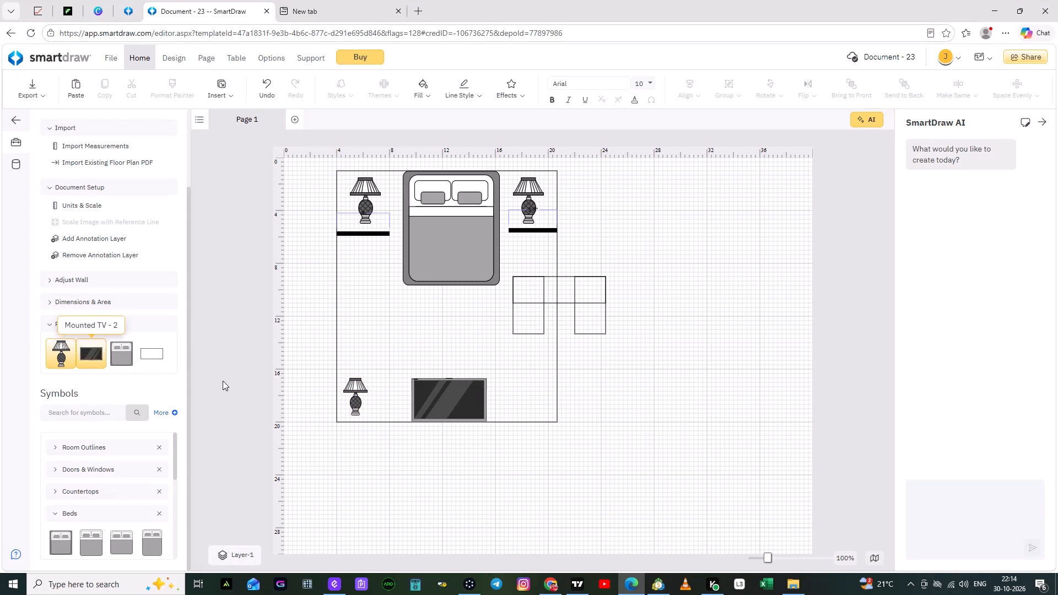
drag(223, 381, 522, 397)
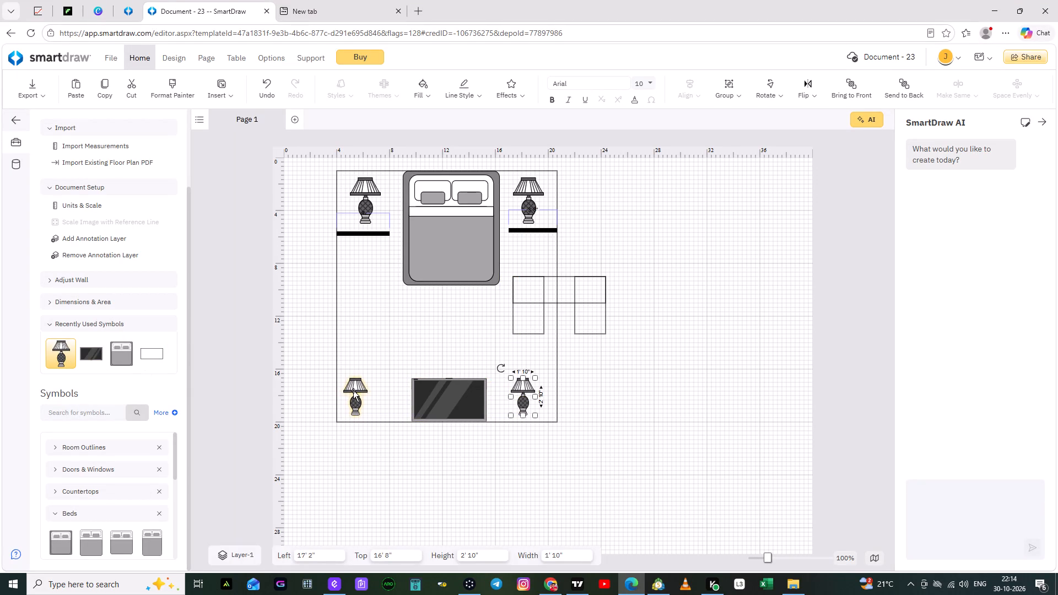
Shift the table lamp left of the TV slightly right so that it lines up with the bedside lamp above it.
drag(353, 391, 364, 392)
click(366, 364)
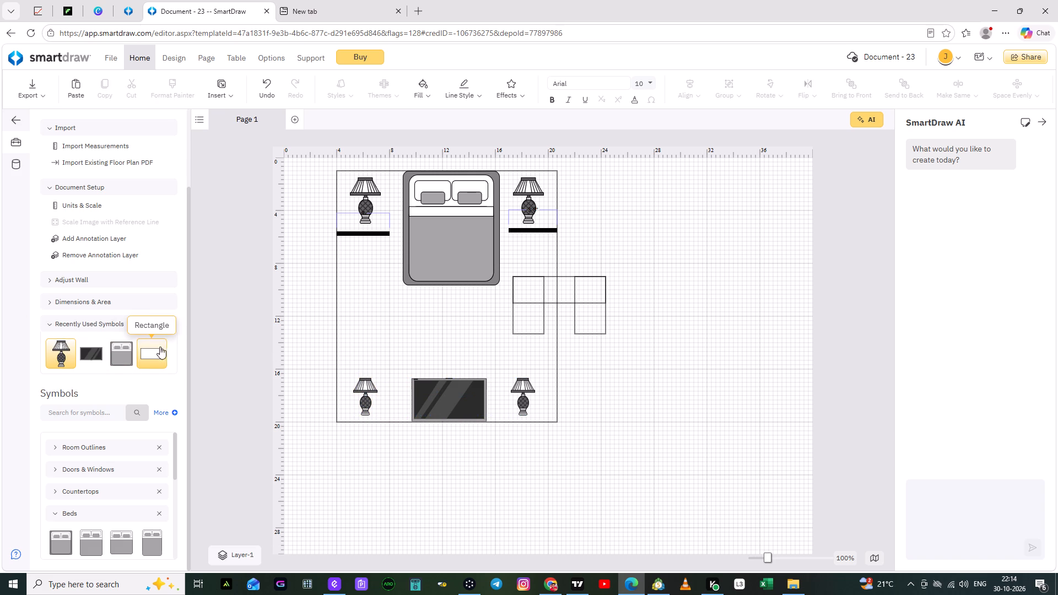
Draw a wall about 4' 4" long along the room's bottom edge, starting at the lower-left corner beneath the lamp.
scroll(161, 345, up, 1)
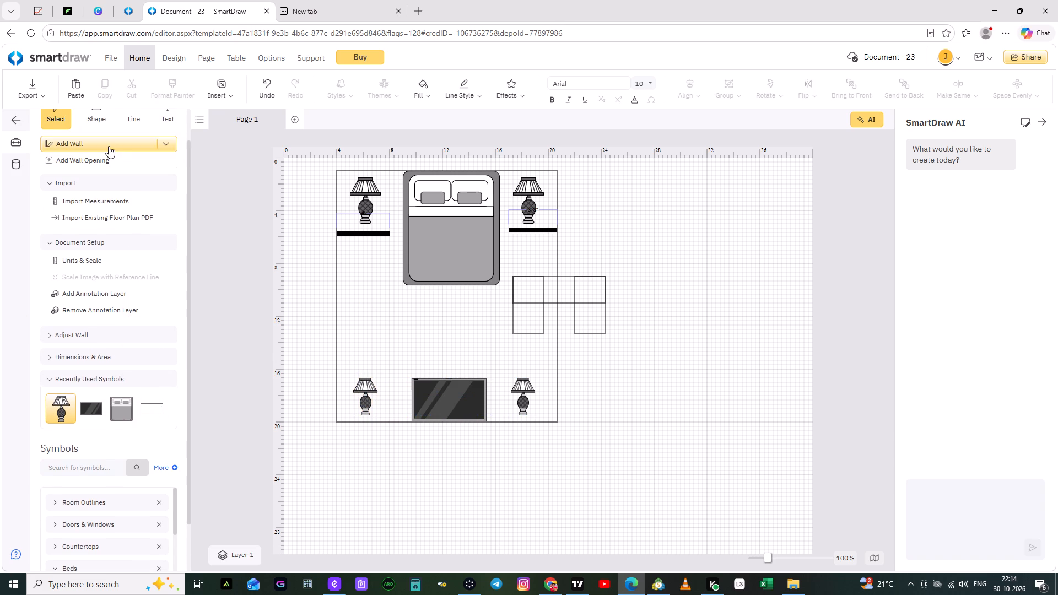
click(109, 146)
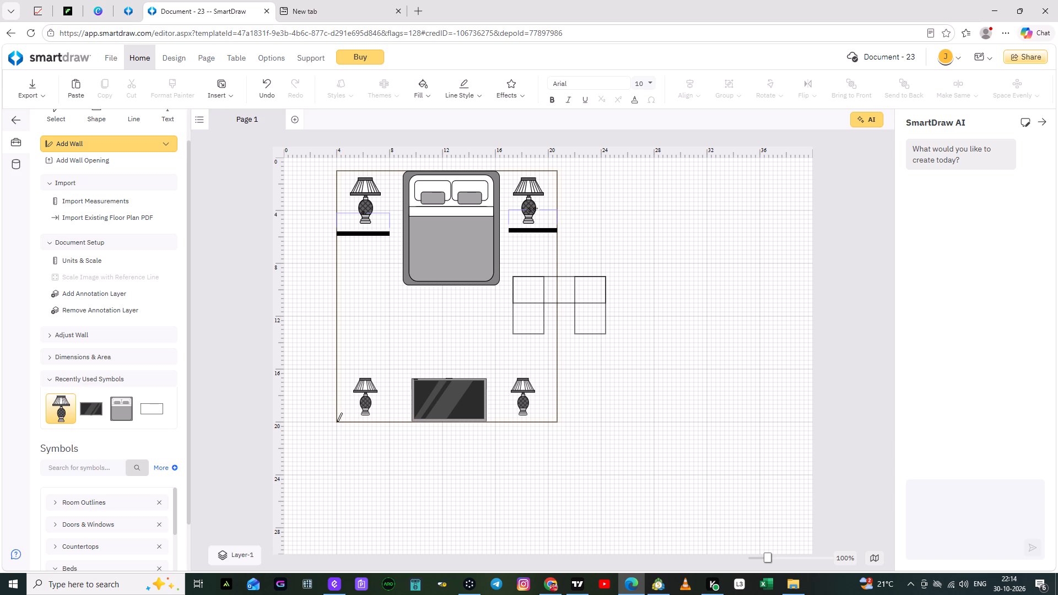
drag(337, 419, 344, 418)
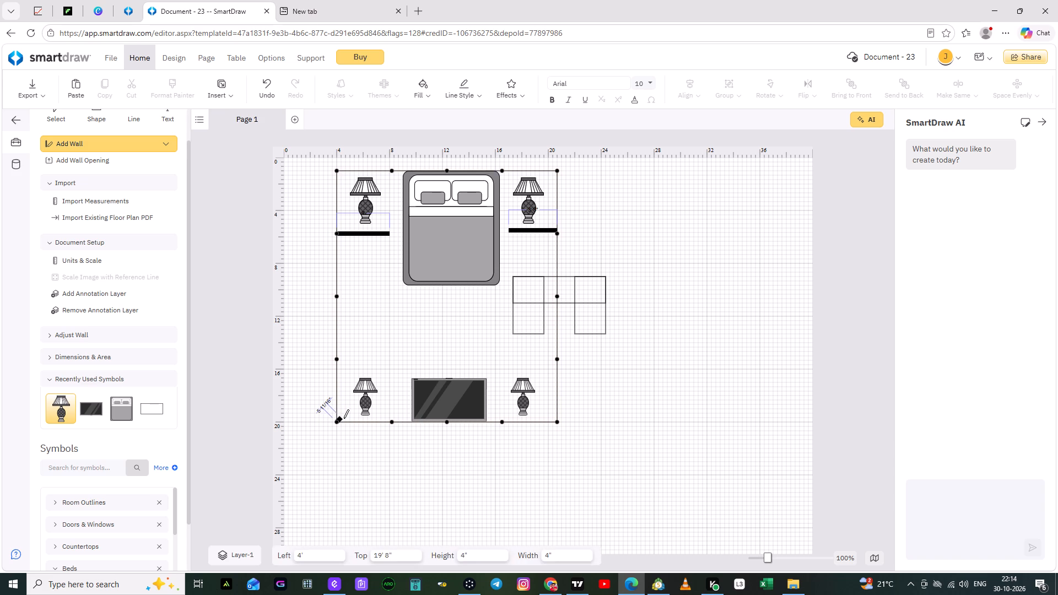
drag(344, 418, 387, 425)
drag(387, 425, 392, 424)
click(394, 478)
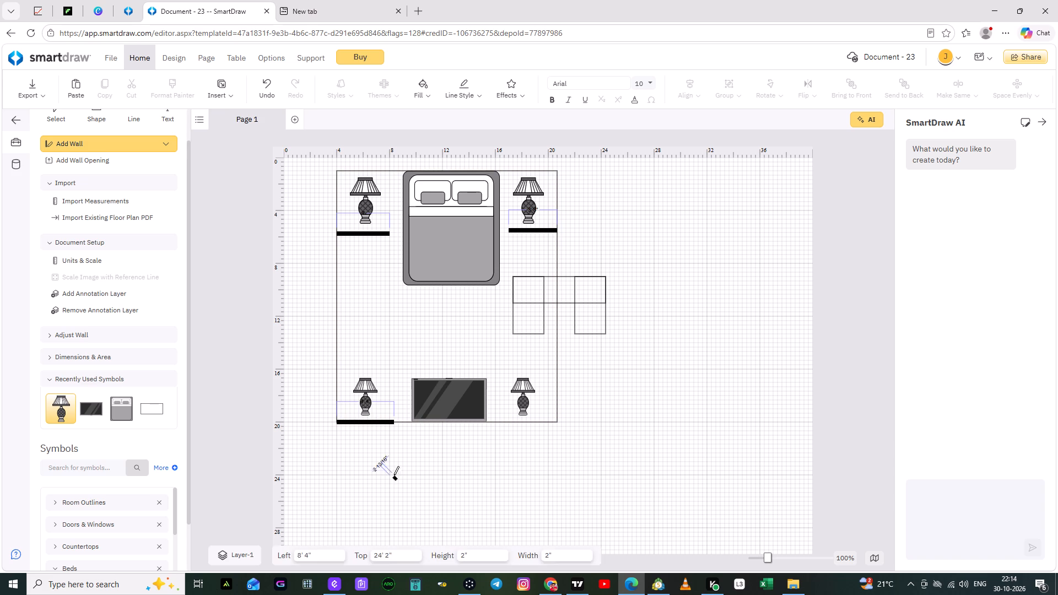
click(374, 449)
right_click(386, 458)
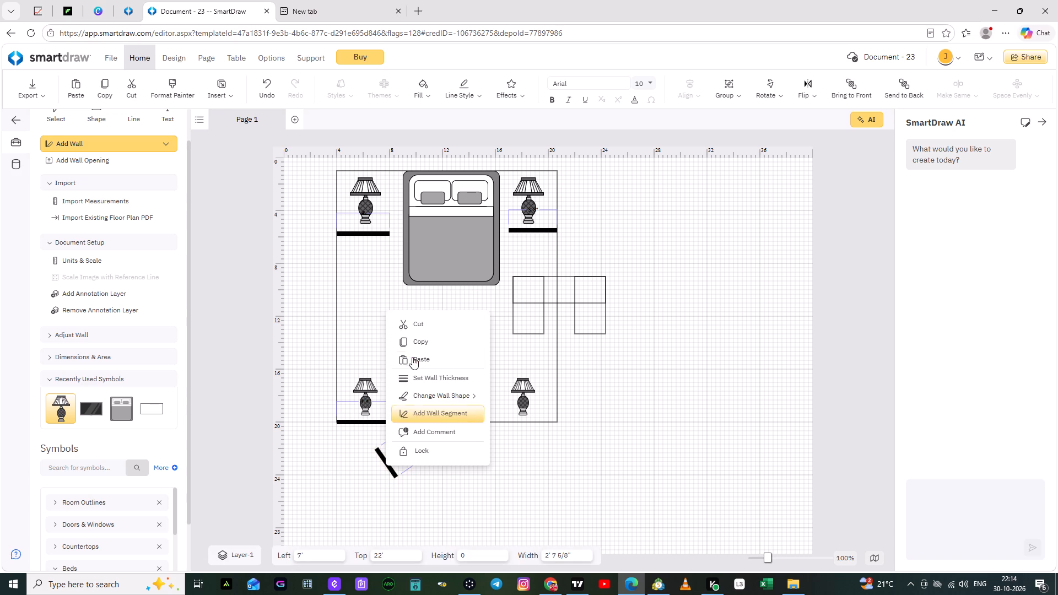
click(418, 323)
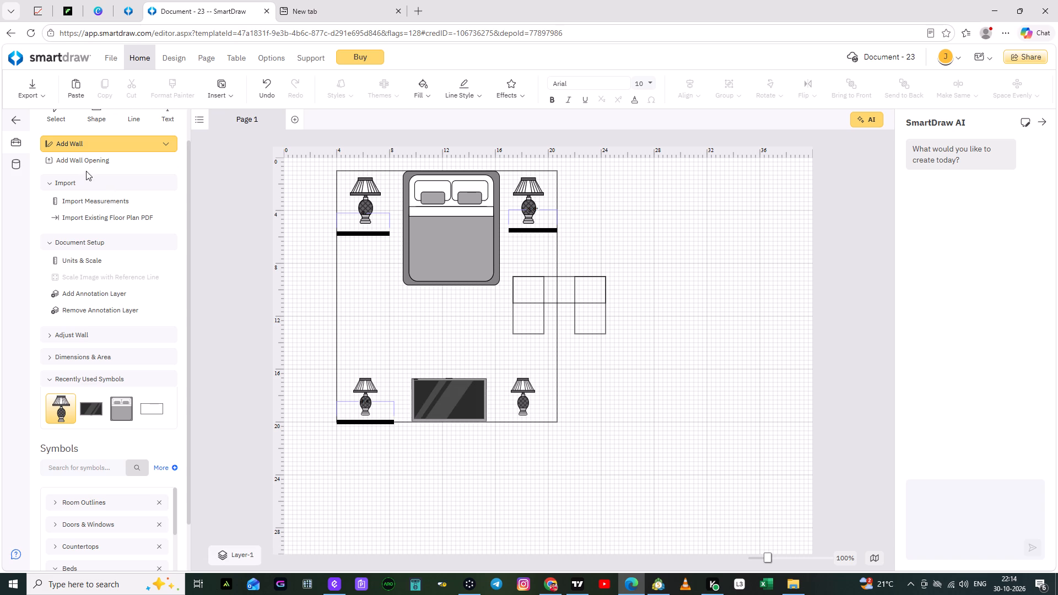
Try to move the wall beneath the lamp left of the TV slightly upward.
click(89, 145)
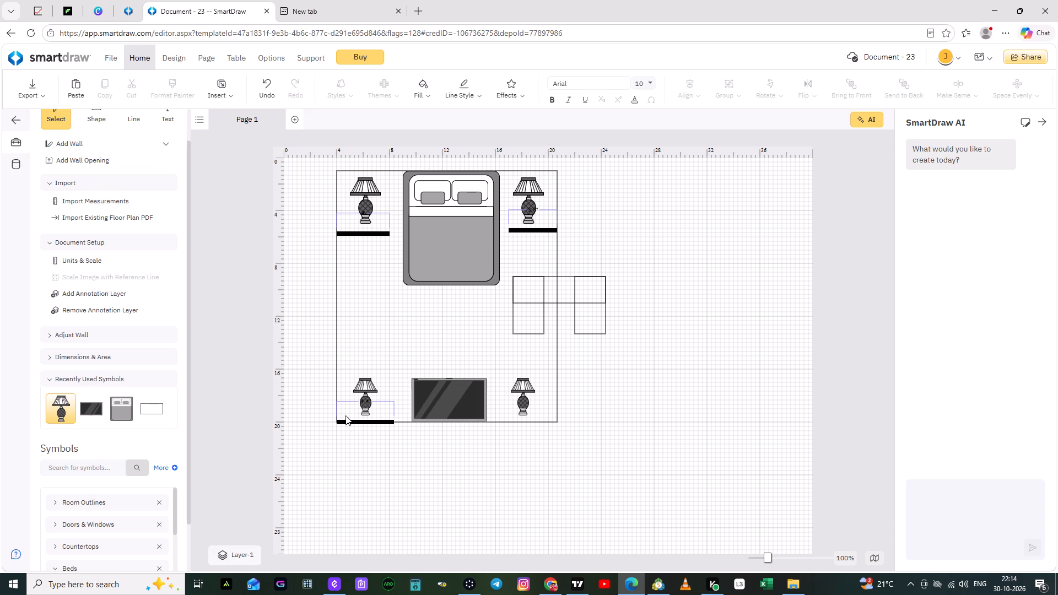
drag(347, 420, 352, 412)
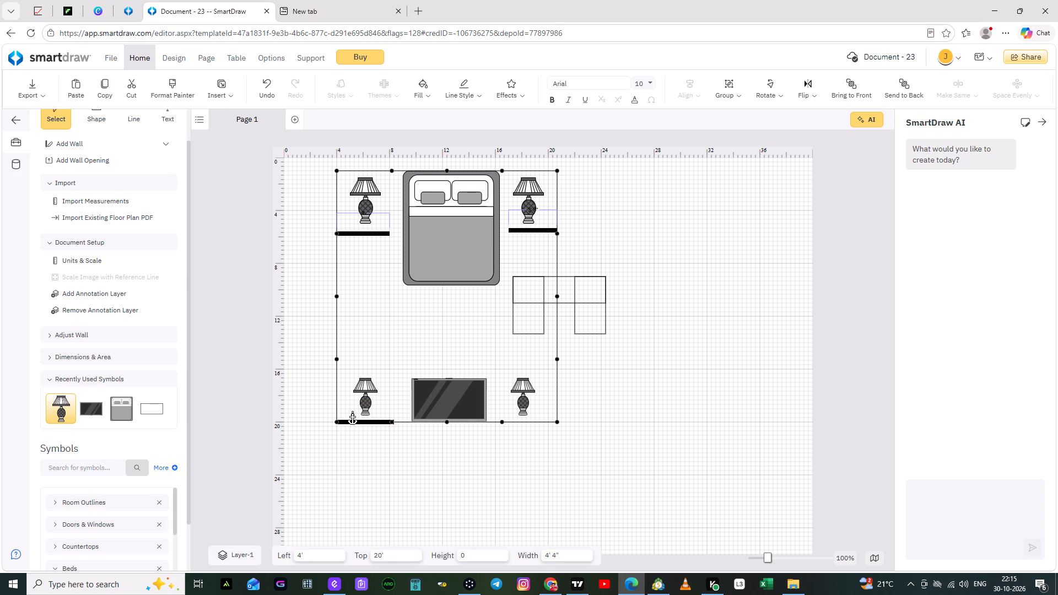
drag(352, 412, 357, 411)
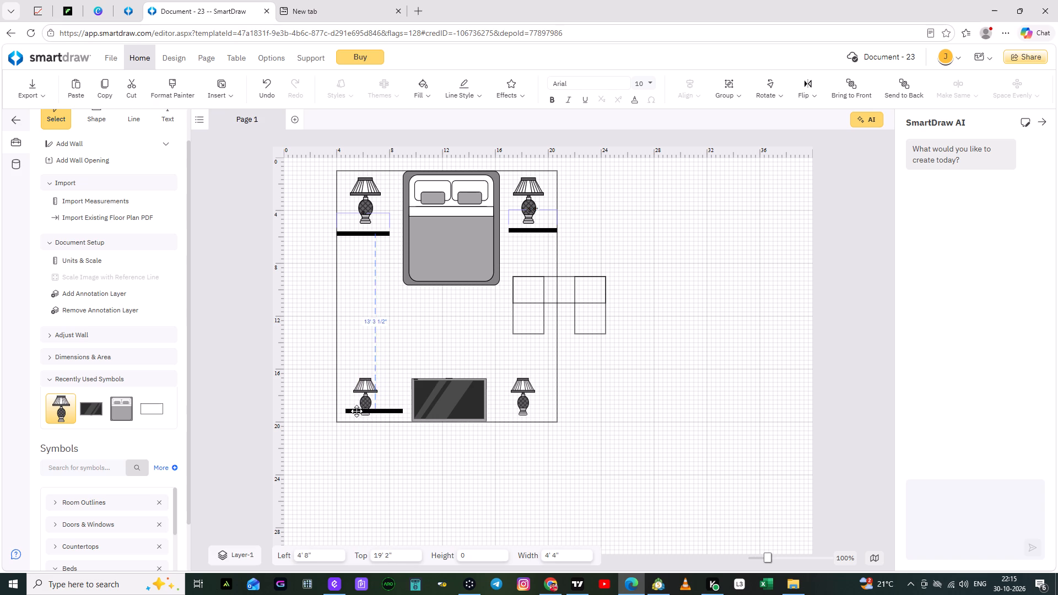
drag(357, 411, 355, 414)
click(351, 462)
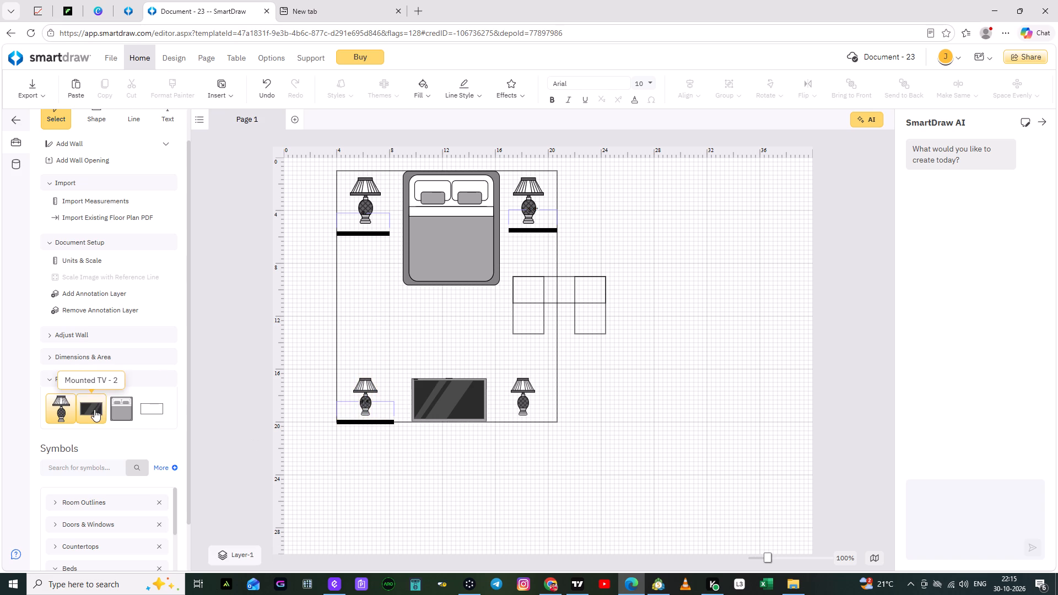
Draw a wall along the room's bottom edge under the lamp right of the TV, from about 16' 6" across to the corner.
click(99, 142)
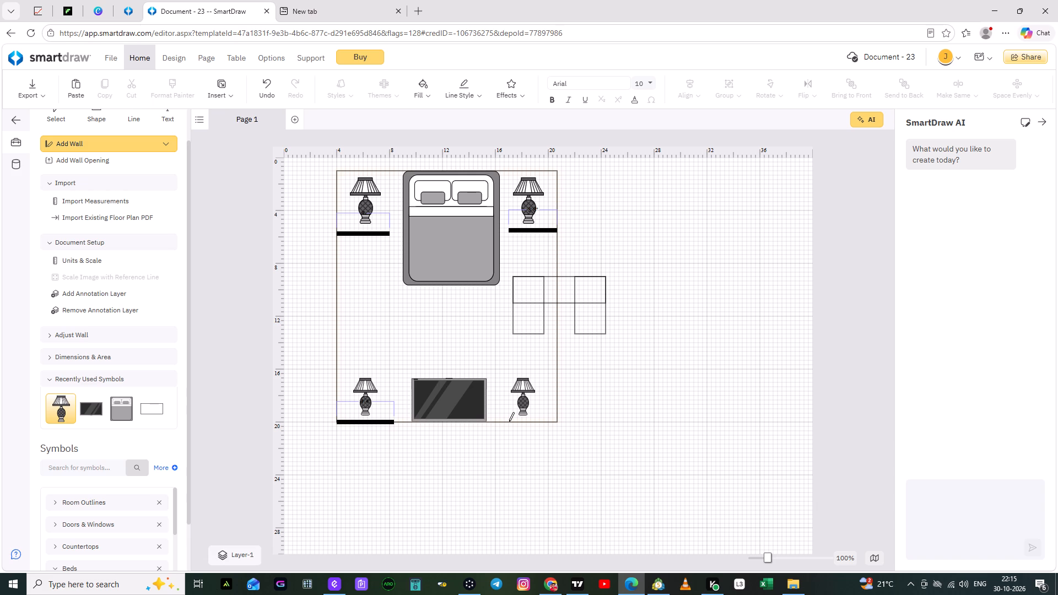
drag(509, 421, 550, 423)
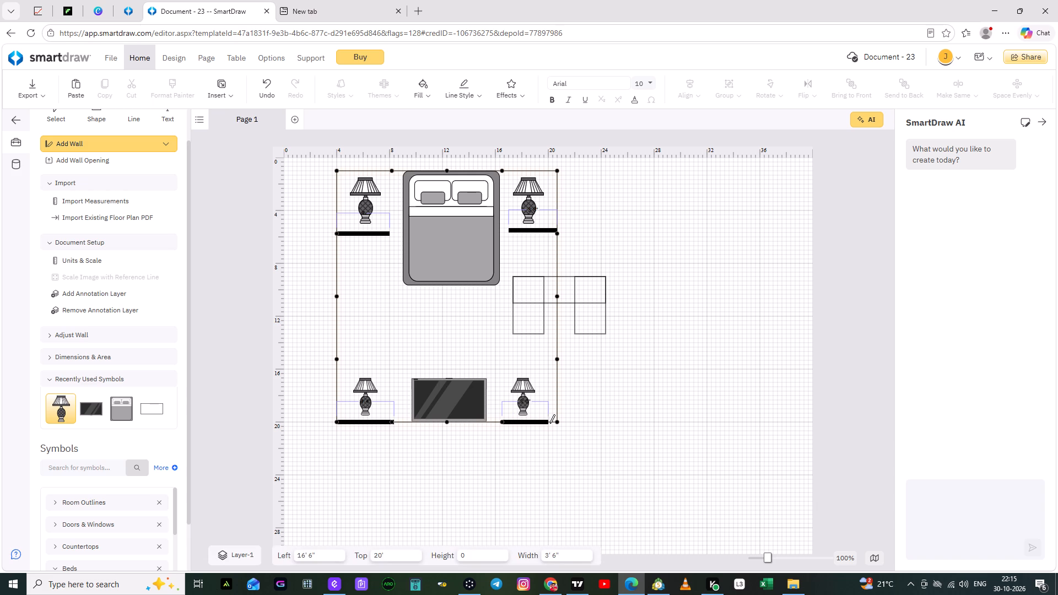
drag(550, 423, 555, 423)
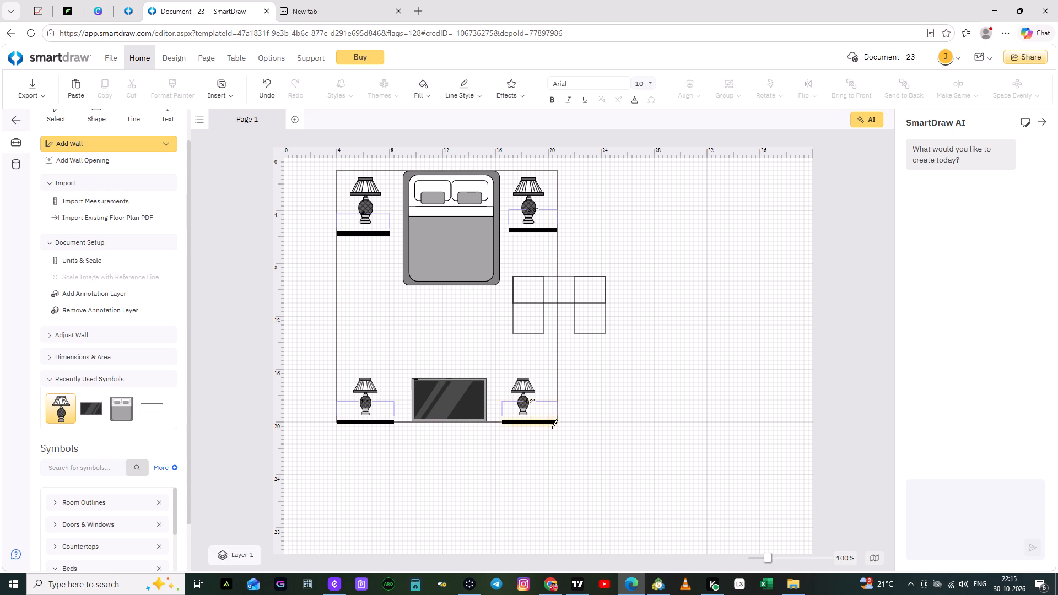
scroll(500, 446, up, 1)
scroll(500, 446, down, 1)
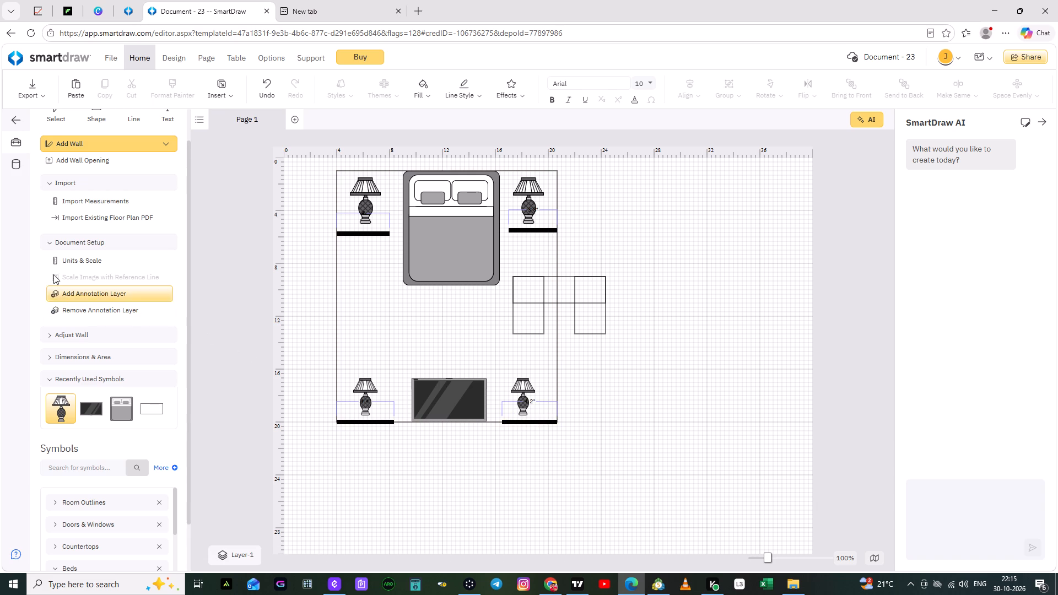
click(120, 145)
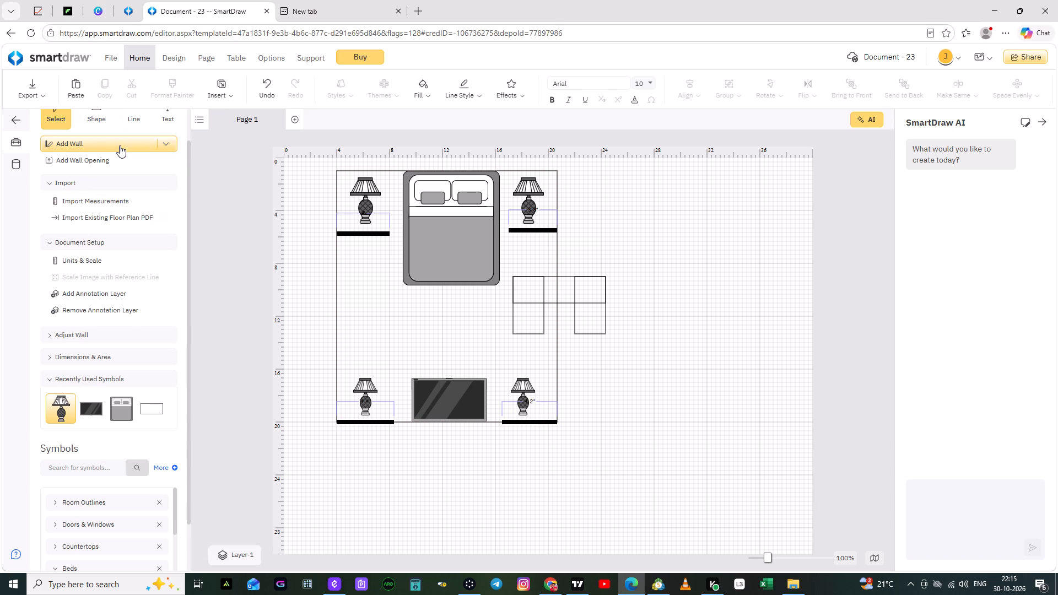
Add the text label "BEDROOM 1" at the bed's lower-left corner.
scroll(620, 394, down, 1)
scroll(620, 394, up, 1)
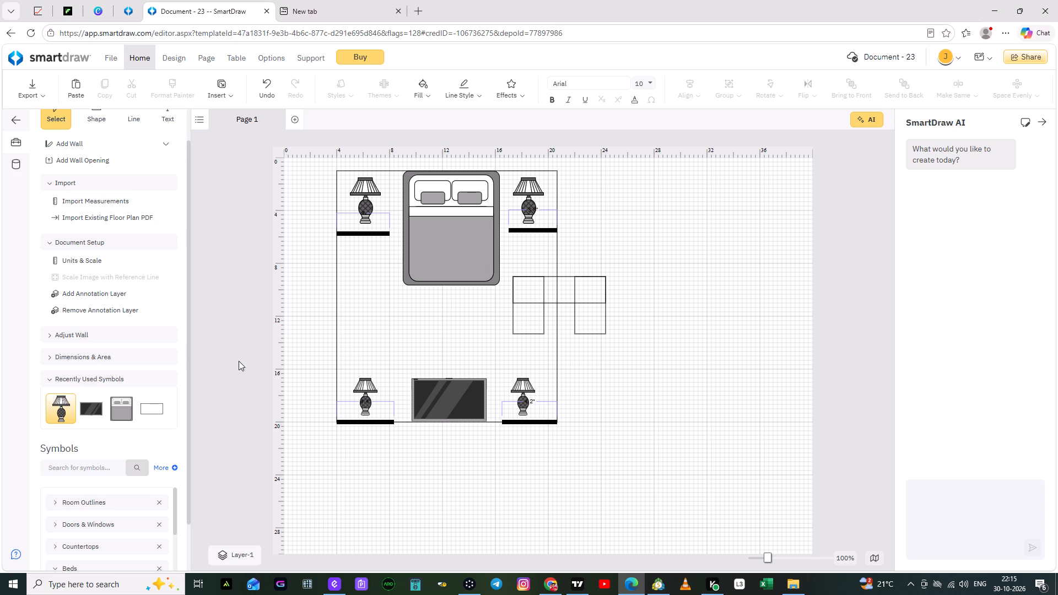
click(168, 123)
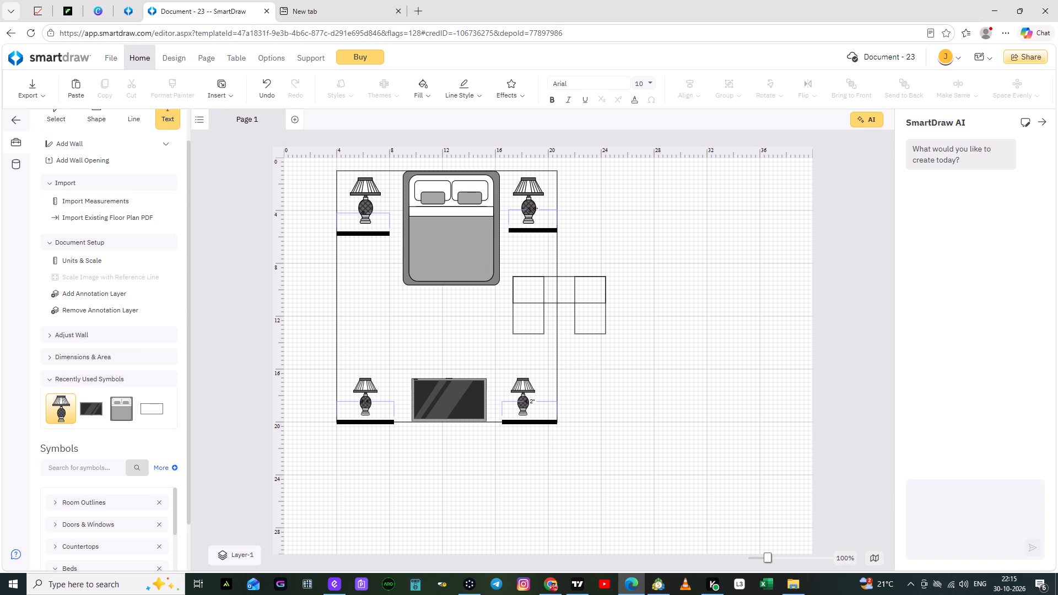
click(406, 294)
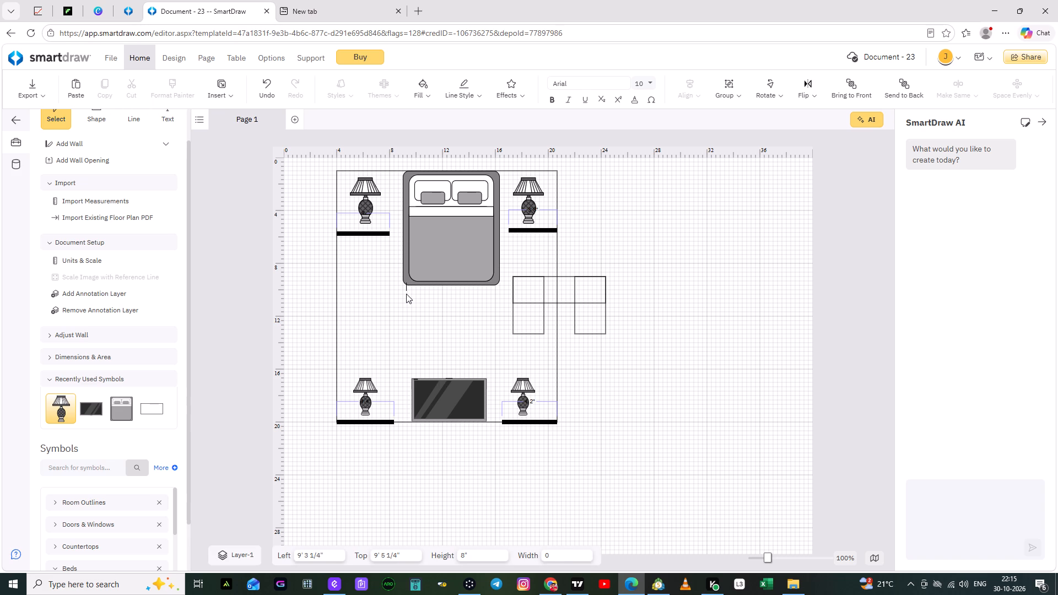
text(BEDR)
text(OOM)
key(space)
key(1)
key(Return)
click(407, 319)
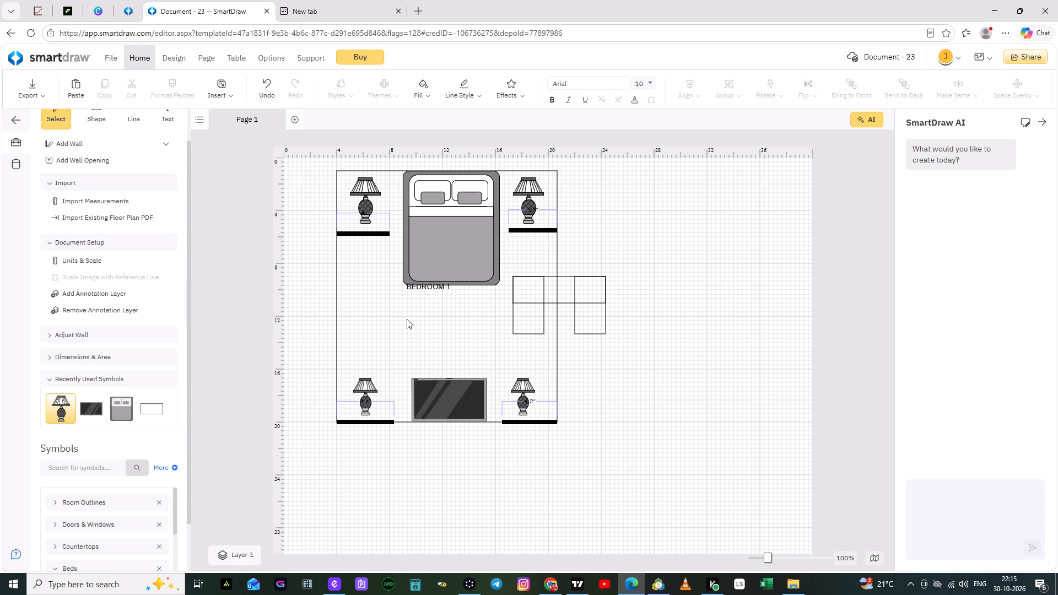
Move the BEDROOM 1 label clear of the bed and enlarge its text box to about 5' 8" wide.
drag(434, 288, 435, 303)
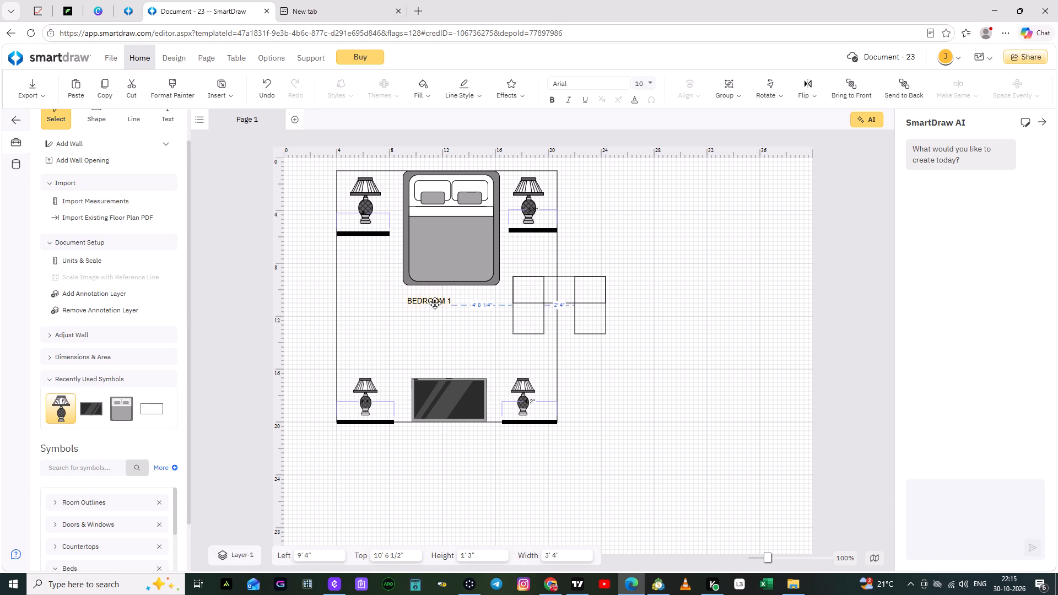
drag(435, 303, 445, 304)
drag(458, 311, 489, 354)
click(489, 354)
Reposition the BEDROOM 1 label in the open floor just below the bed's lower-left corner.
drag(449, 326, 450, 317)
click(456, 344)
click(446, 309)
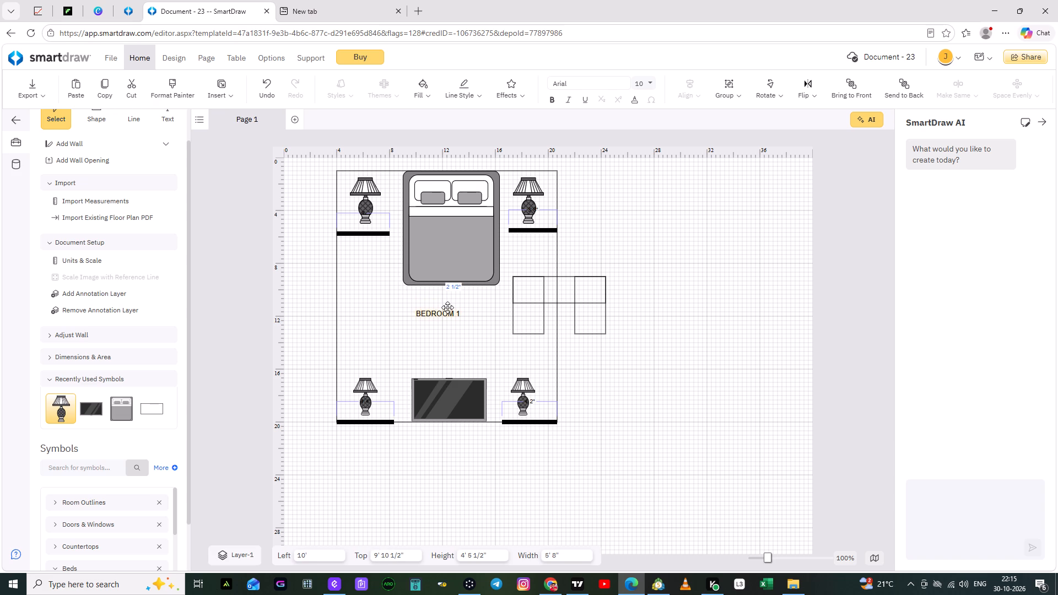
click(370, 323)
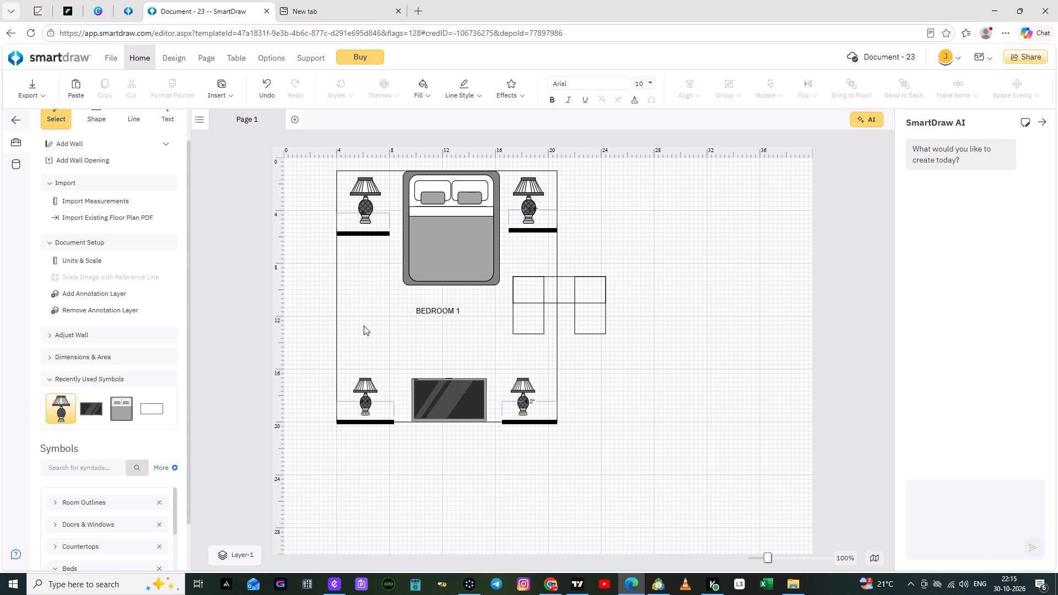
drag(453, 309, 467, 306)
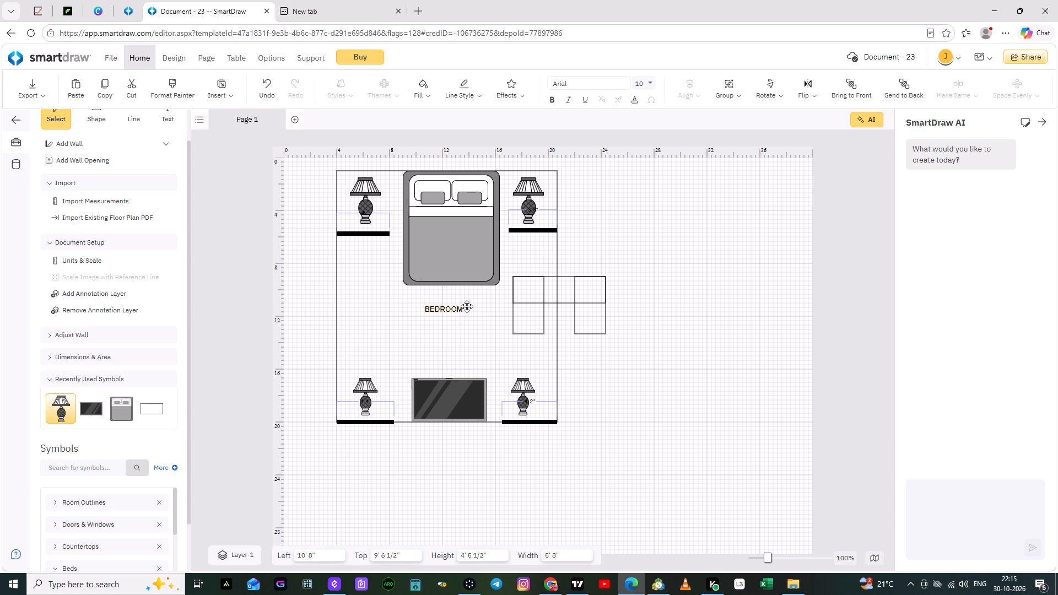
drag(467, 306, 439, 299)
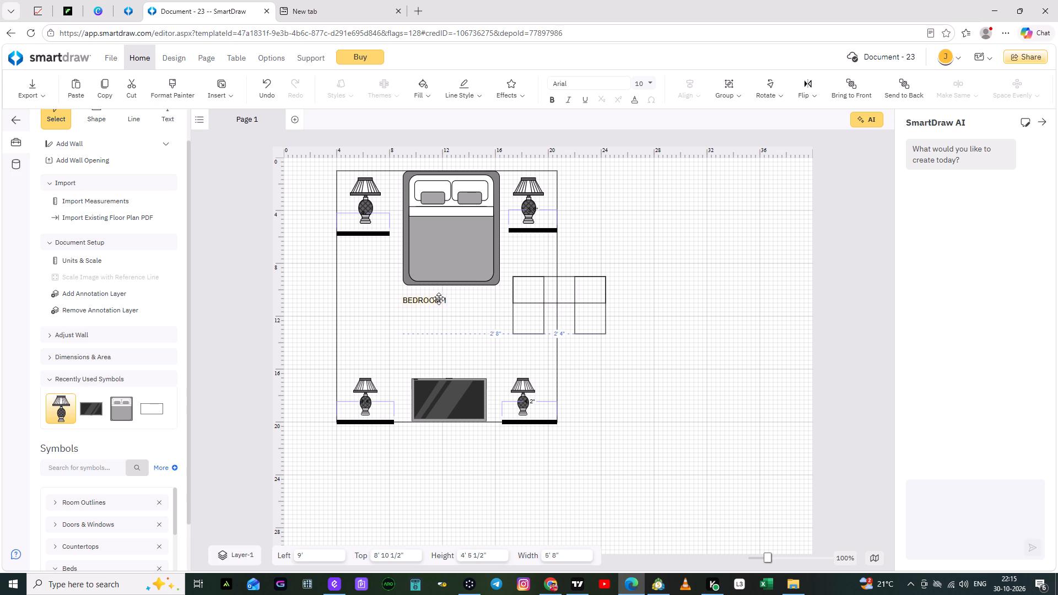
drag(439, 299, 434, 299)
click(349, 327)
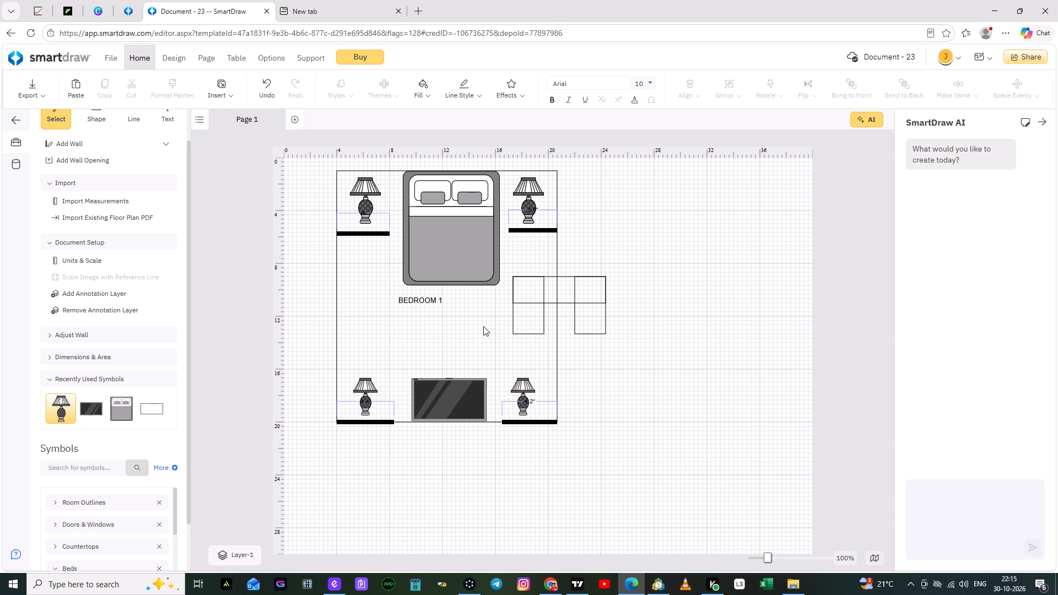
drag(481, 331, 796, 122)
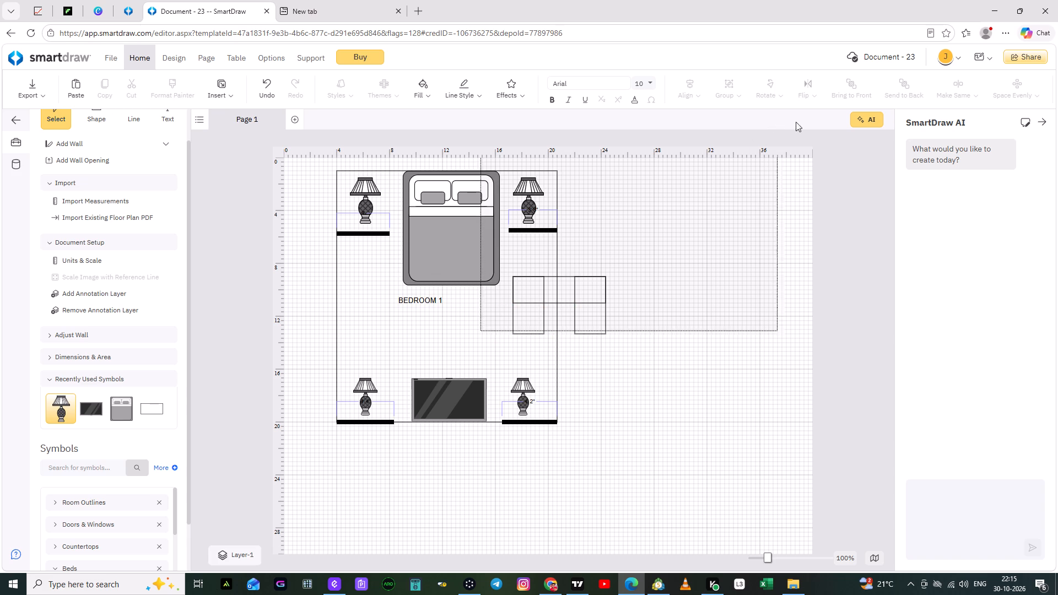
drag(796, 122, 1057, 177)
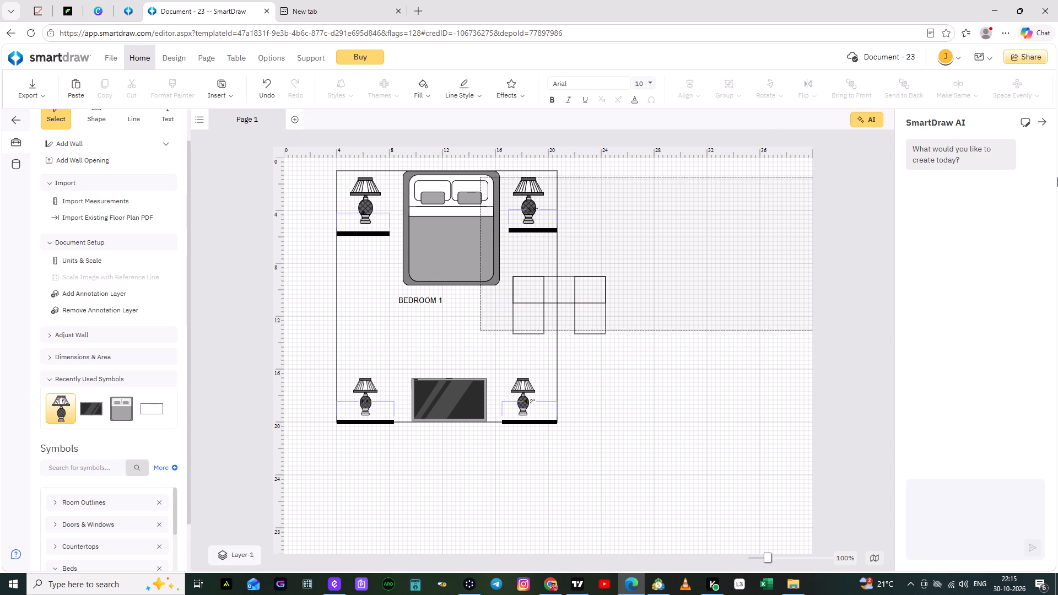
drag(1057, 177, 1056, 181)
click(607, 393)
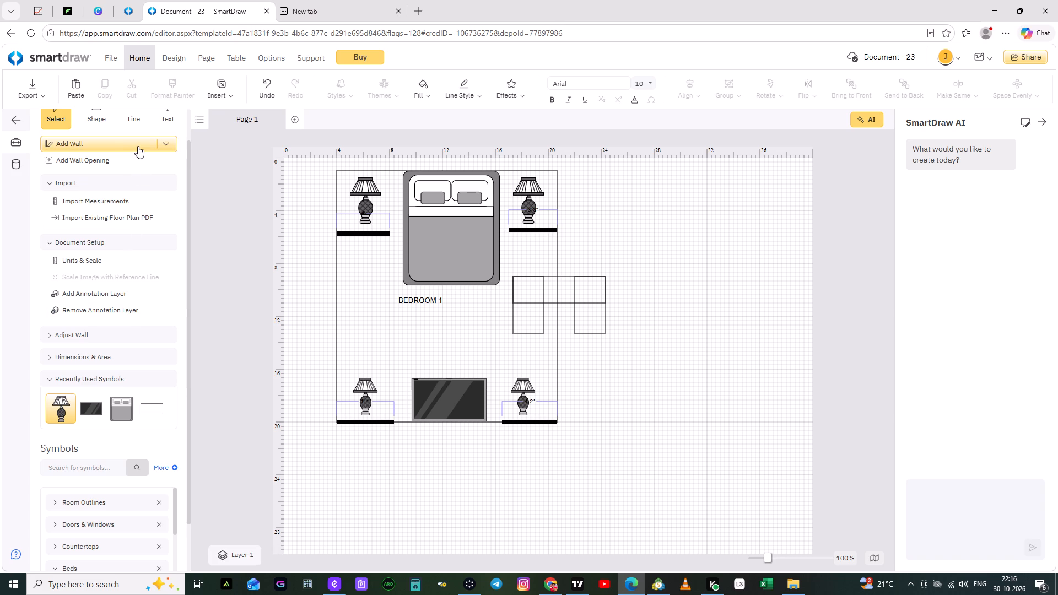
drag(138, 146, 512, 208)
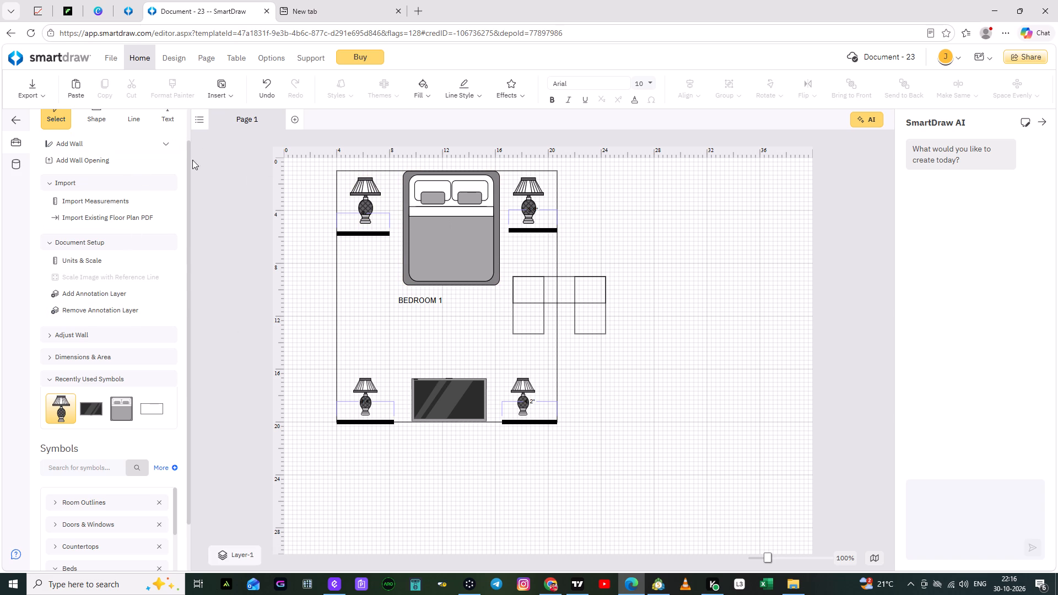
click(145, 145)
Place a 6' by 3' rectangle outside the room's upper-right corner, against its right edge, at 20' 8" across and 1' down.
drag(145, 403, 575, 187)
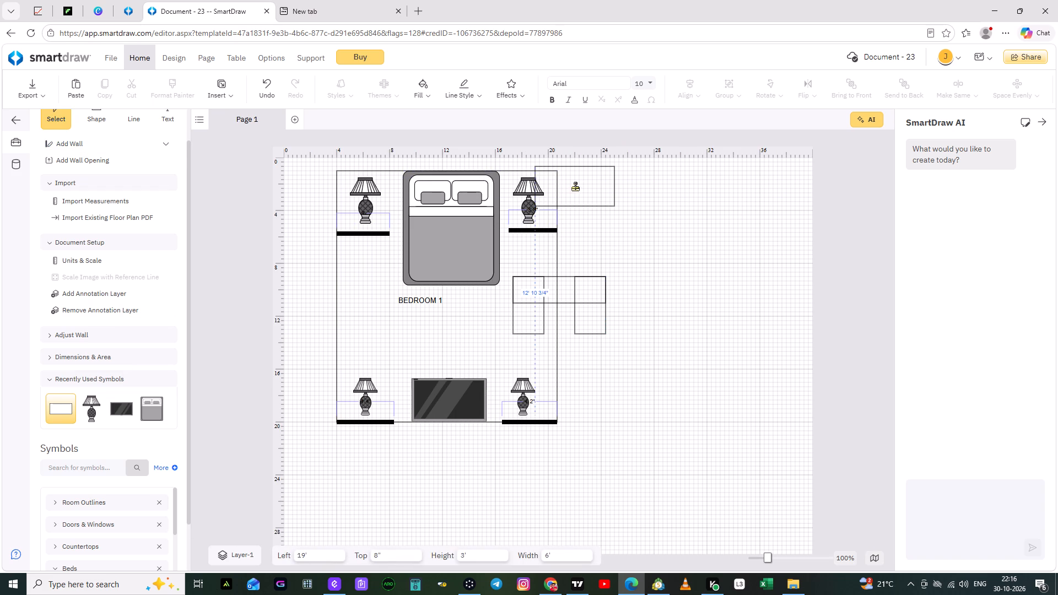
drag(575, 187, 597, 193)
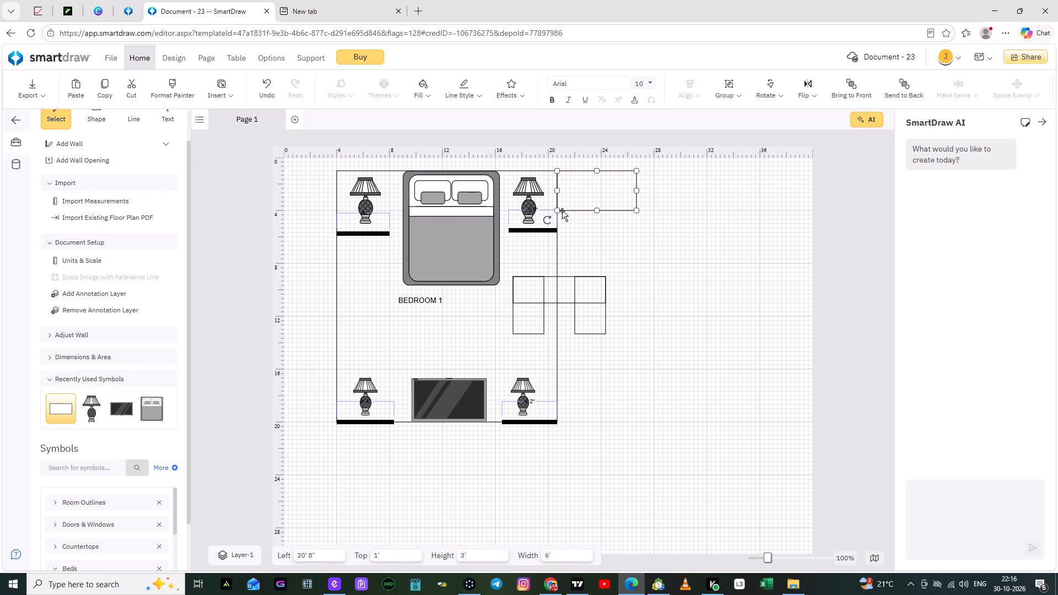
Enlarge the rectangle adjoining BEDROOM 1 to 19' high, matching the bedroom's height, and 23' 4" wide.
drag(557, 213, 557, 398)
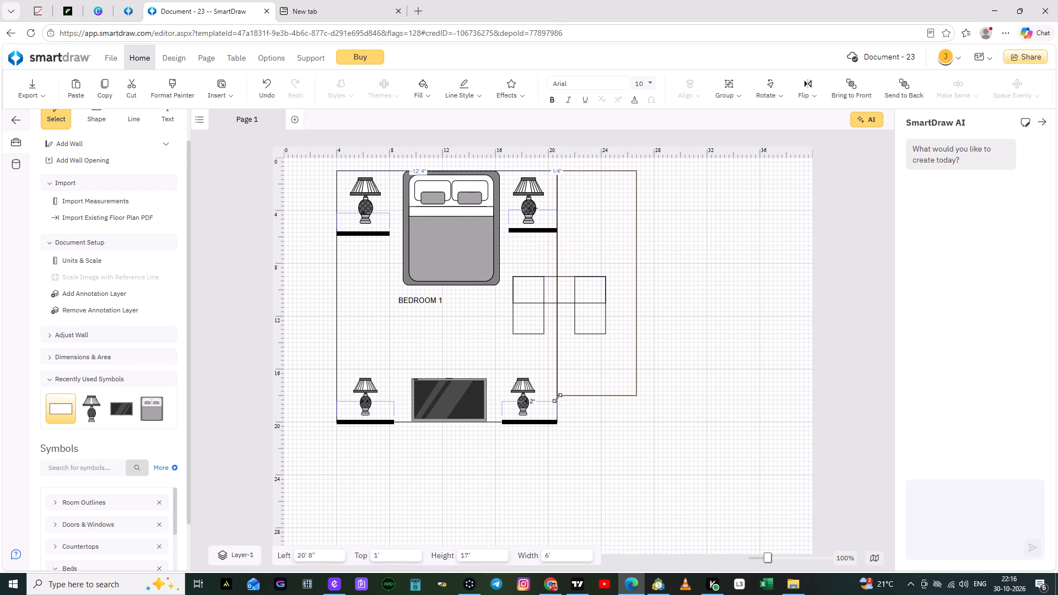
drag(557, 398, 557, 424)
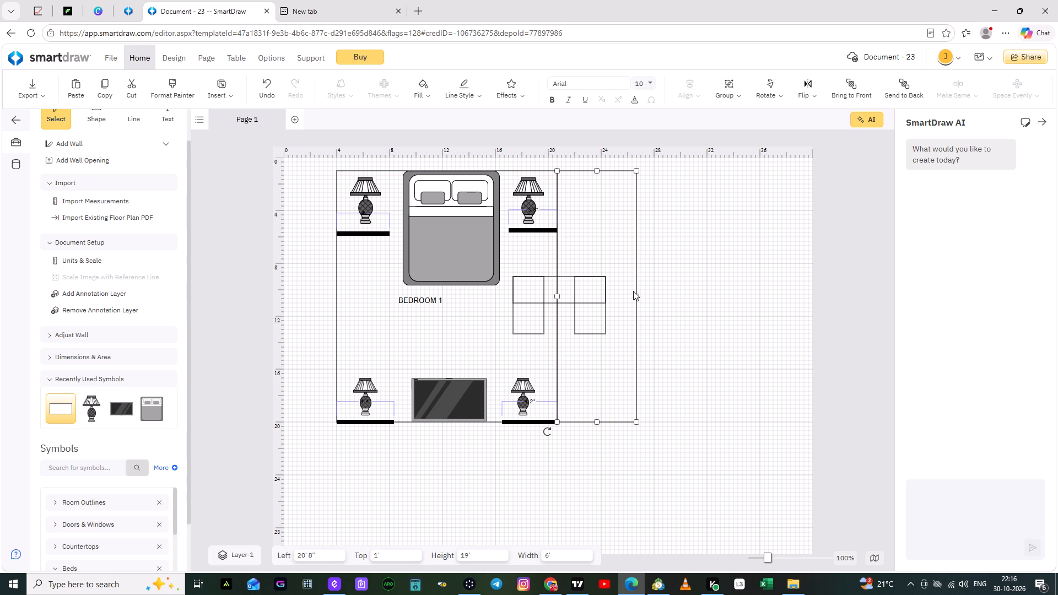
drag(638, 295, 689, 283)
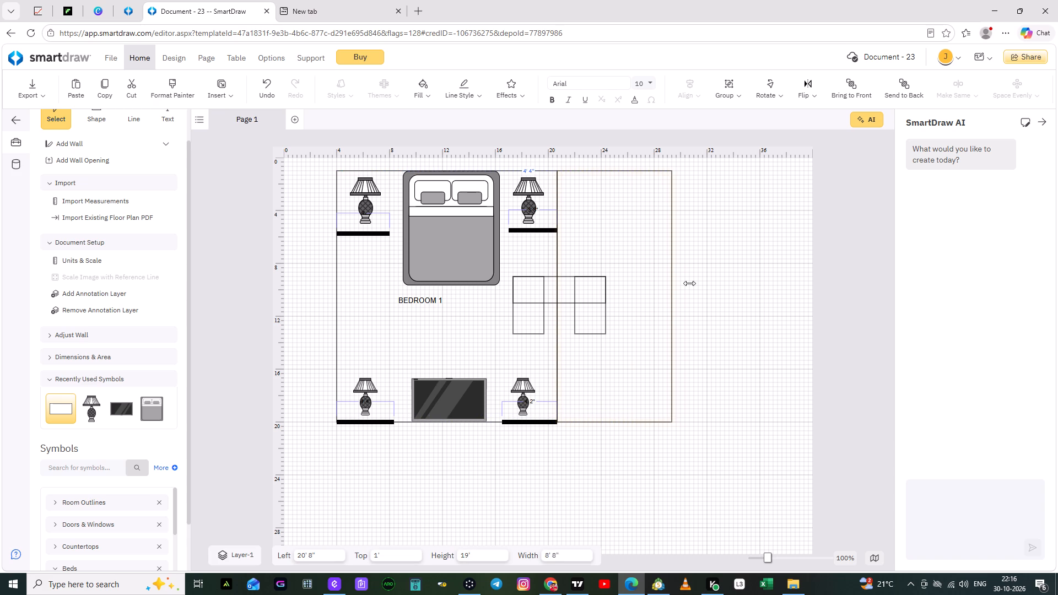
drag(689, 283, 806, 269)
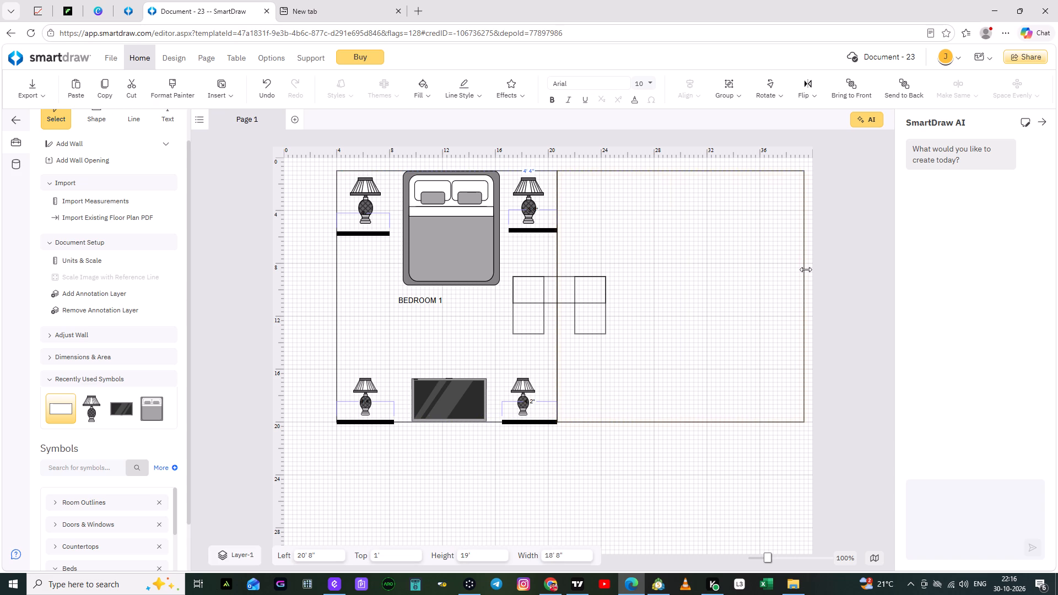
drag(806, 269, 813, 276)
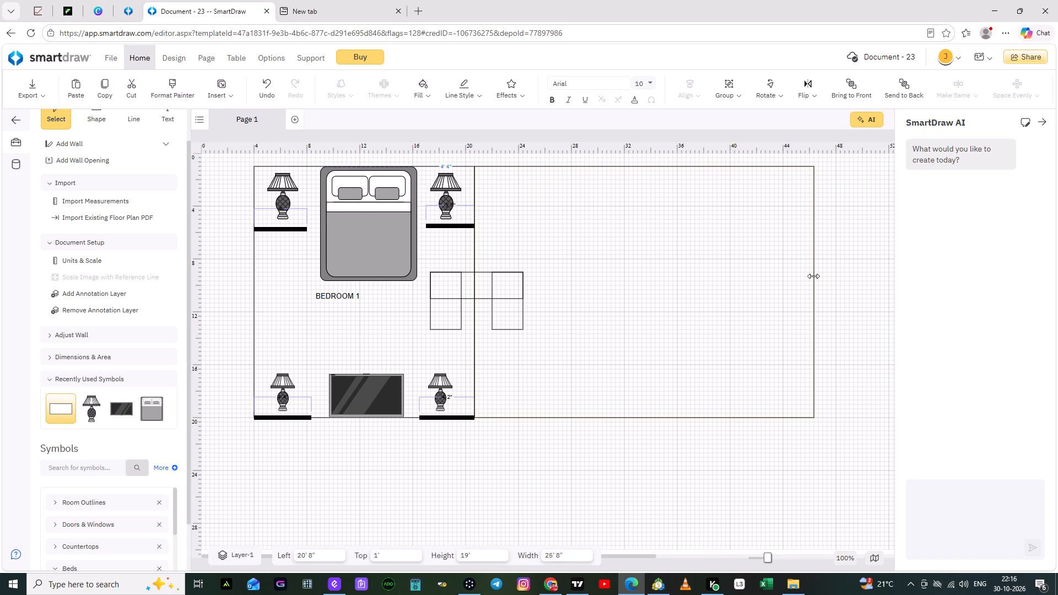
drag(813, 276, 787, 278)
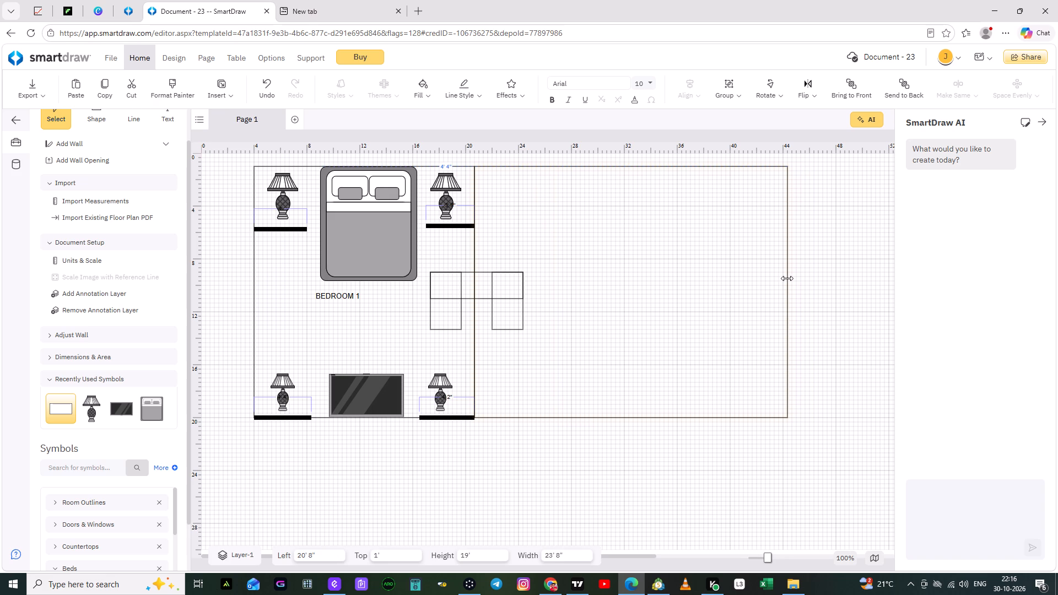
drag(787, 278, 784, 280)
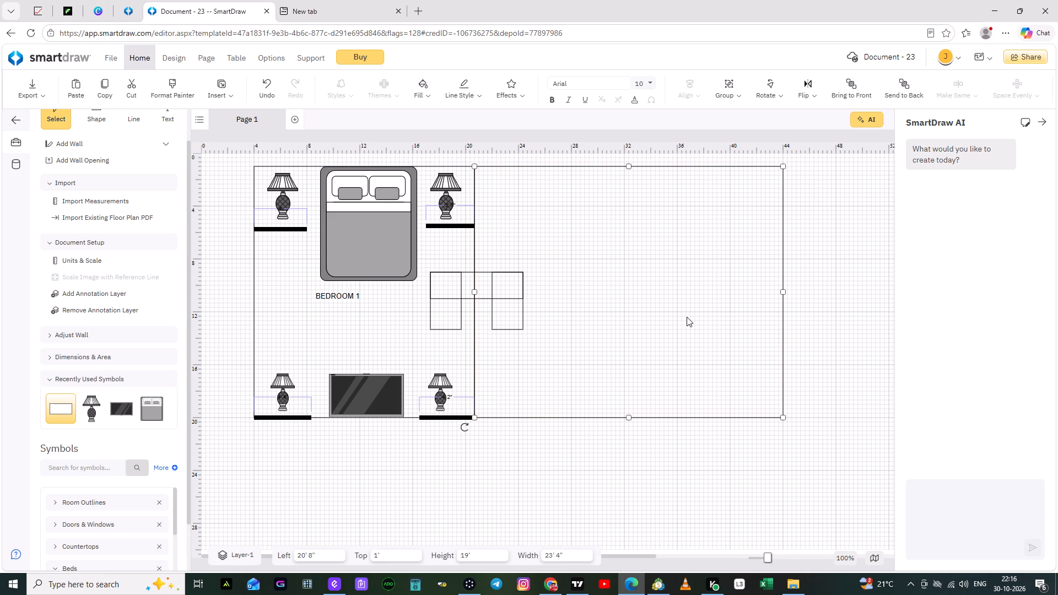
click(687, 317)
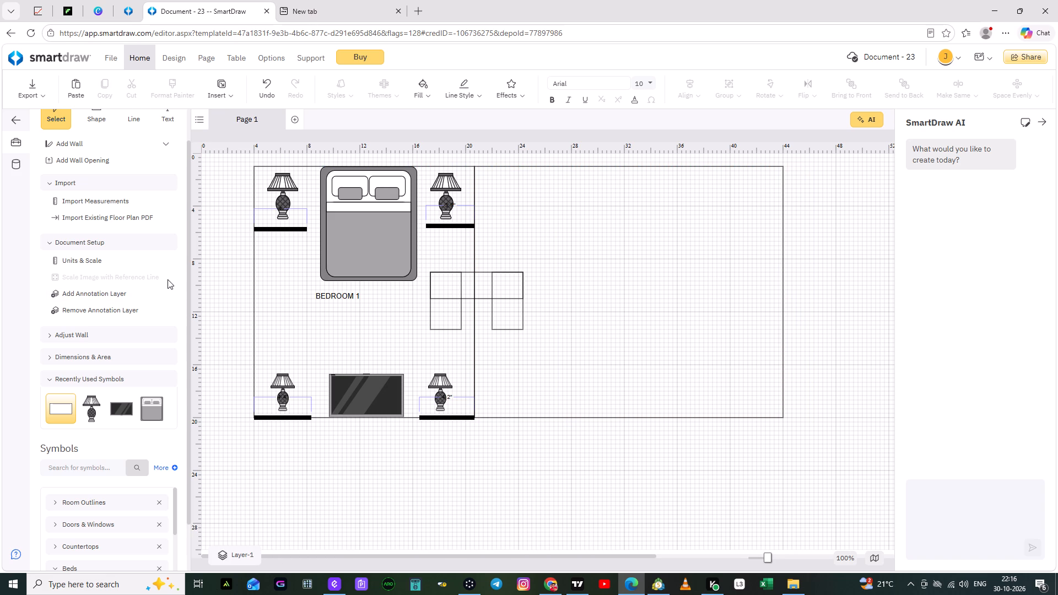
Add a bed to the second room, enlarge it to 7' 8" by 9' 4", and set its headboard against the top wall.
drag(156, 410, 710, 246)
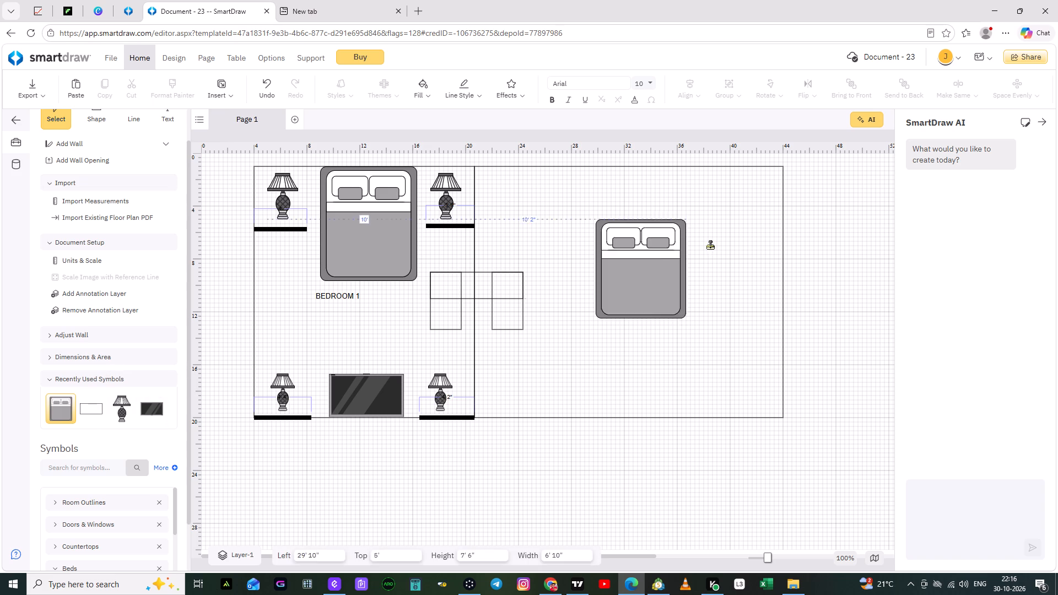
drag(710, 246, 668, 238)
click(619, 287)
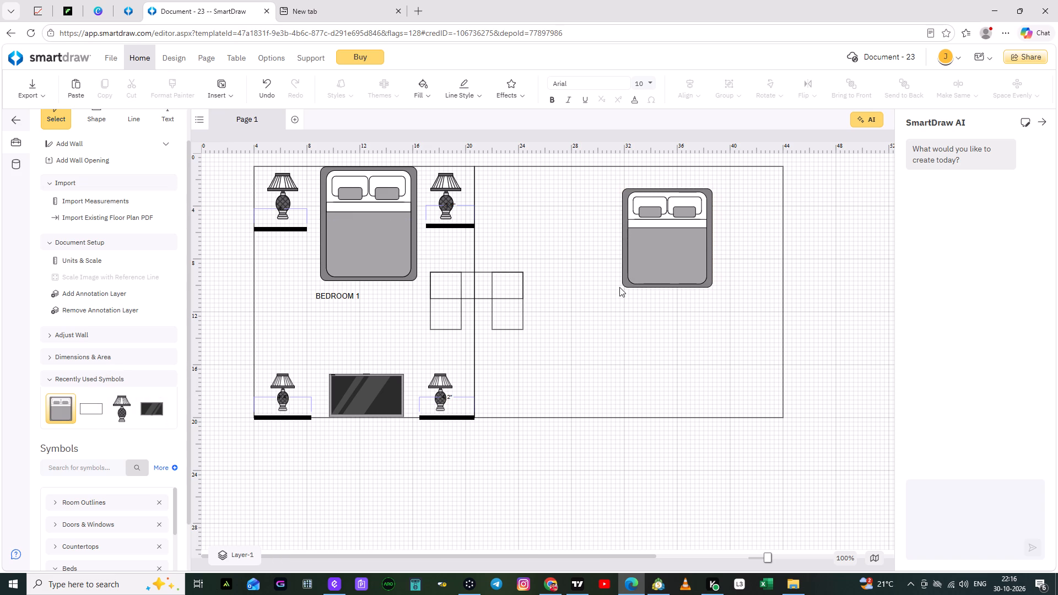
click(635, 275)
drag(623, 288, 611, 302)
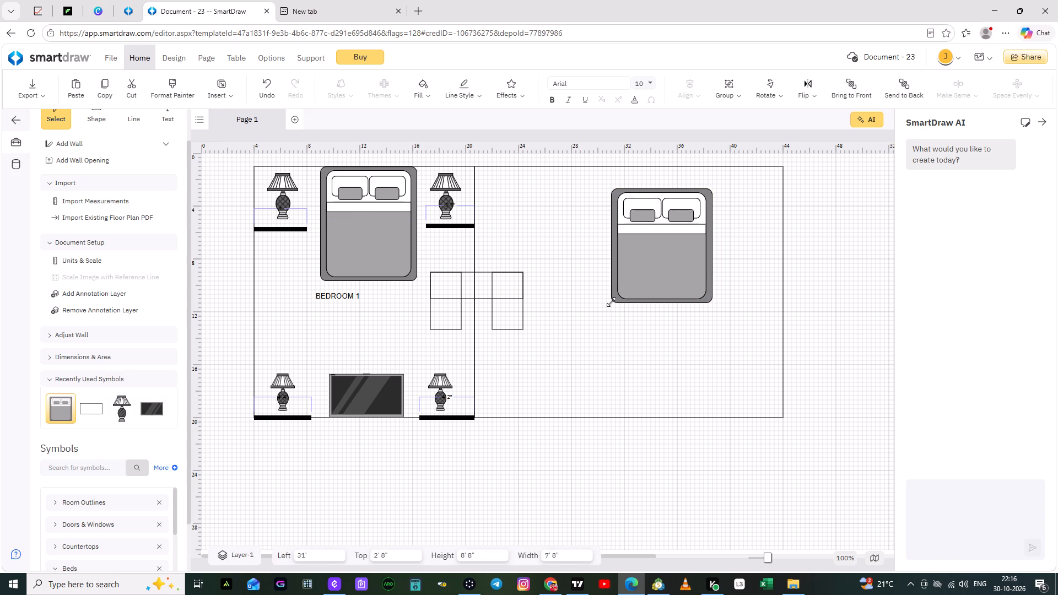
drag(611, 302, 610, 307)
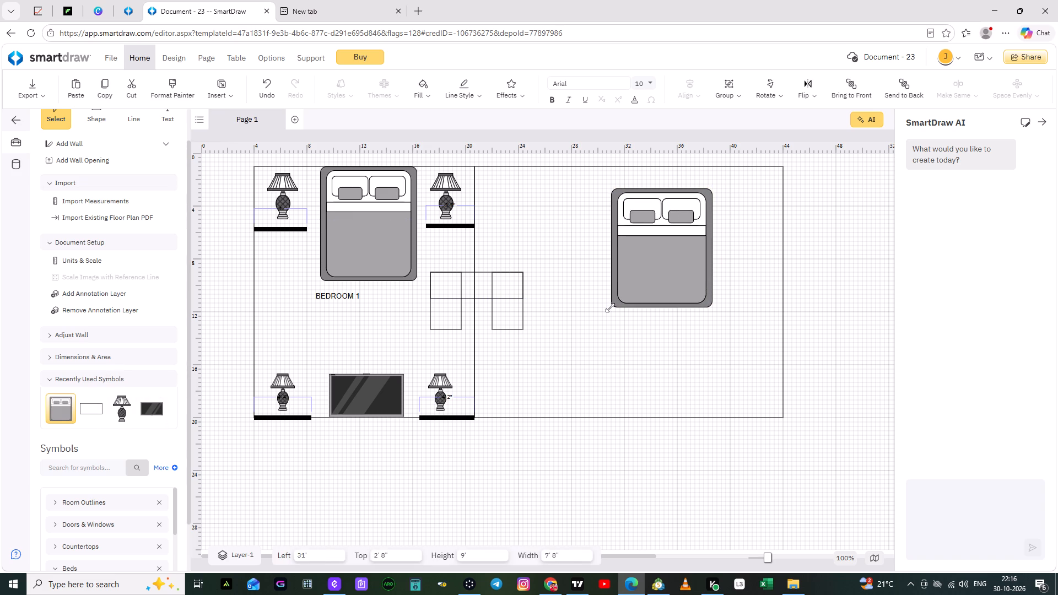
drag(610, 307, 609, 312)
drag(558, 315, 558, 315)
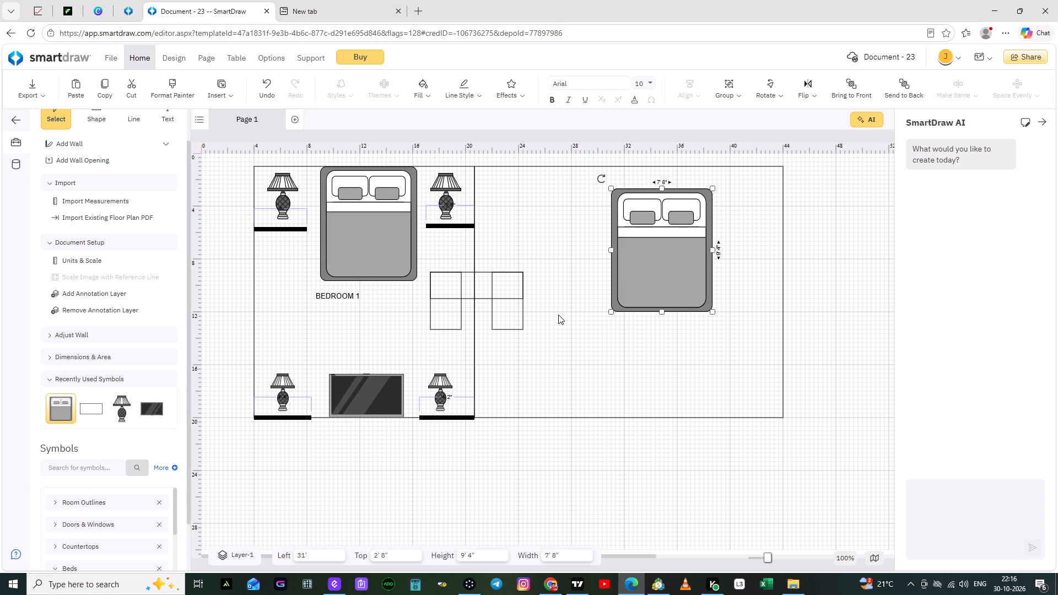
drag(558, 315, 564, 310)
drag(651, 261, 630, 240)
click(572, 285)
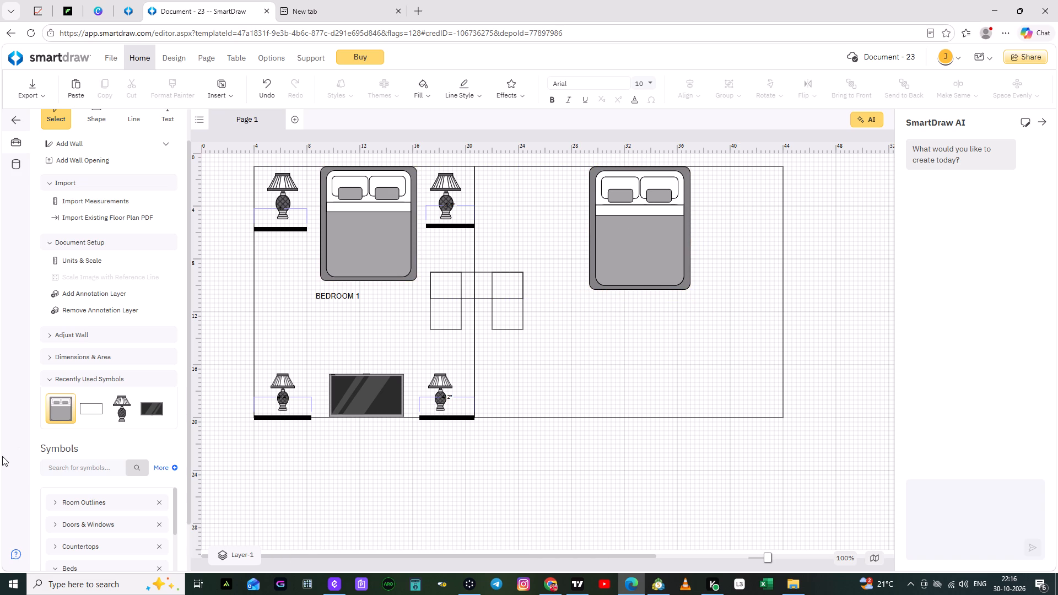
Add a lamp enlarged to 2' 2" by 3' 2" in the second room, just to the left of the bed.
drag(120, 414, 485, 174)
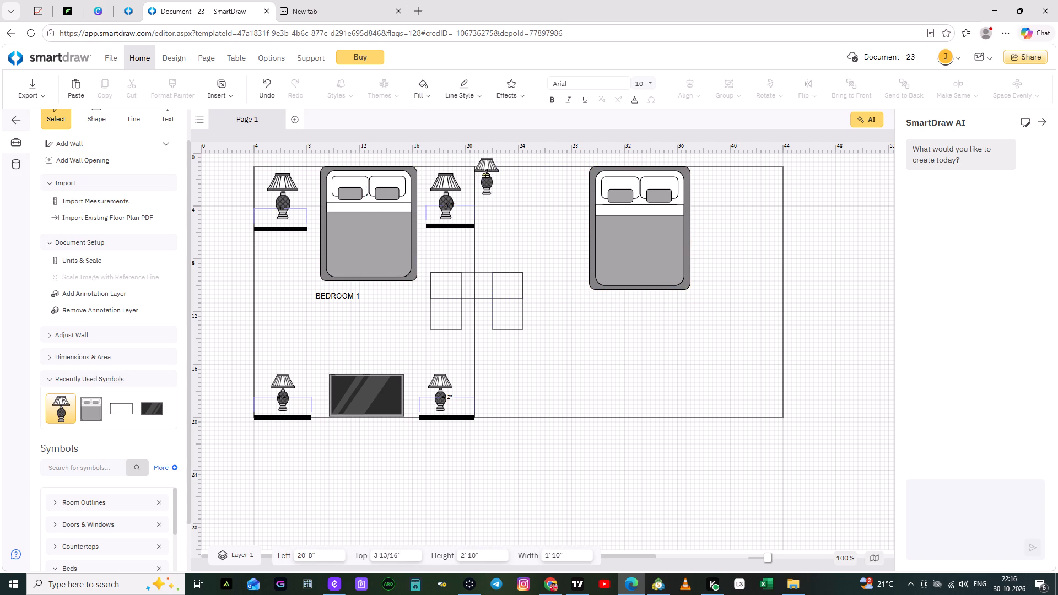
drag(485, 174, 496, 199)
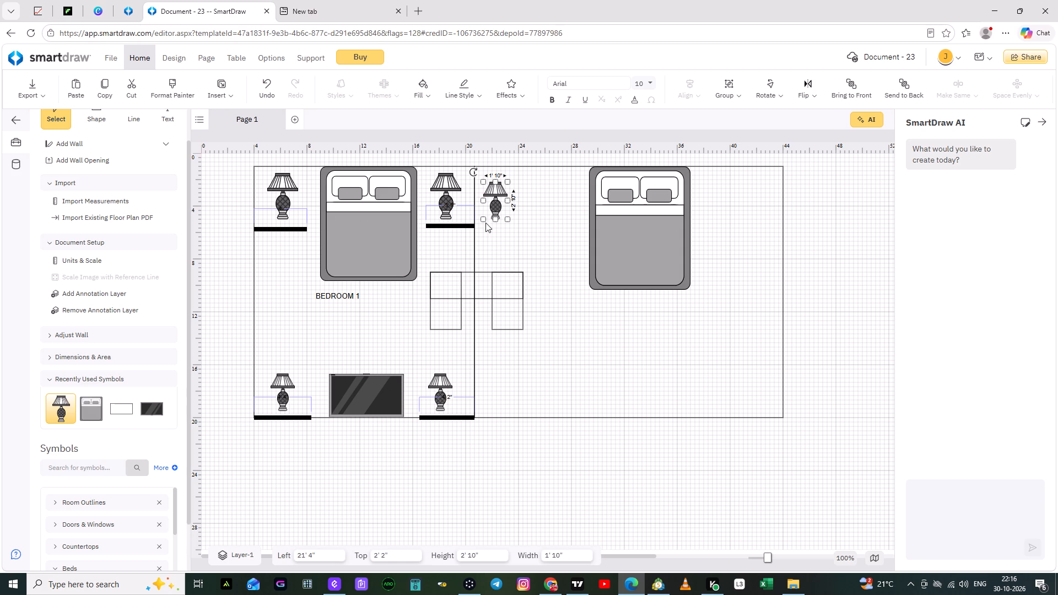
drag(485, 220, 481, 224)
click(506, 233)
drag(493, 213, 493, 205)
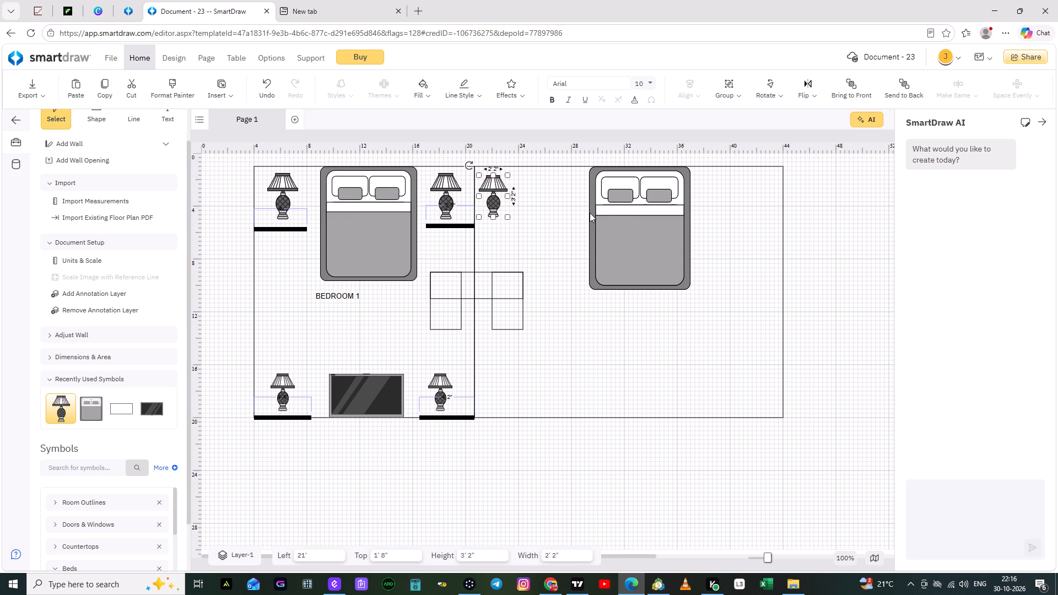
click(548, 198)
drag(492, 197, 543, 199)
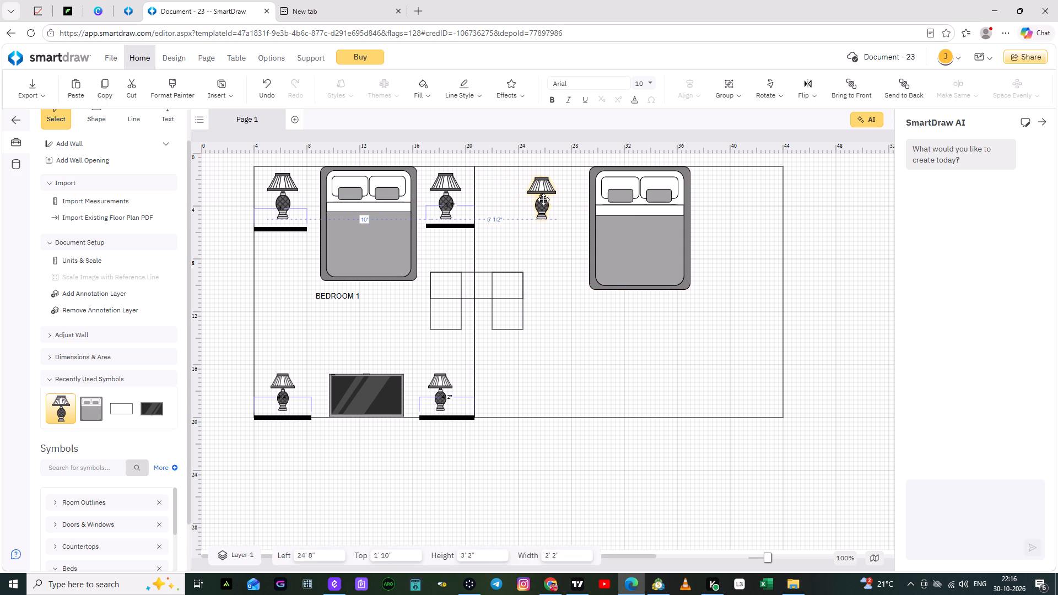
drag(543, 199, 557, 199)
click(562, 245)
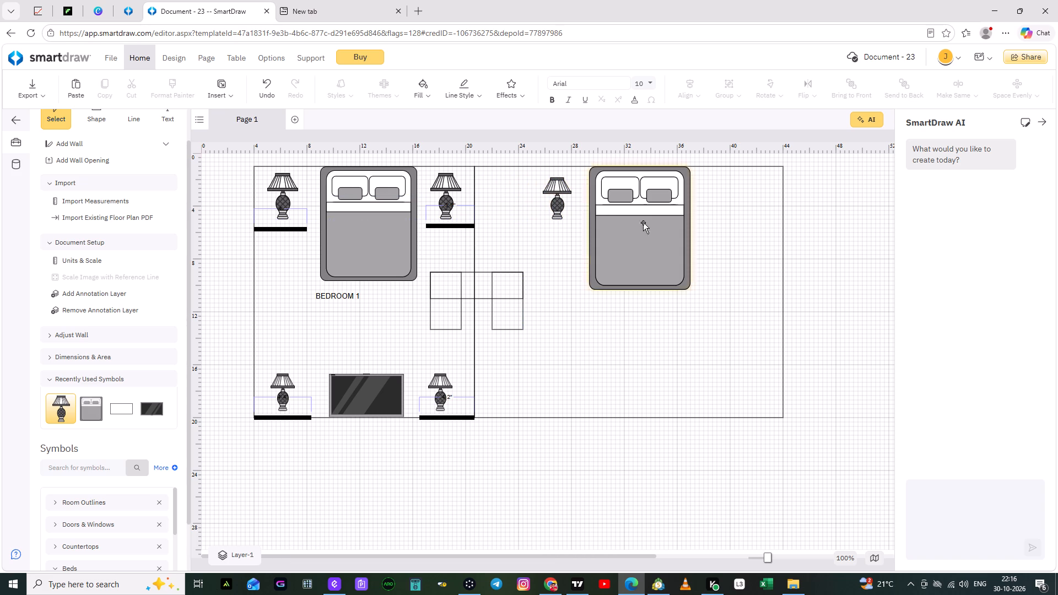
Shift the second room's bed and its left lamp slightly to the left.
drag(643, 223, 636, 225)
drag(554, 202, 548, 203)
click(535, 255)
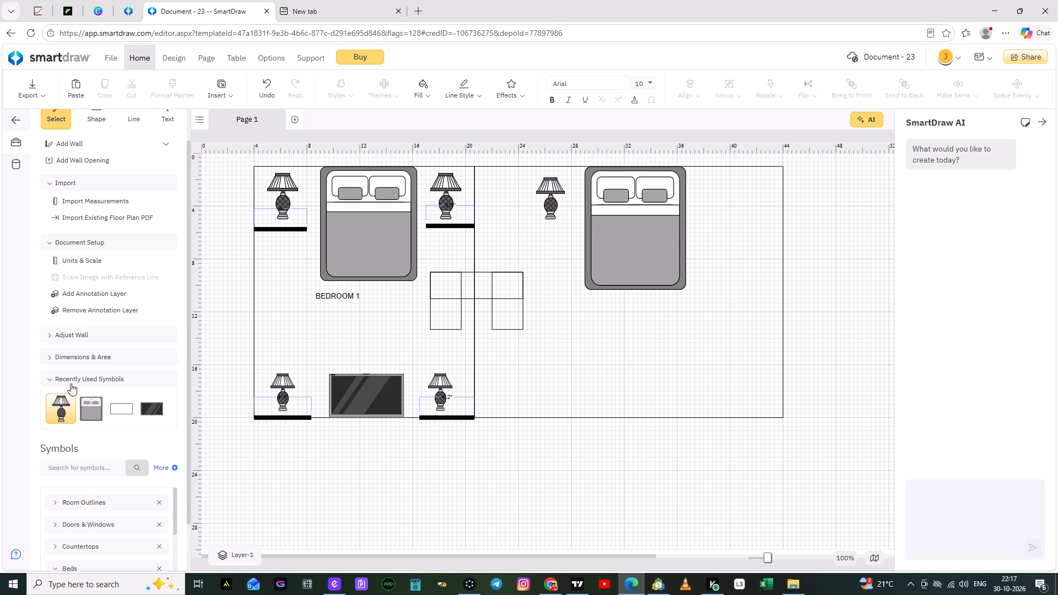
Add another lamp, enlarged to about 2' 8" by 3' 4", between the second room's bed and the right wall.
drag(63, 403, 729, 188)
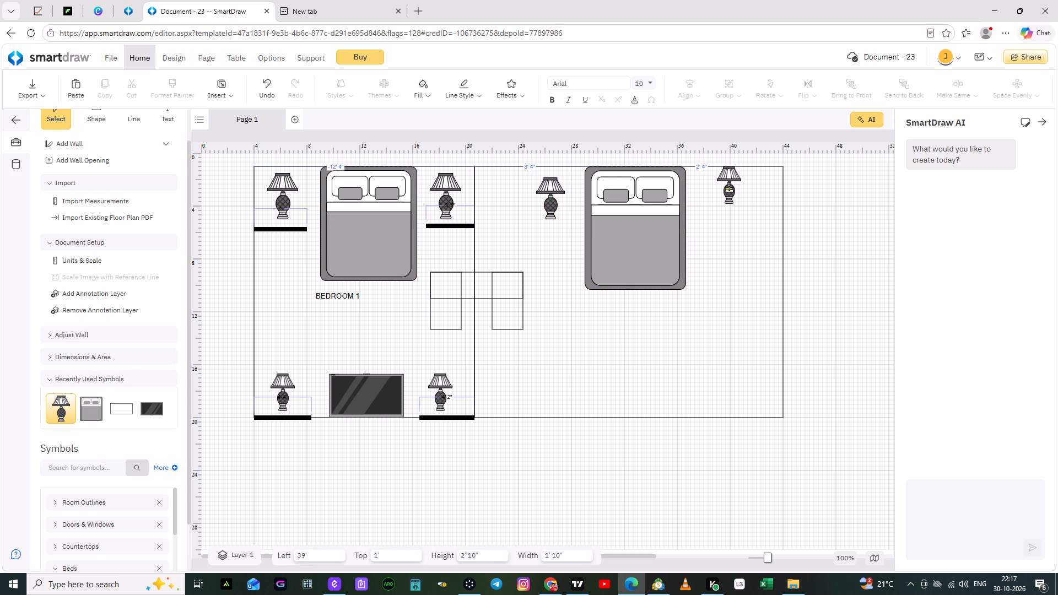
drag(729, 188, 732, 203)
drag(720, 223, 709, 230)
click(714, 256)
drag(726, 215, 741, 209)
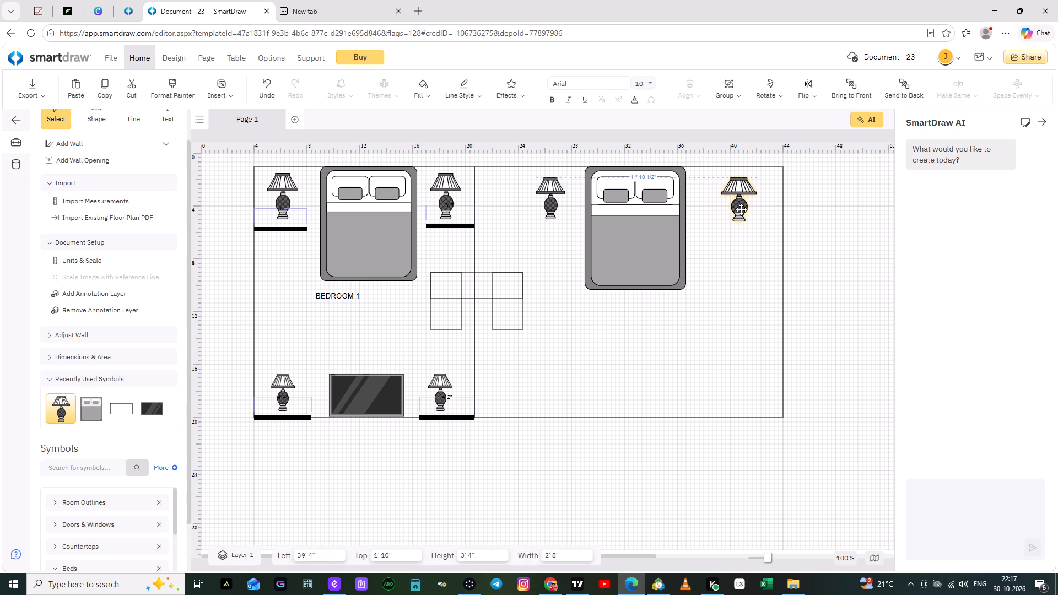
drag(741, 209, 749, 208)
click(726, 267)
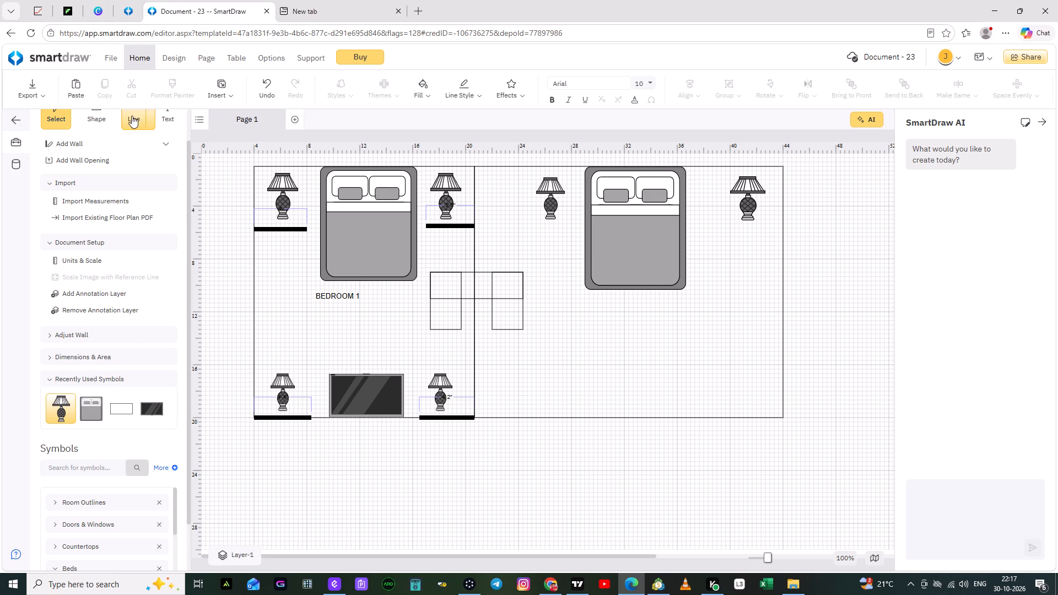
Draw short walls beneath the two lamps in the second room, ending the right one on the room's right edge.
click(112, 137)
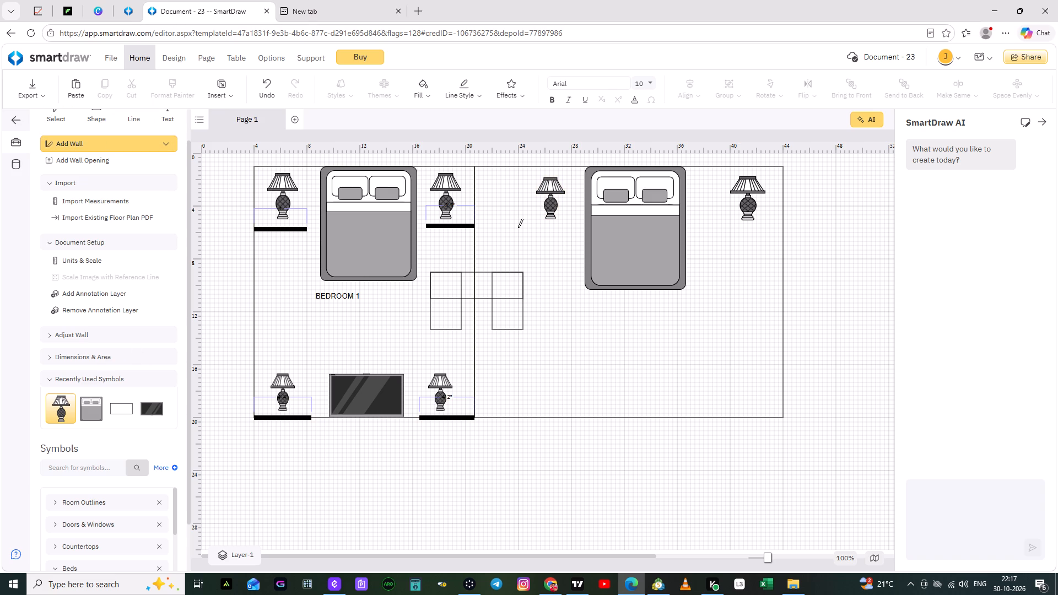
drag(518, 228, 570, 229)
drag(731, 227, 782, 225)
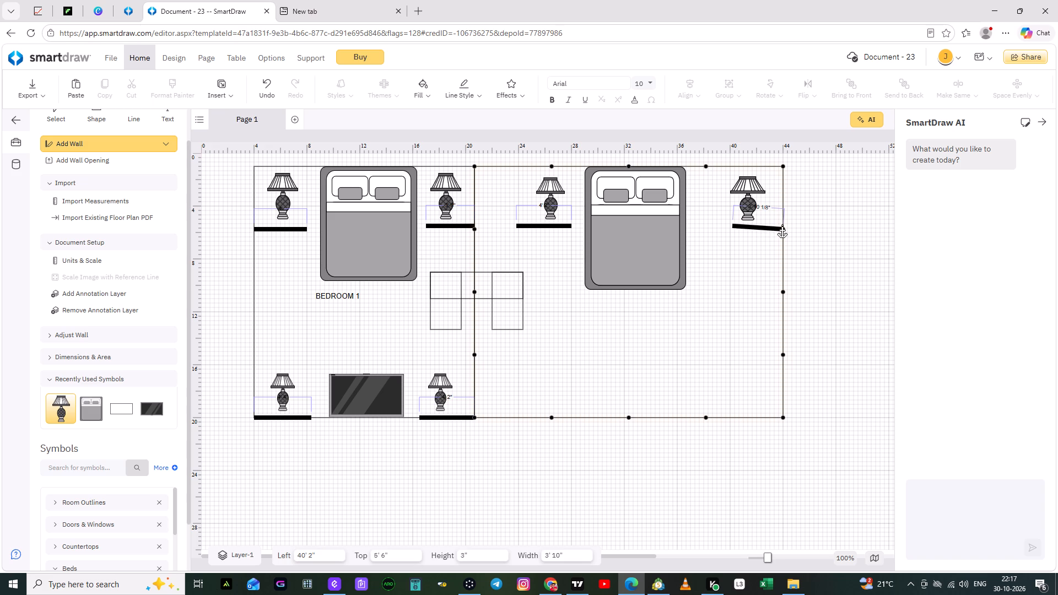
drag(782, 225, 782, 224)
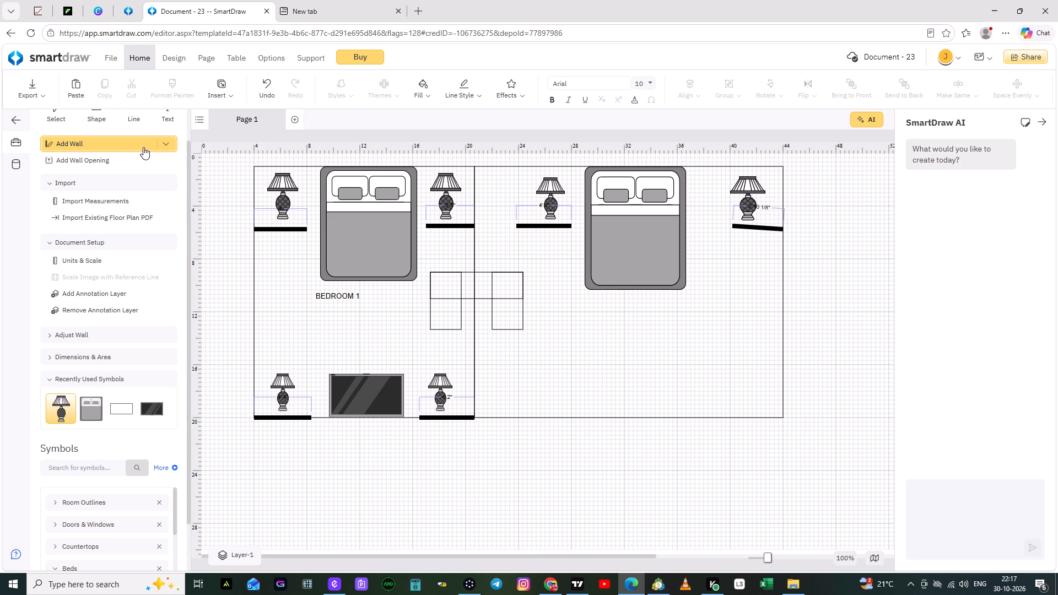
Level the slanted short wall beneath the second room's right lamp, making it 3' 10" long up to the right edge.
click(138, 140)
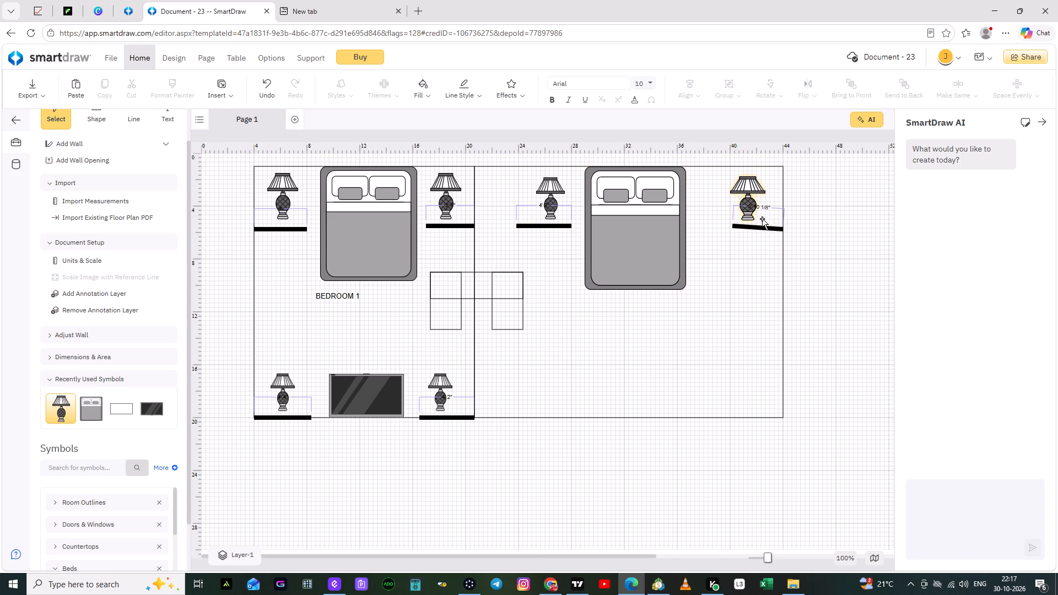
click(764, 226)
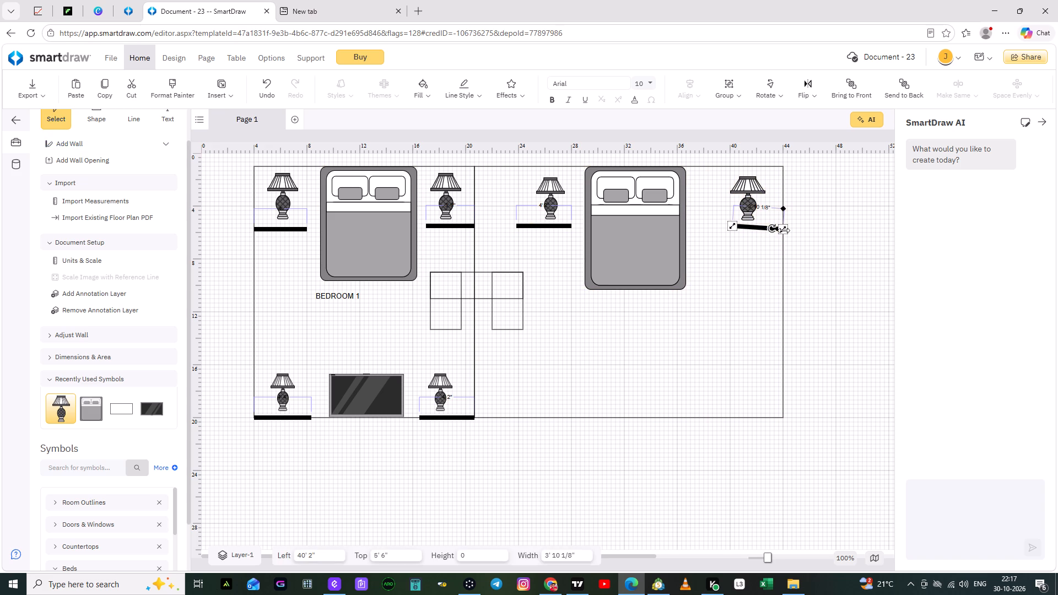
click(784, 230)
click(753, 255)
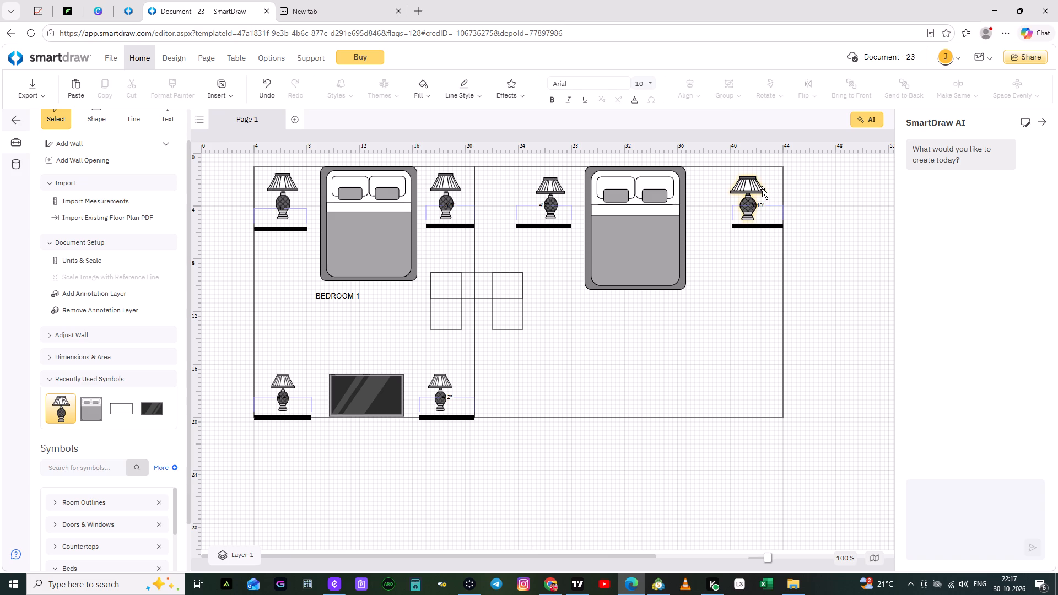
Add a Mounted TV - 2 below the second room's bed, enlarged to about 7' 8" by 3' 11 1/4".
scroll(724, 276, down, 2)
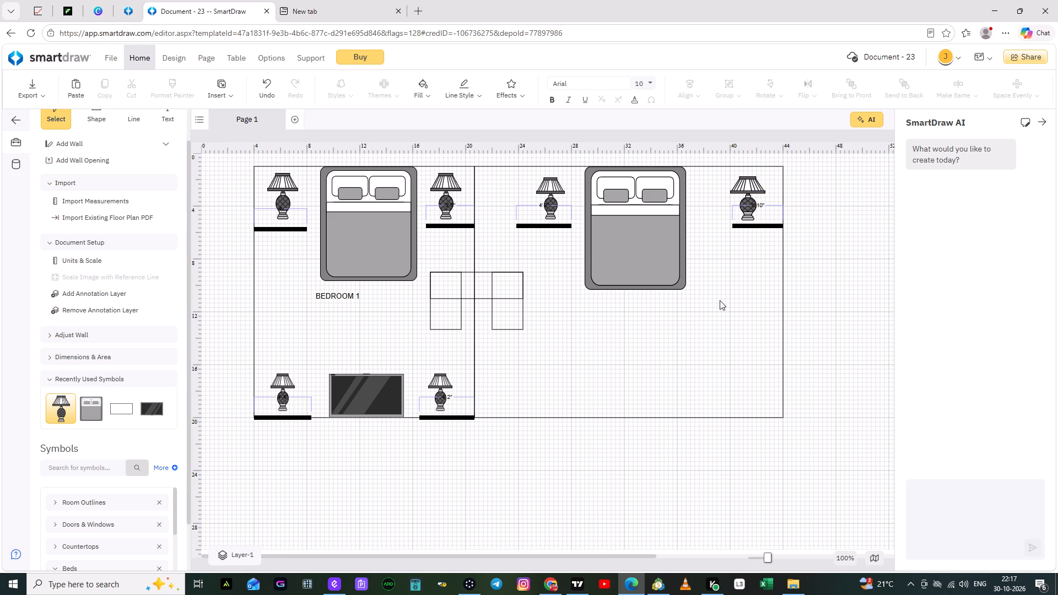
drag(148, 402, 152, 401)
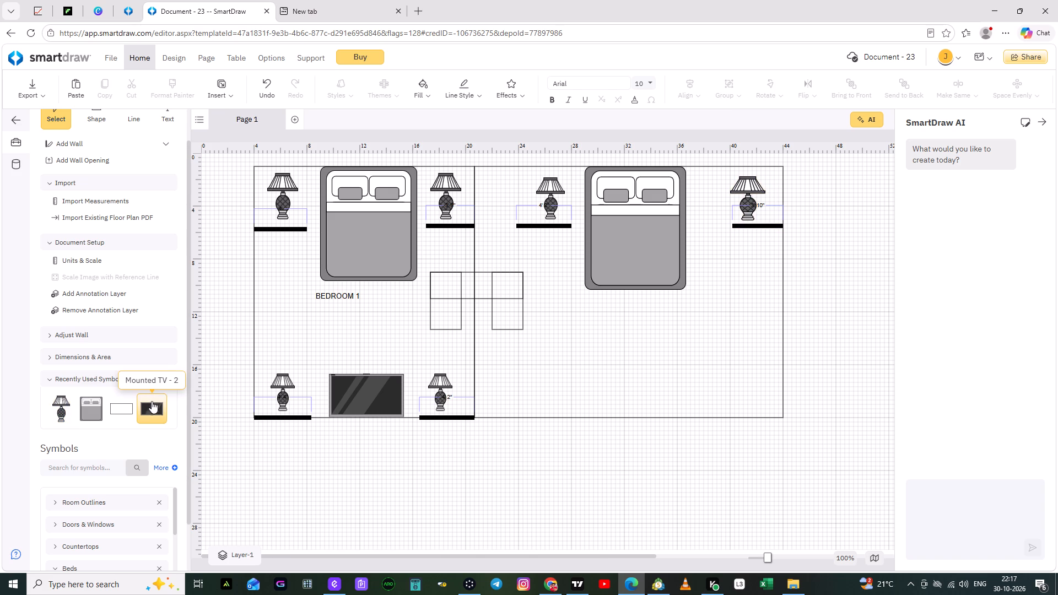
drag(152, 401, 661, 356)
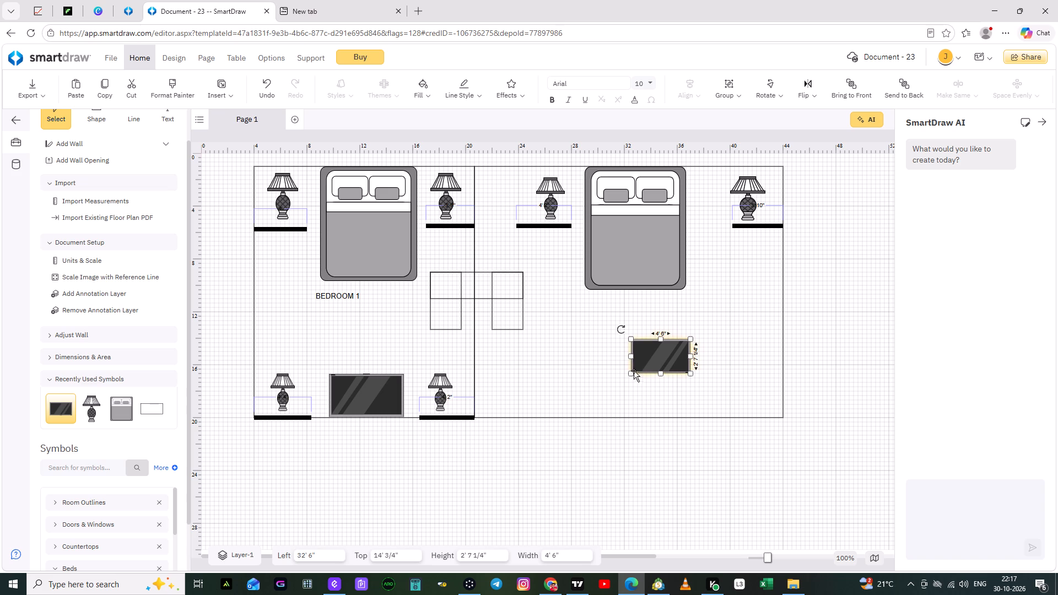
drag(630, 374, 612, 375)
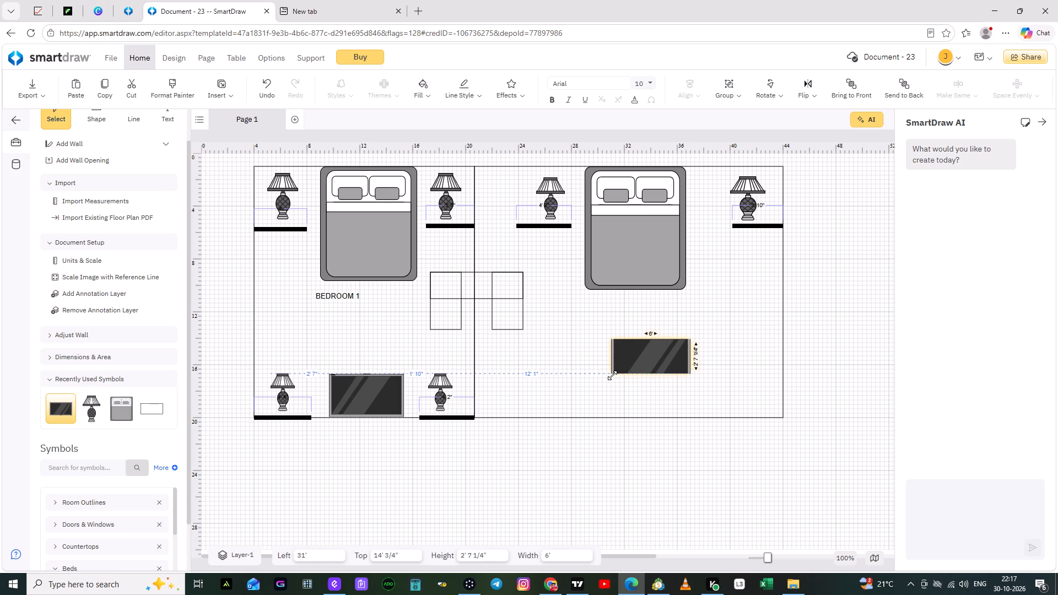
drag(612, 375, 581, 383)
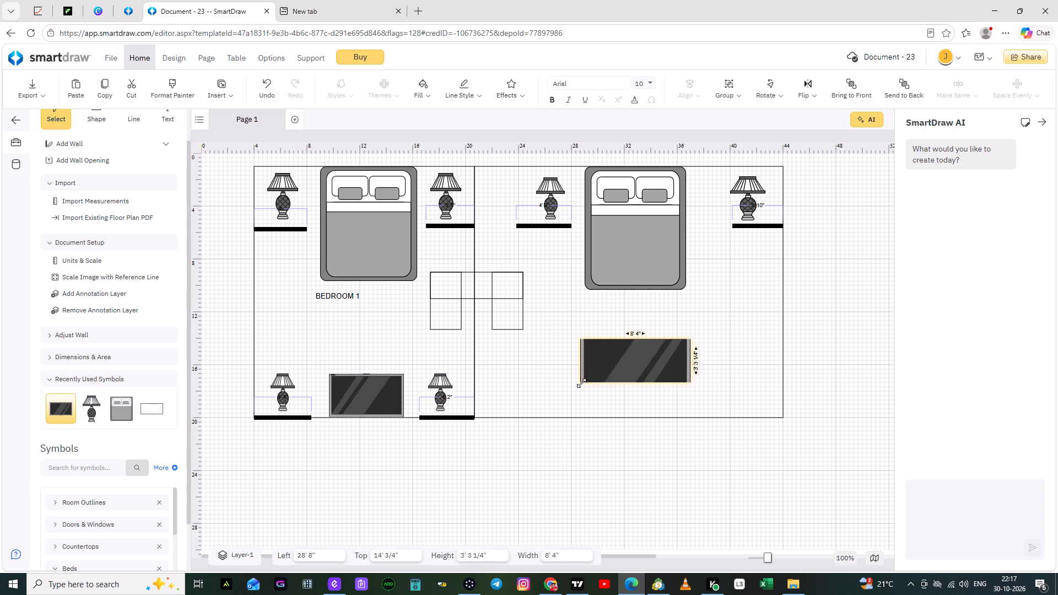
drag(581, 383, 581, 385)
drag(579, 384, 581, 394)
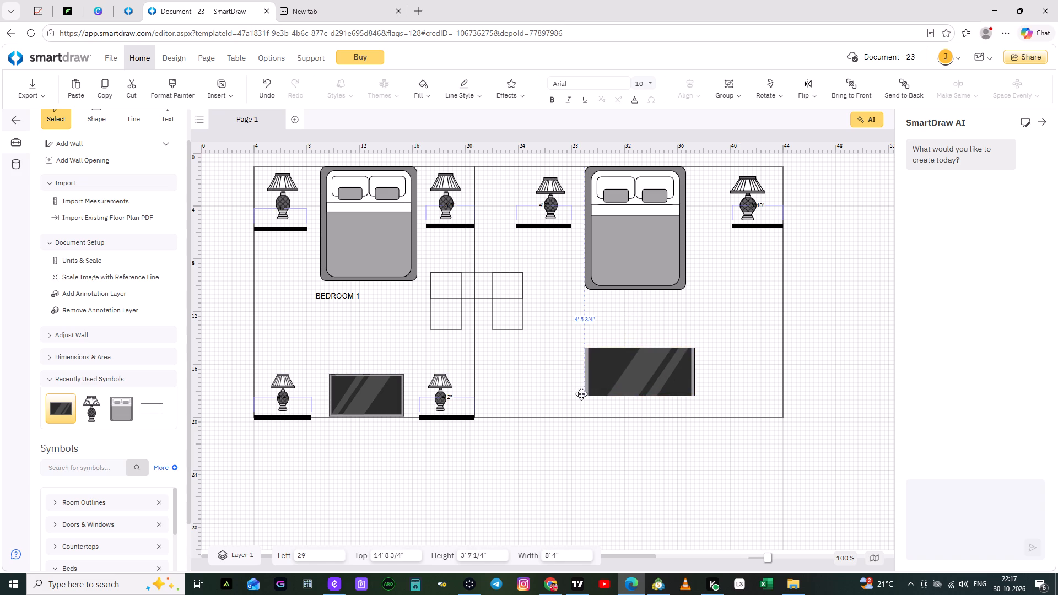
drag(581, 394, 588, 386)
drag(588, 388, 599, 388)
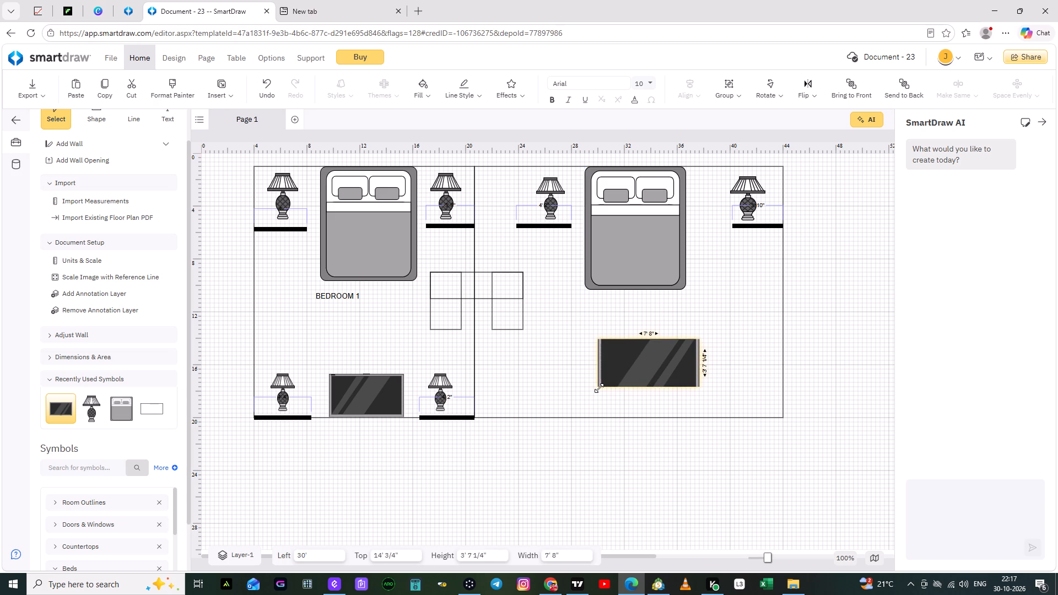
drag(599, 388, 598, 390)
click(570, 380)
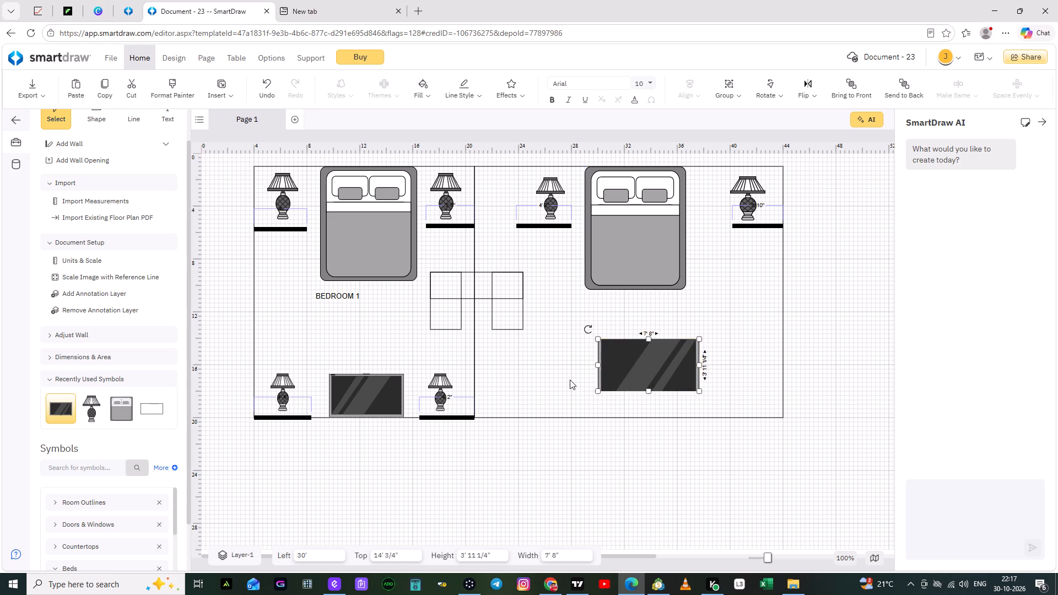
Rotate the second room's TV by half a turn so it lies level.
click(639, 373)
drag(589, 333, 712, 372)
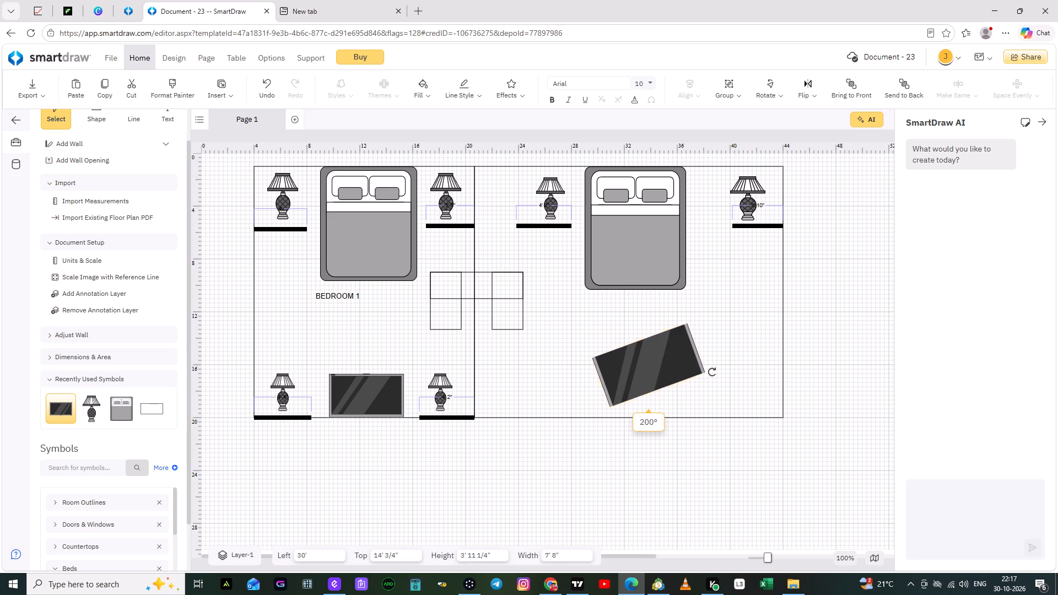
drag(712, 372, 706, 393)
click(725, 371)
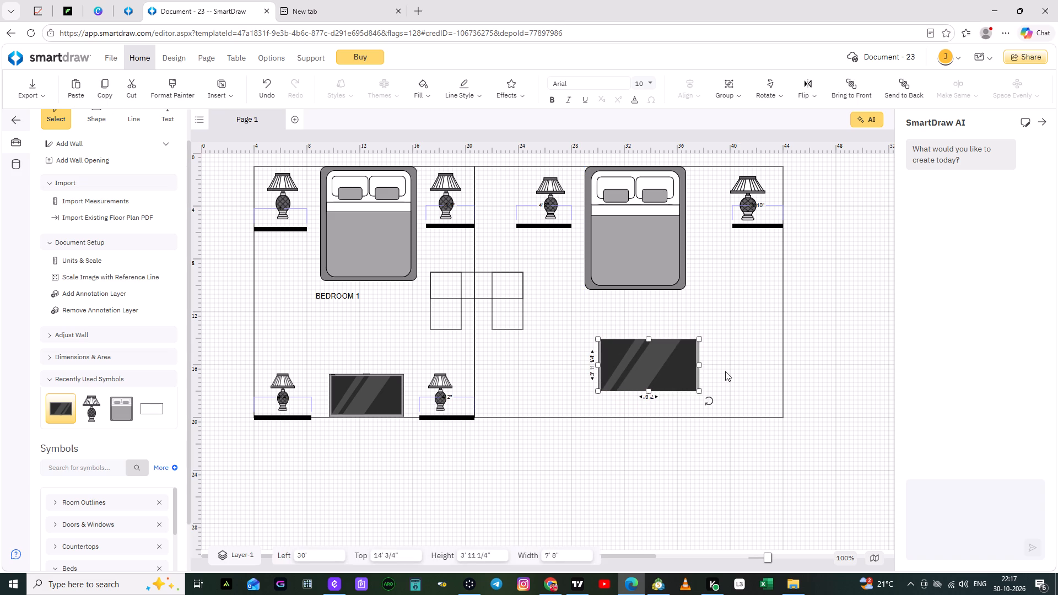
Move the second room's TV down against the room's bottom edge, roughly centred beneath the bed.
drag(677, 365, 652, 386)
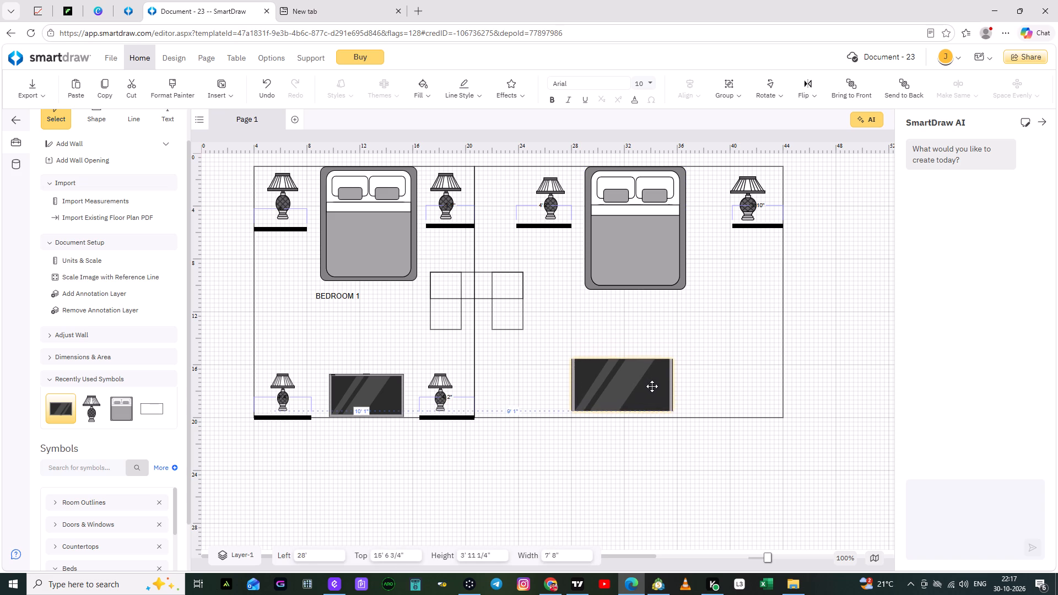
drag(652, 386, 657, 387)
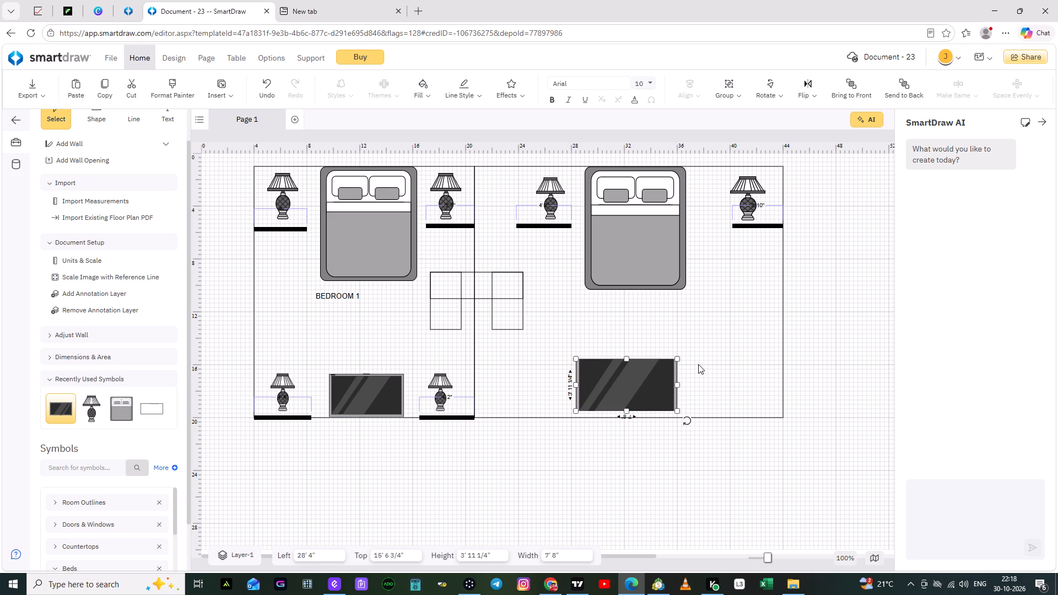
click(644, 369)
click(780, 316)
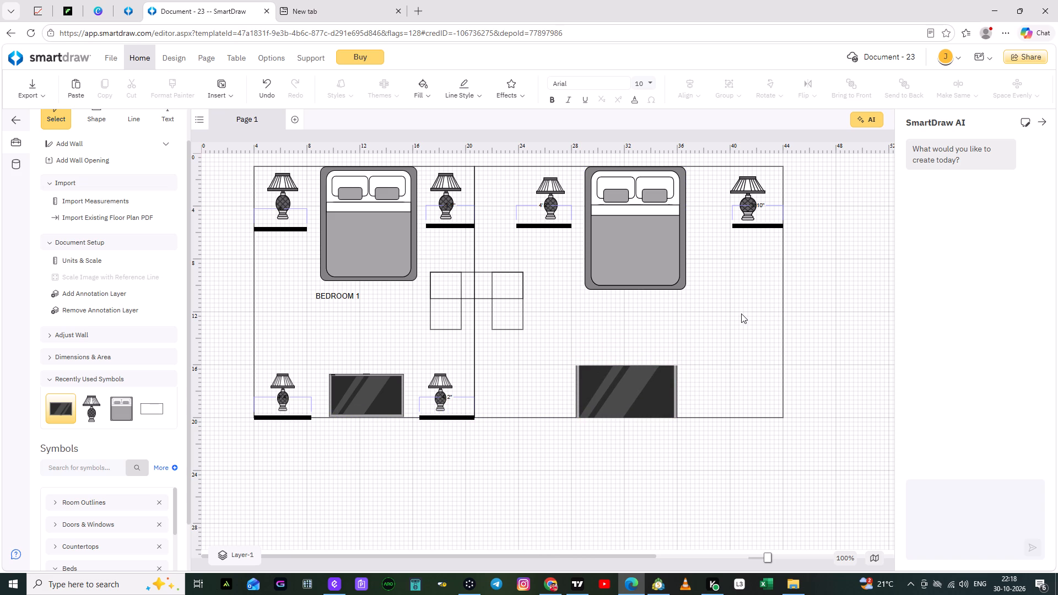
click(644, 378)
click(720, 369)
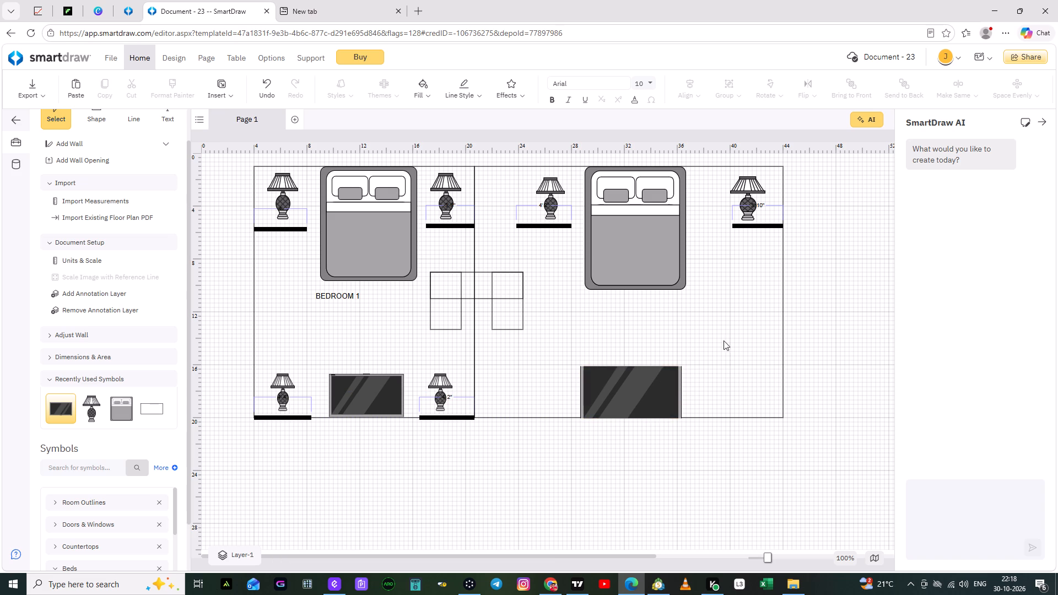
Raise the short walls beneath the second room's two lamps to a top position of 5' 2".
click(556, 225)
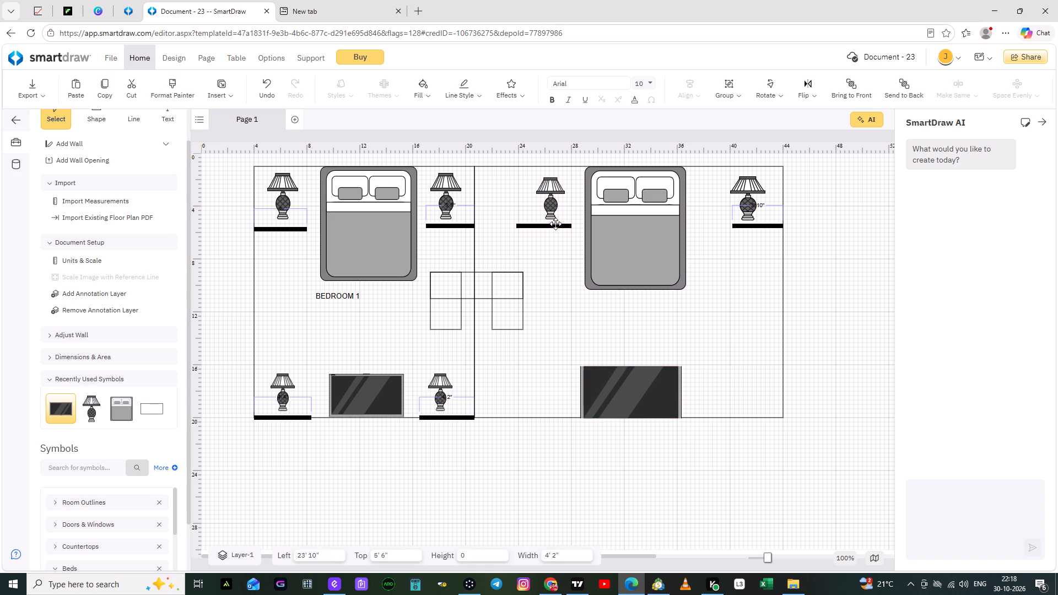
click(554, 228)
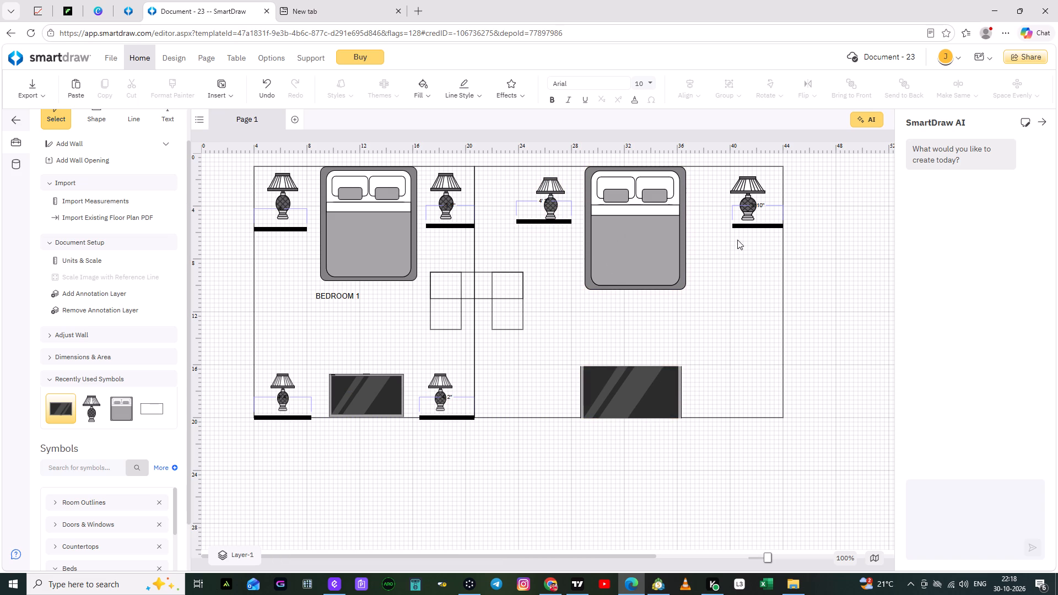
click(744, 228)
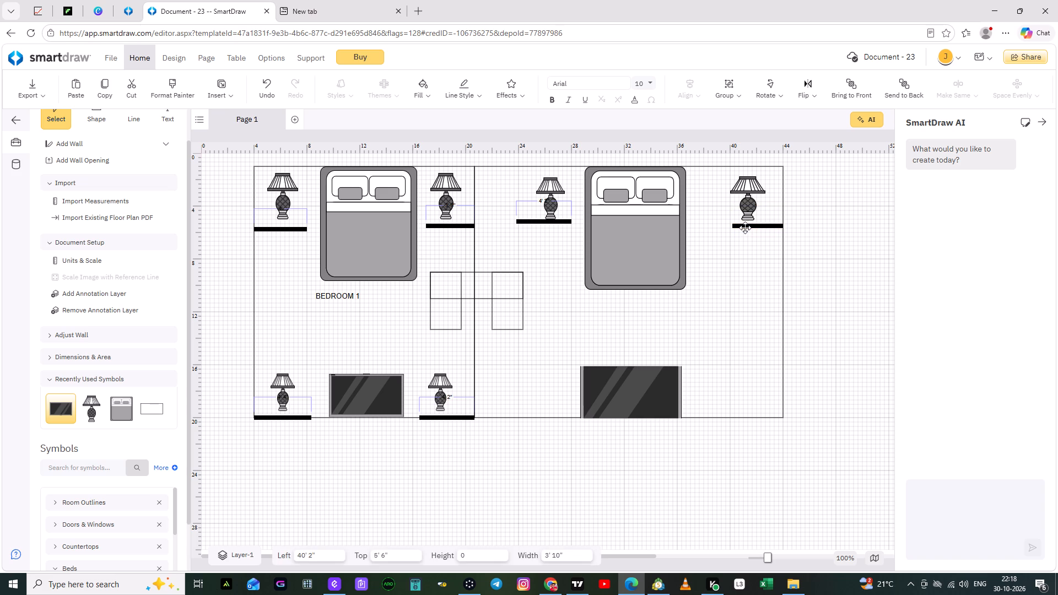
click(719, 244)
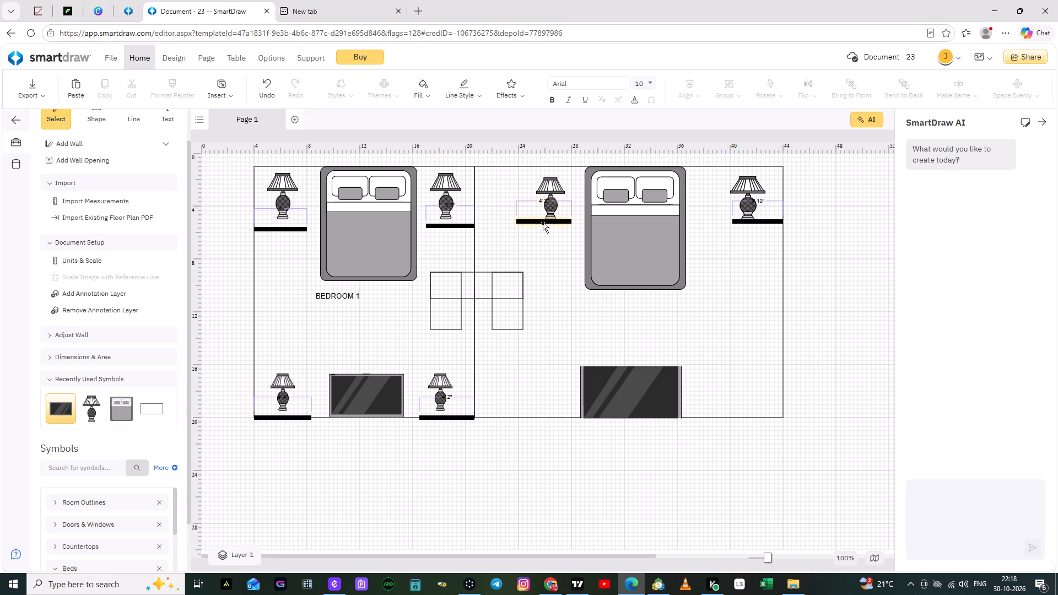
Extend the second room's left short wall to the dividing wall, level with BEDROOM 1's short wall, making it 7' 4" long.
click(522, 220)
drag(516, 220, 508, 219)
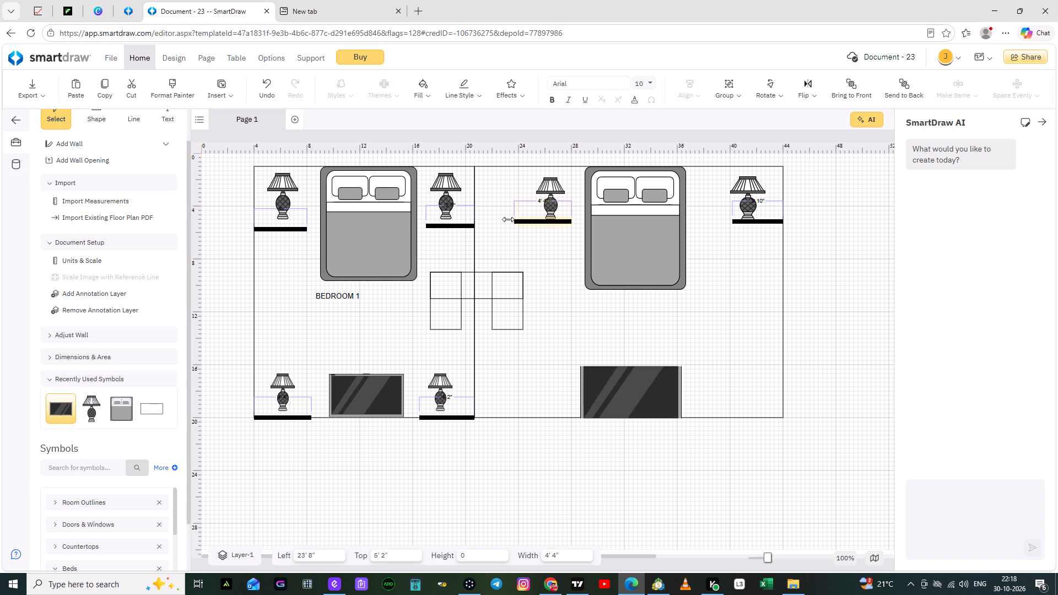
drag(508, 219, 479, 218)
click(483, 224)
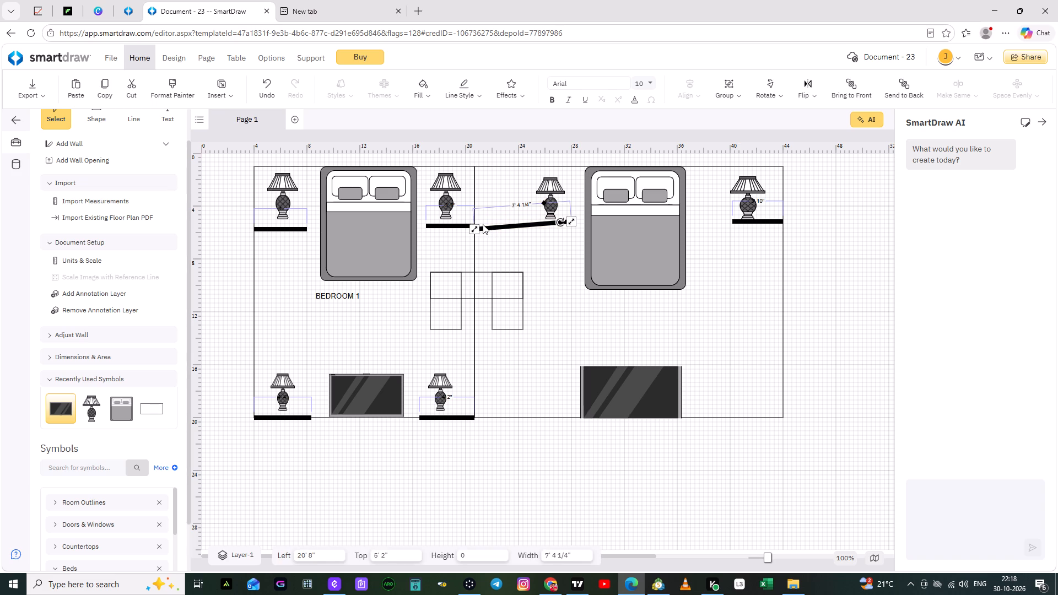
click(488, 228)
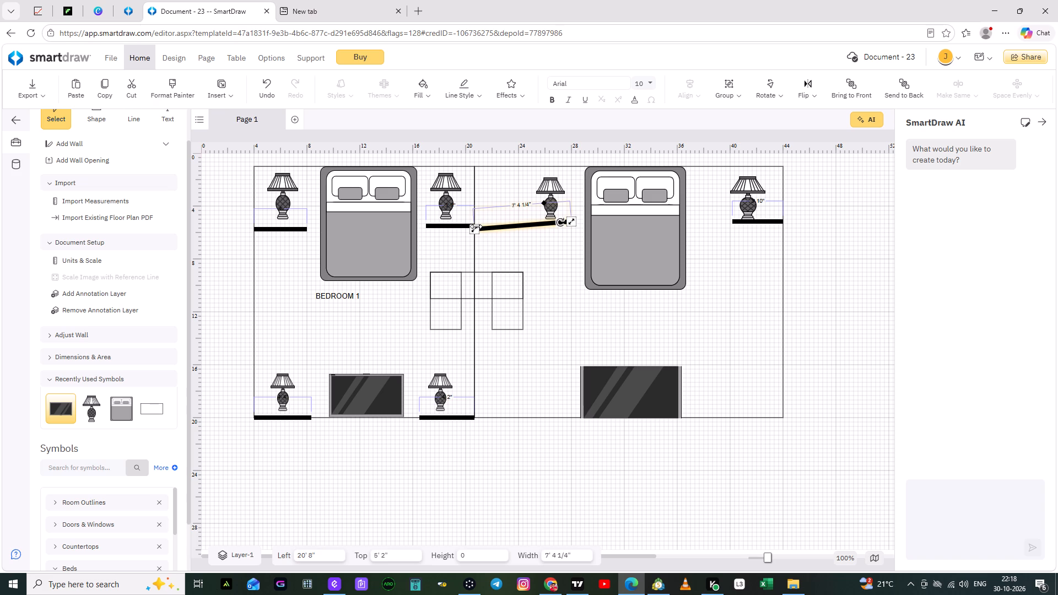
click(476, 226)
click(485, 235)
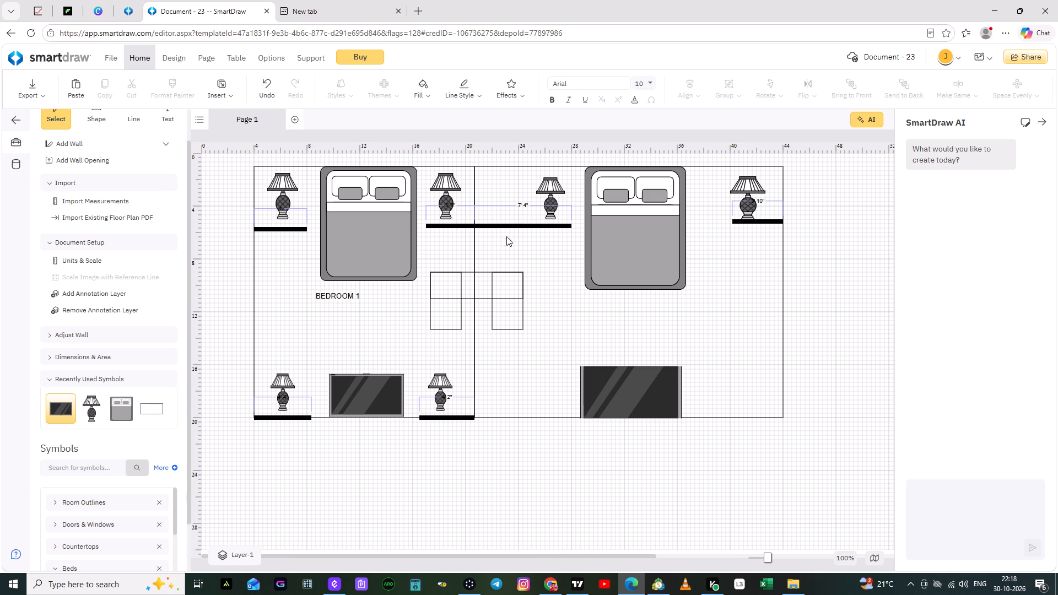
Raise the joined short wall crossing the dividing wall slightly, up to the bases of the lamps.
drag(513, 223, 513, 223)
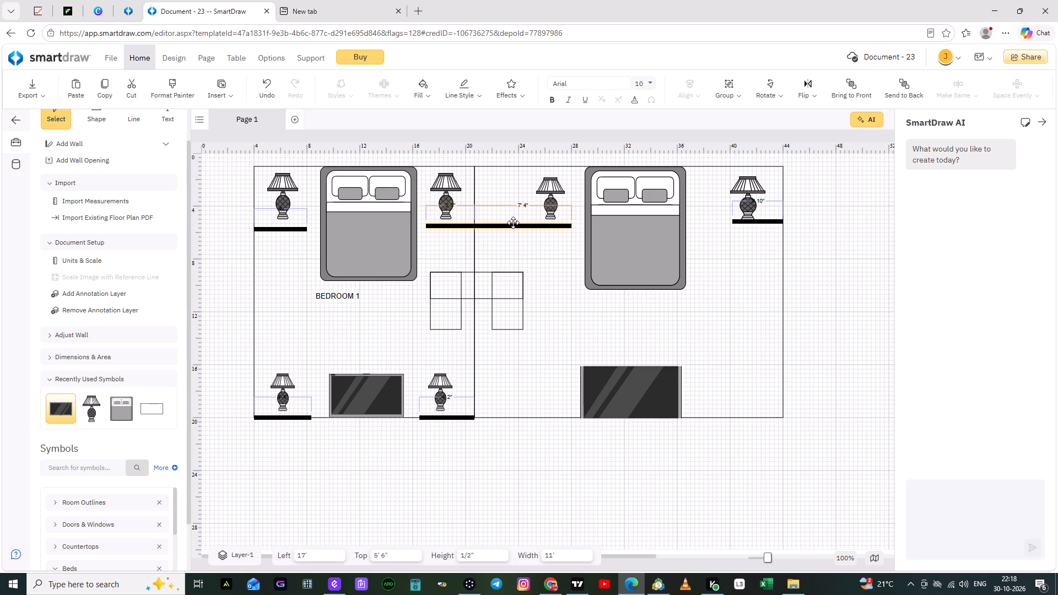
drag(513, 223, 515, 217)
click(508, 240)
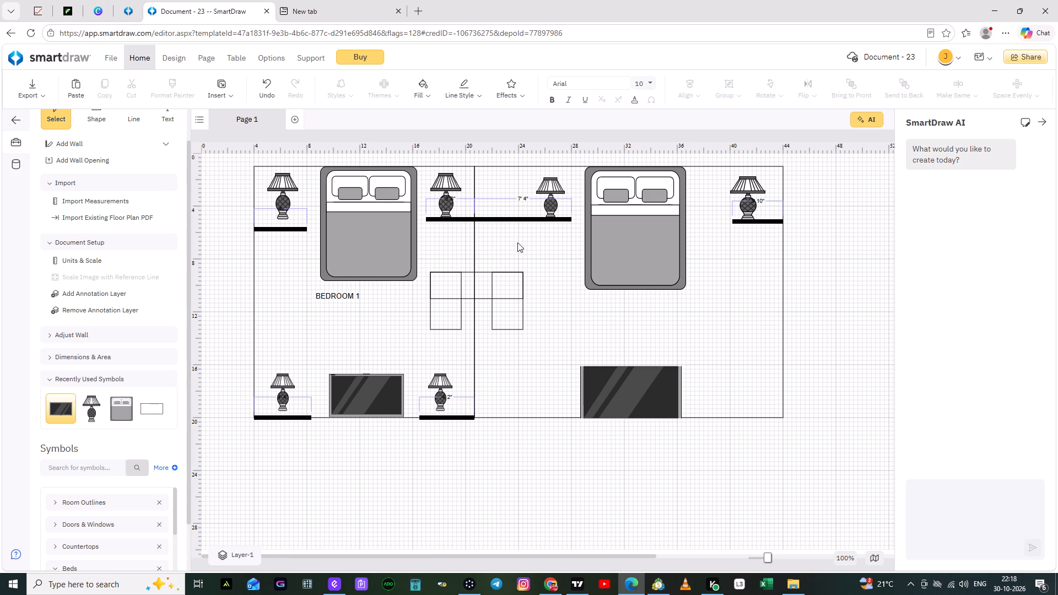
Extend the second room's right short wall toward the bed, making it 5' 4" long.
click(734, 223)
drag(730, 221, 720, 220)
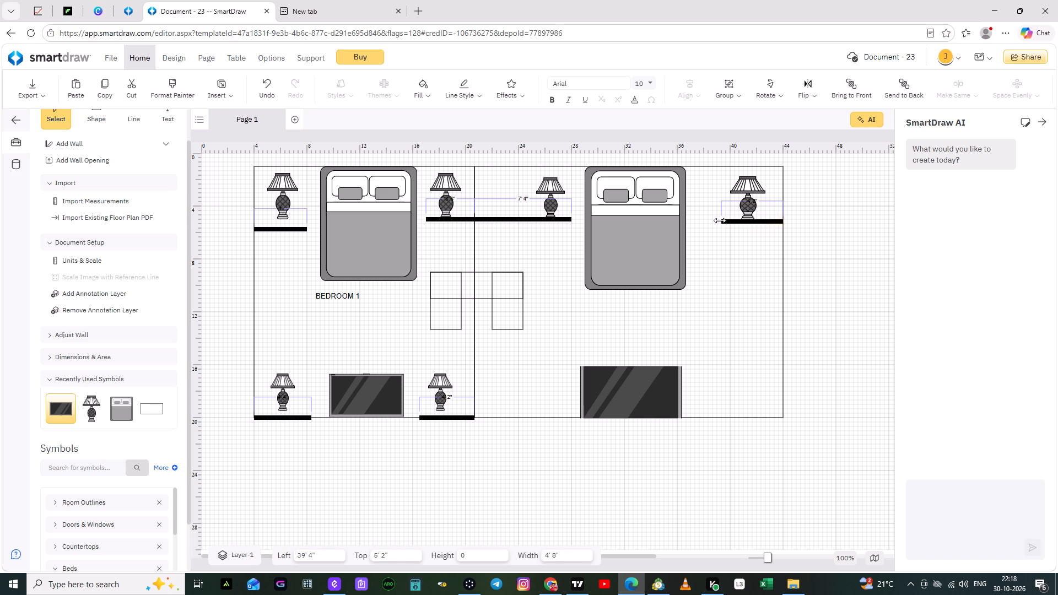
drag(720, 220, 714, 219)
click(712, 247)
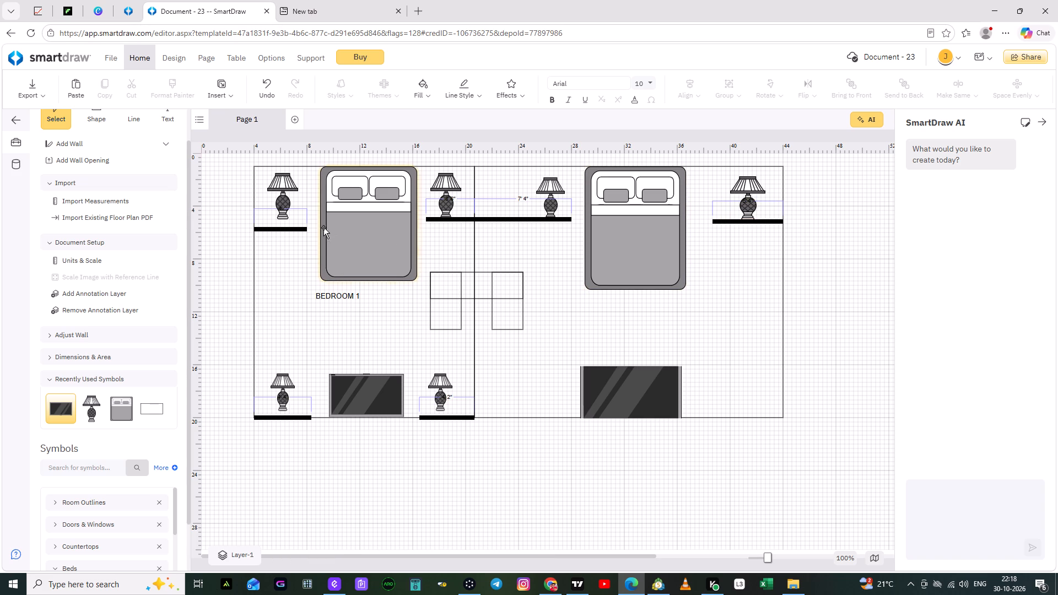
Add a lamp between the dividing wall and the second room's left lamp, enlarged to about 2' 4" by 3' 2" and resting on the short wall.
drag(90, 410, 511, 191)
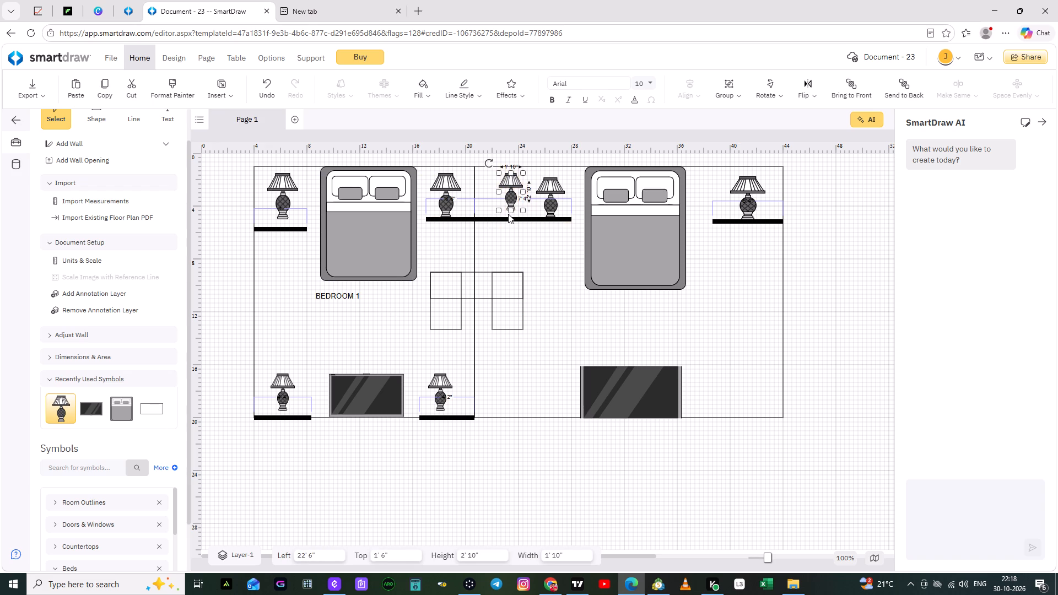
drag(499, 209, 488, 211)
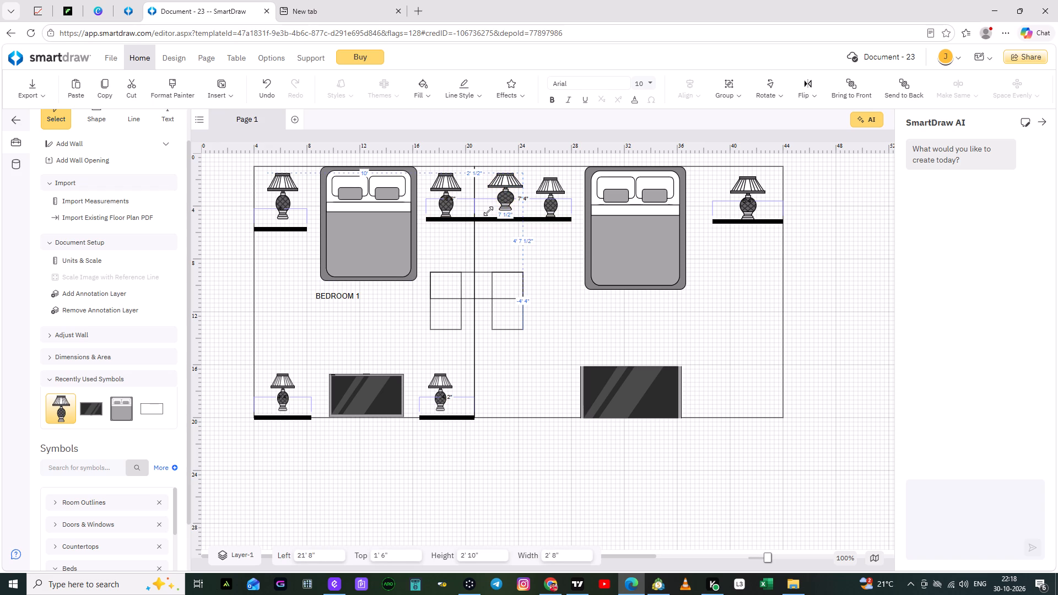
drag(488, 211, 491, 213)
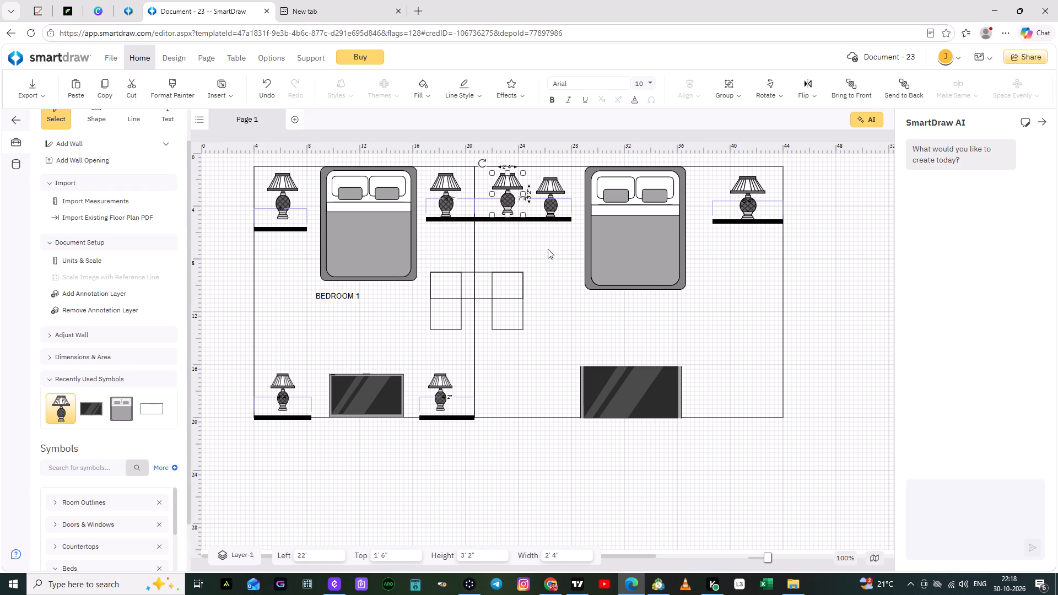
click(548, 249)
drag(511, 201, 500, 208)
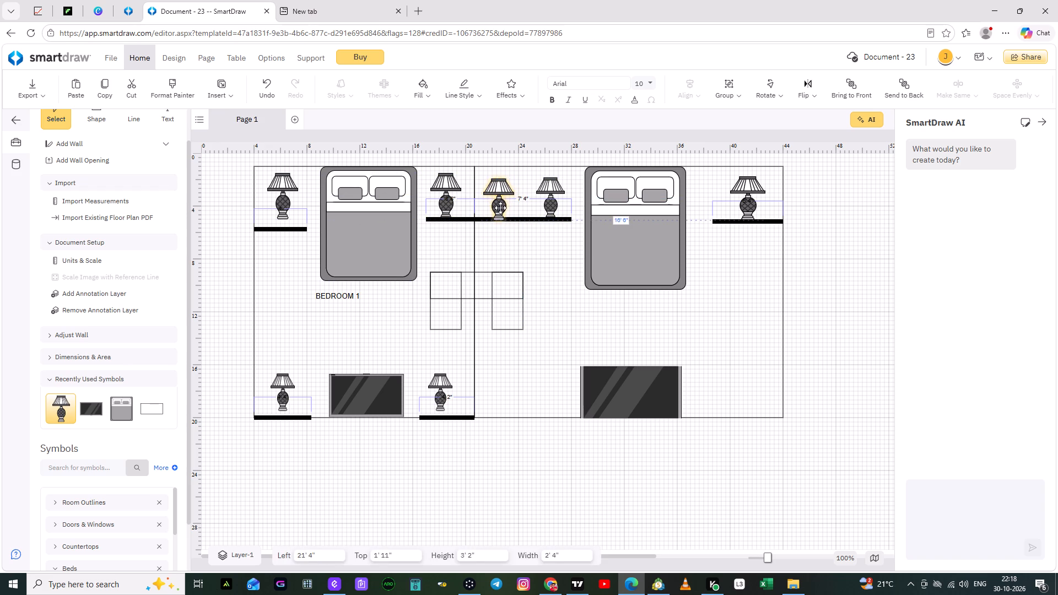
drag(500, 208, 500, 205)
click(524, 261)
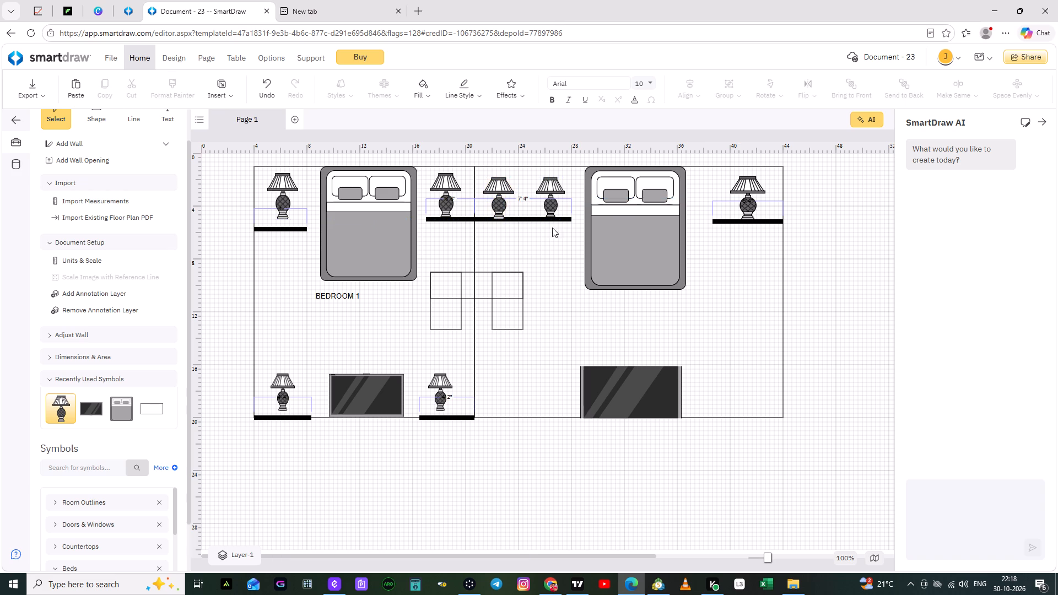
click(499, 203)
drag(540, 235, 541, 241)
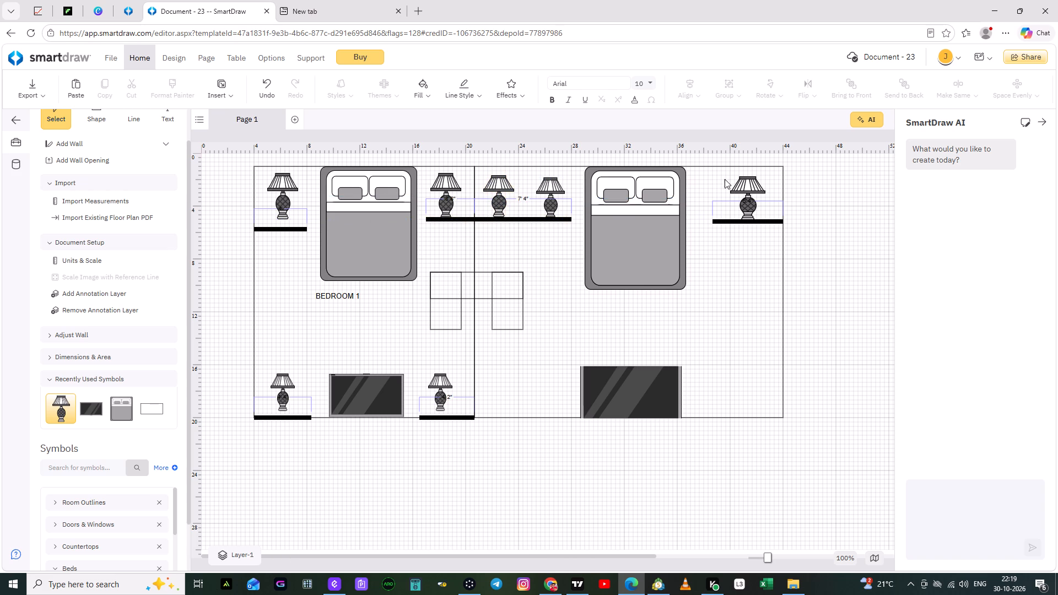
Move the lamp on the second room's right short wall to the end of that wall nearest the bed.
drag(750, 203, 719, 201)
drag(747, 201, 722, 195)
drag(748, 207, 747, 219)
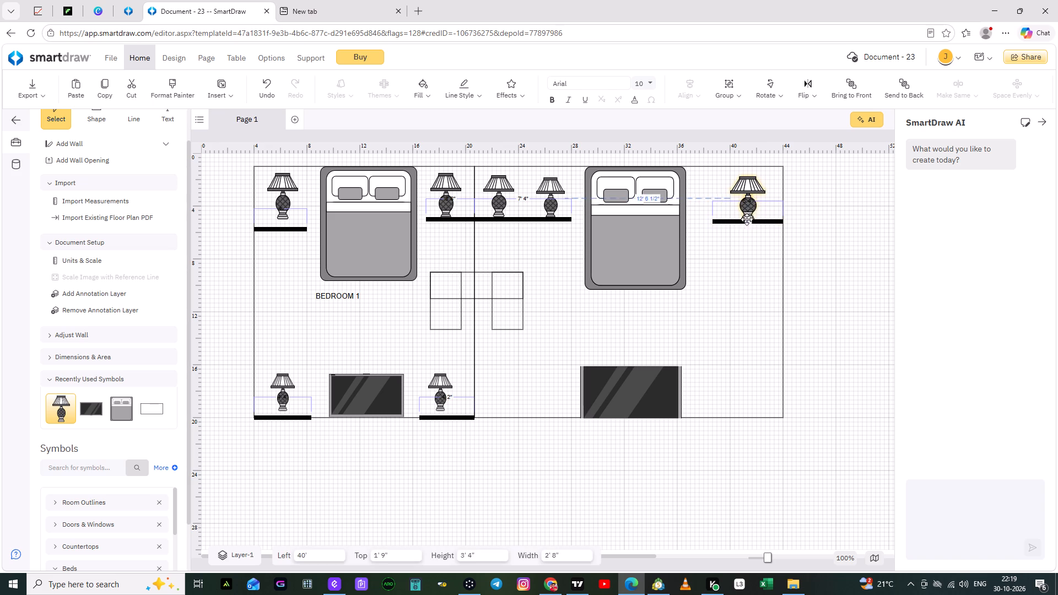
drag(747, 219, 727, 201)
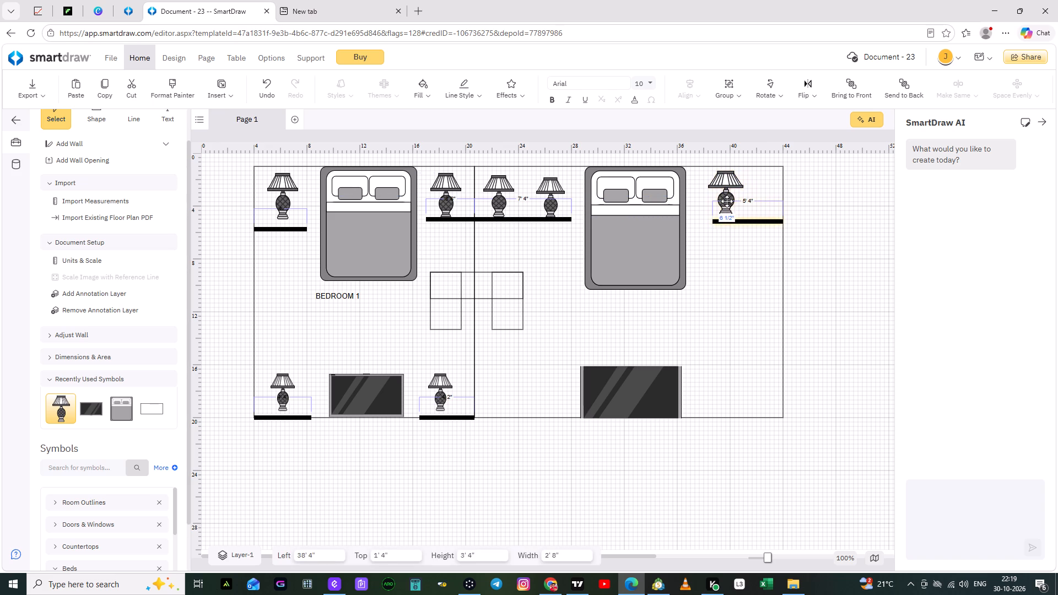
drag(727, 201, 726, 202)
click(726, 256)
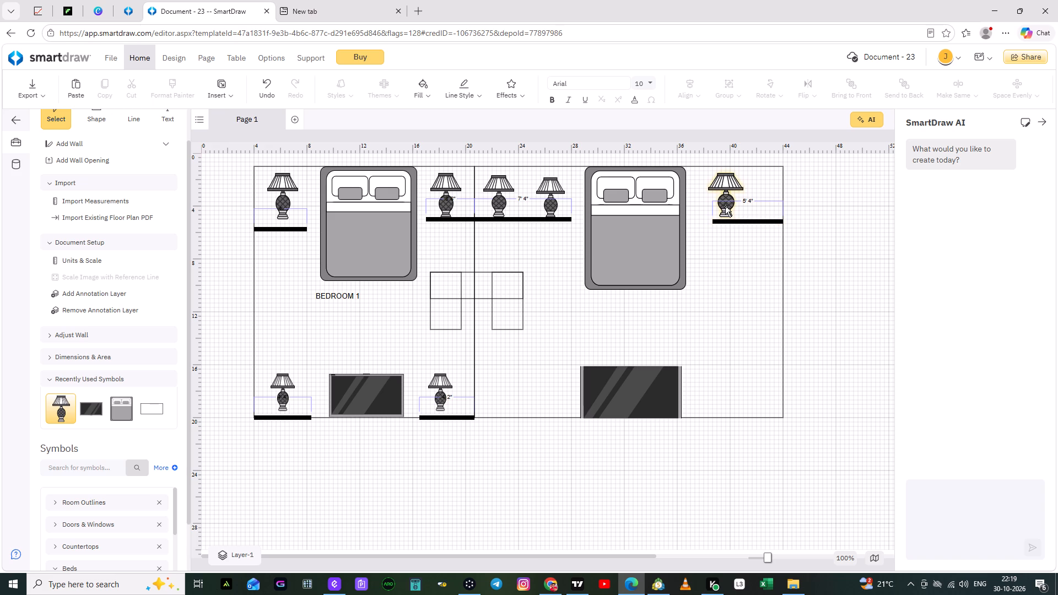
click(725, 206)
click(724, 269)
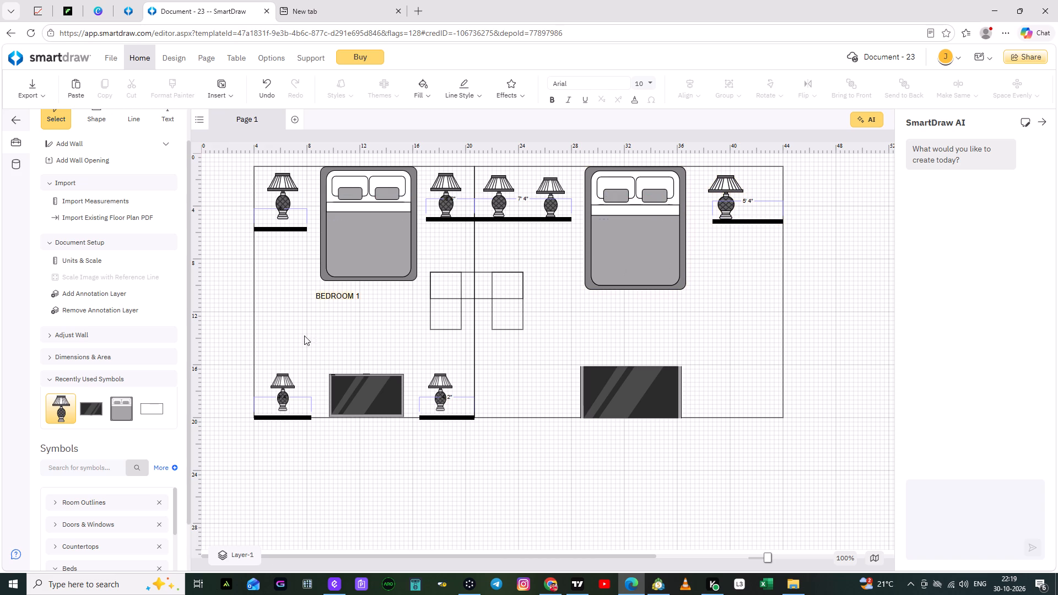
Add a second lamp on the second room's right short wall, beside the outer wall, enlarged to about 2' 6" by 3' 2".
drag(58, 399, 942, 167)
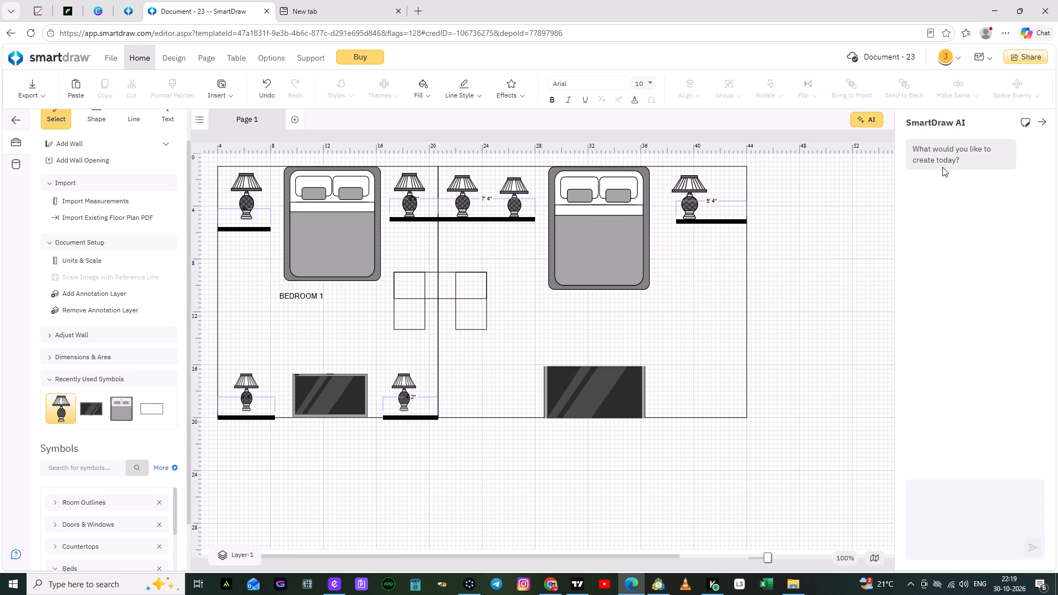
drag(942, 167, 716, 202)
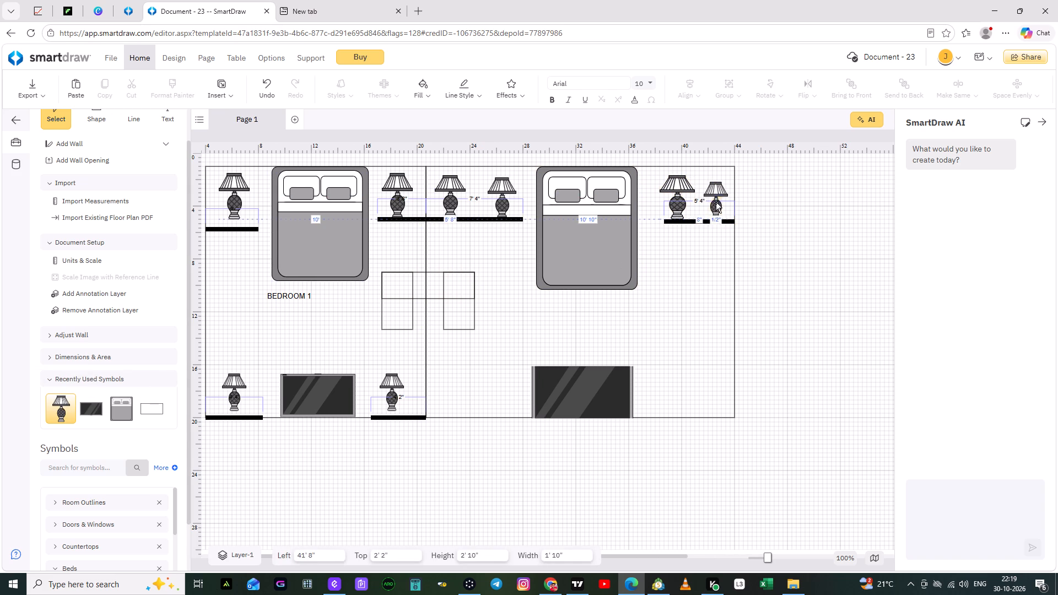
drag(702, 219, 698, 220)
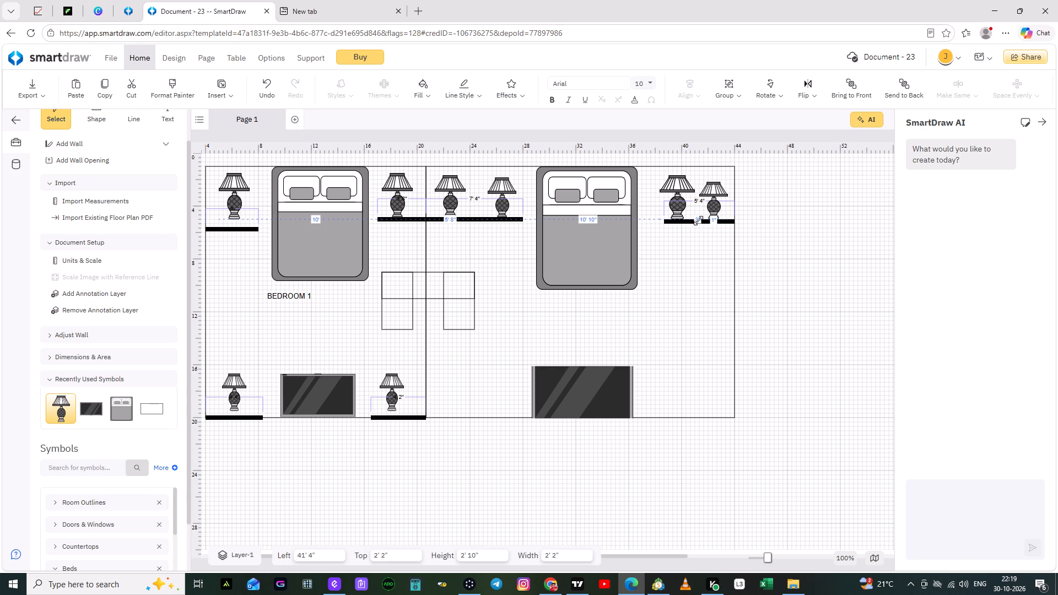
drag(698, 220, 695, 225)
drag(693, 271, 694, 264)
drag(710, 211, 714, 206)
click(696, 277)
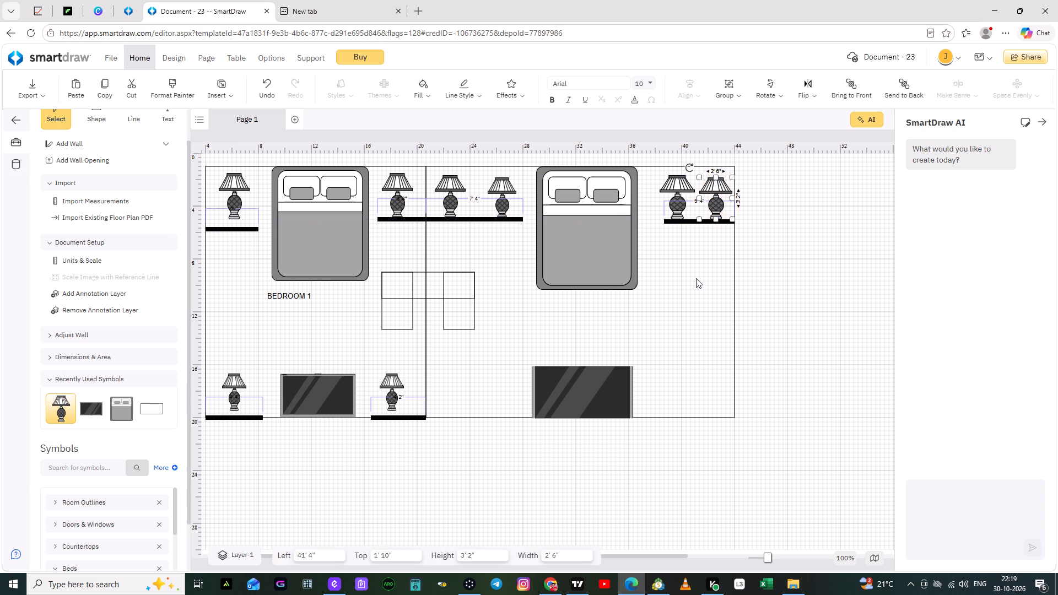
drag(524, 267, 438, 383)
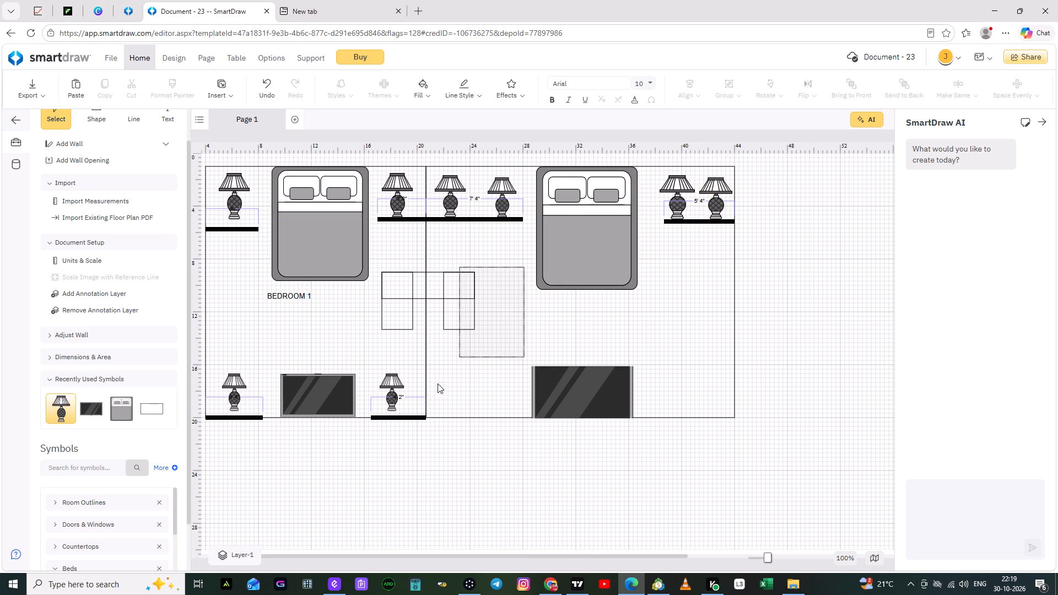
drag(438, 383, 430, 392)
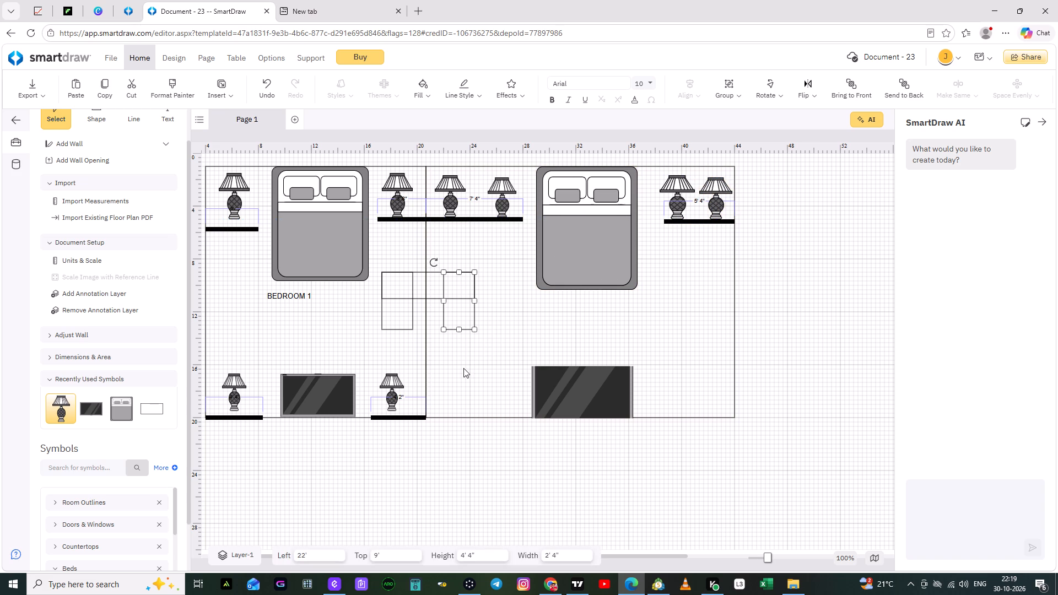
Search the symbol library for PLANT.
click(93, 464)
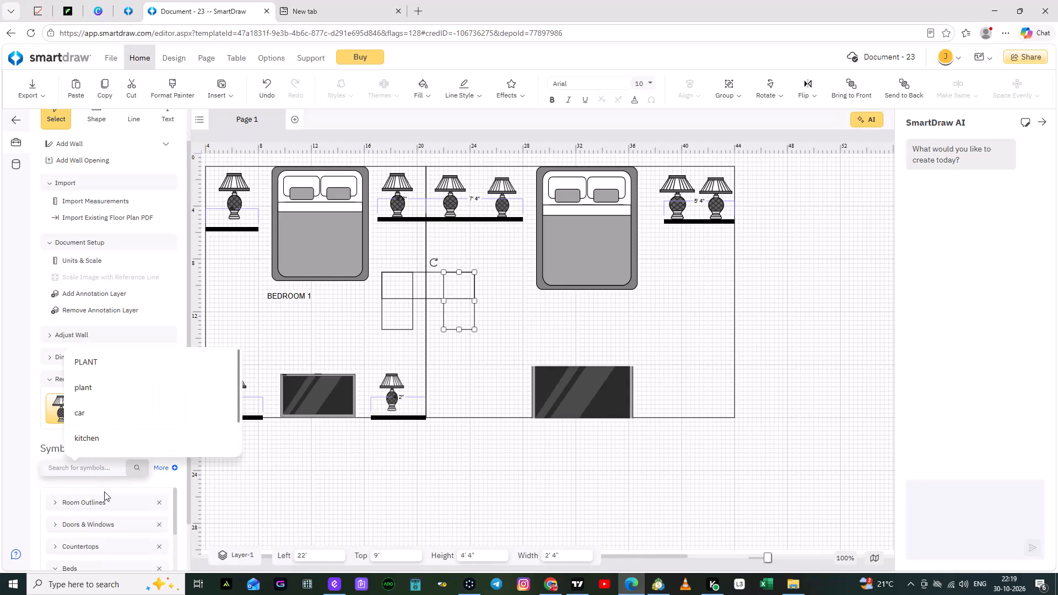
text(PL)
key(a)
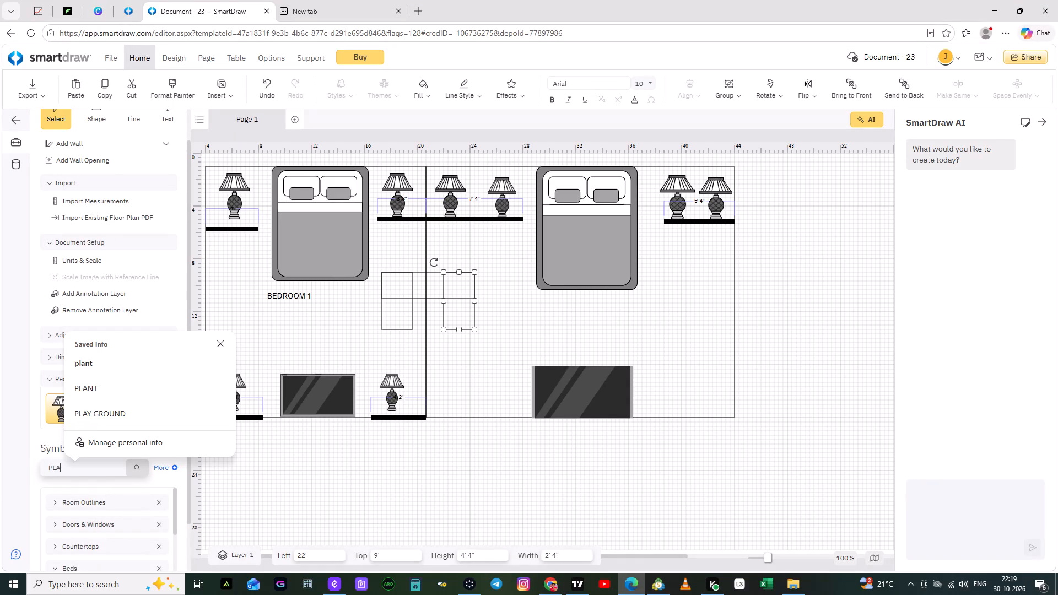
text(NT)
key(Return)
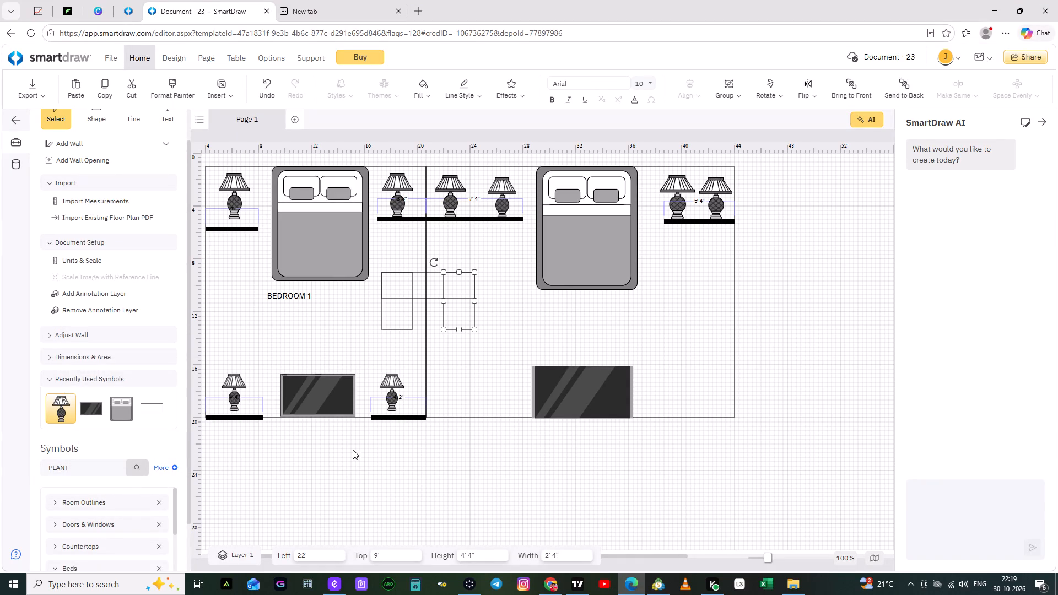
Place the Landscape Features Plant, enlarged to about 3' by 2' 7", in the second room's lower corner beside the dividing wall.
scroll(129, 526, down, 1)
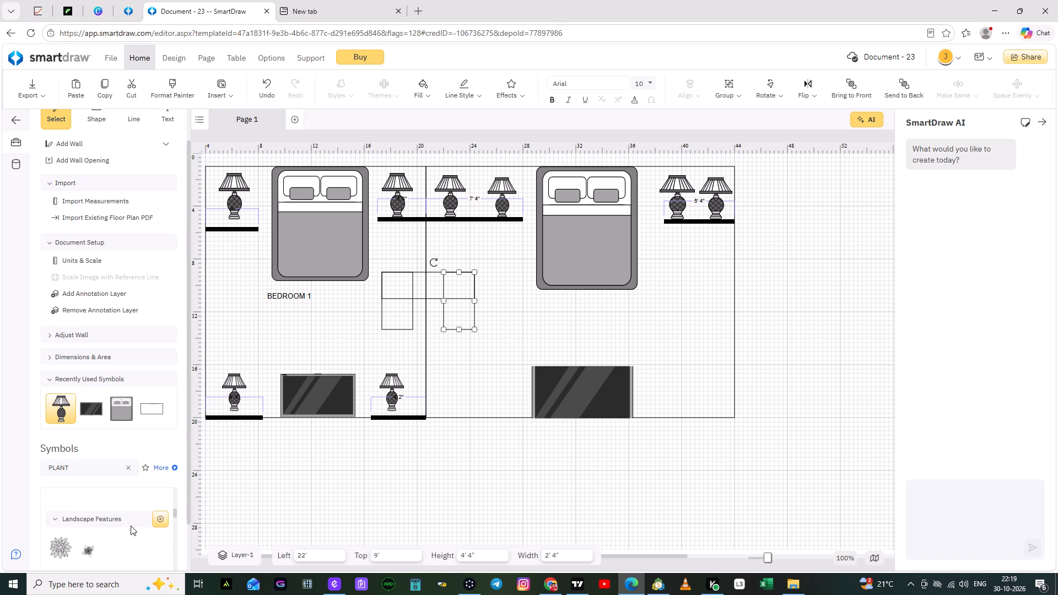
drag(64, 527, 217, 485)
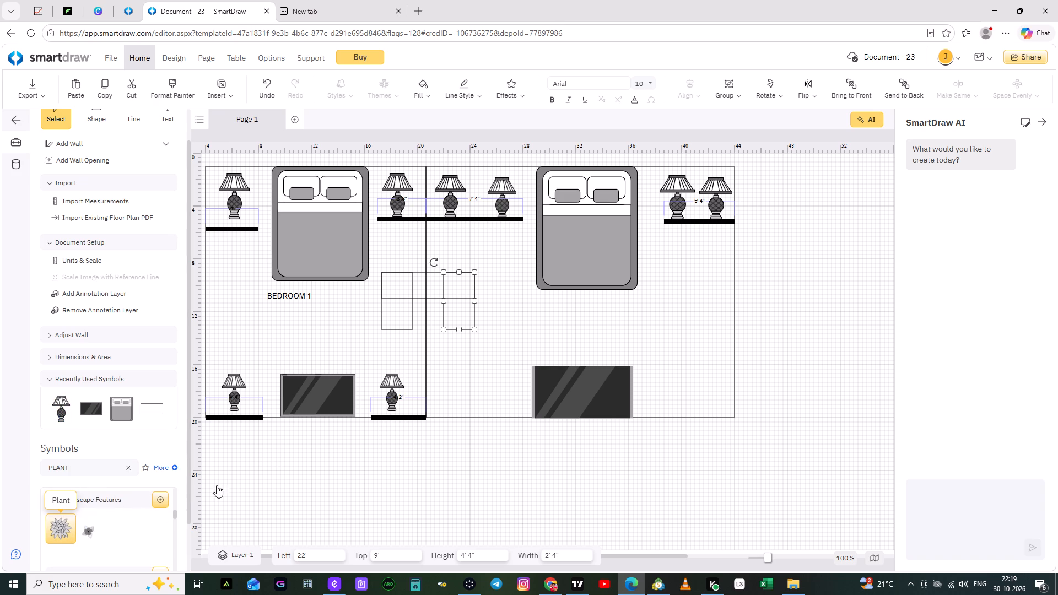
drag(217, 485, 471, 380)
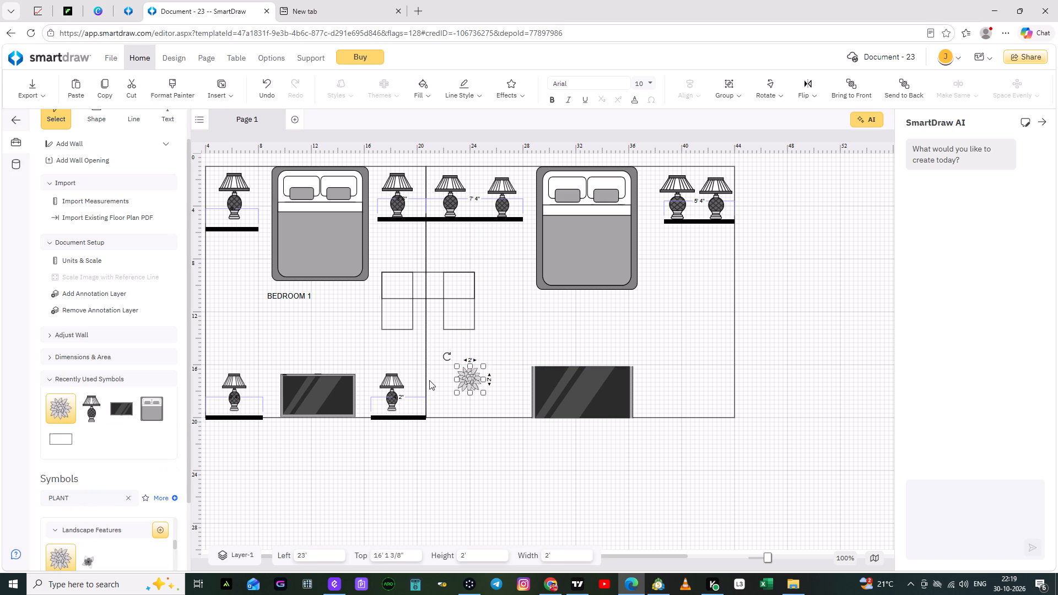
click(429, 380)
click(482, 383)
drag(456, 390, 454, 390)
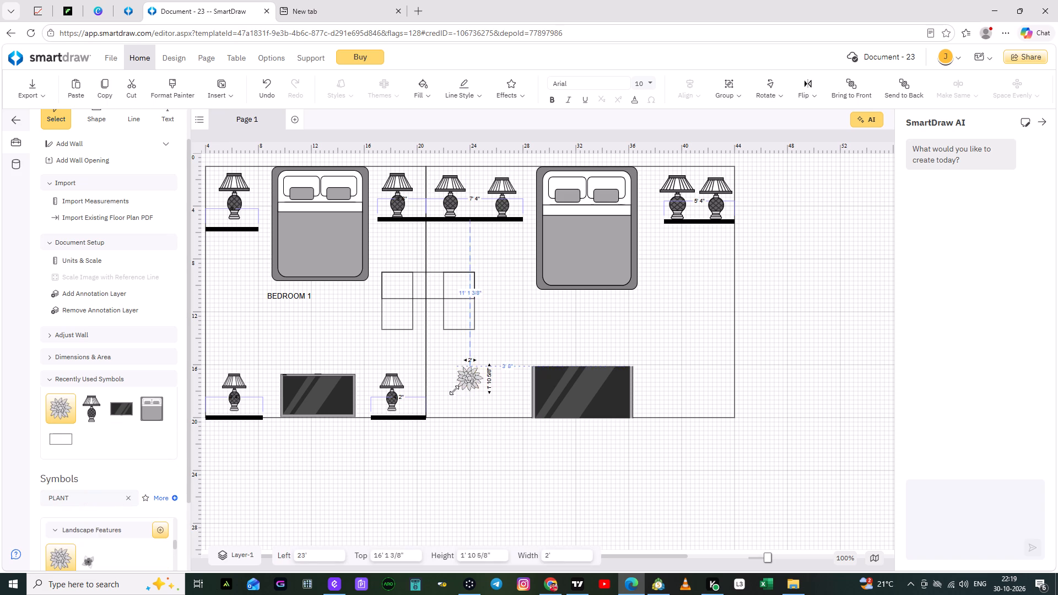
drag(454, 390, 446, 399)
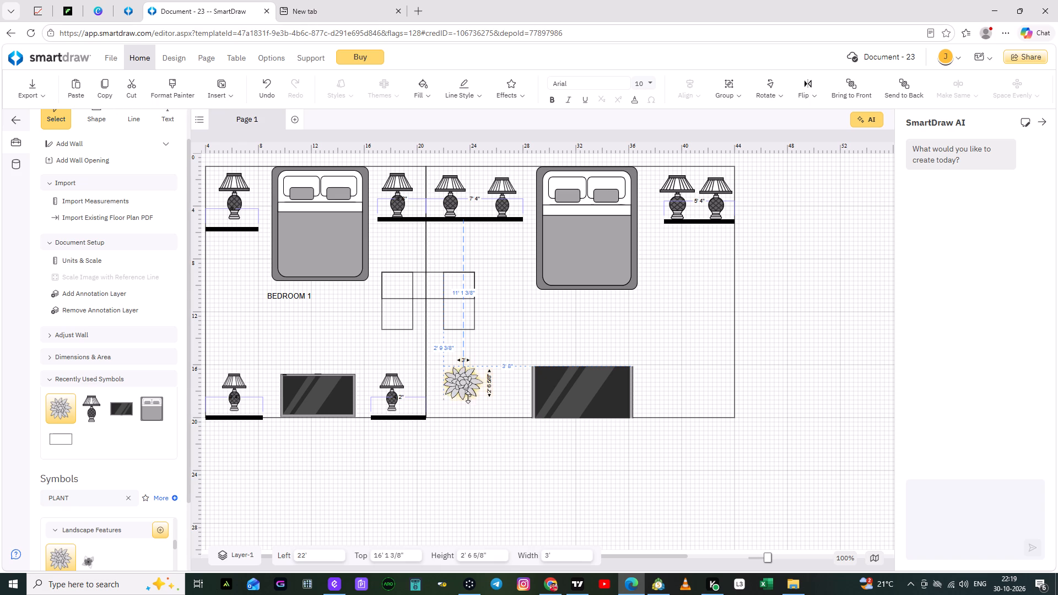
click(508, 390)
drag(467, 386, 455, 392)
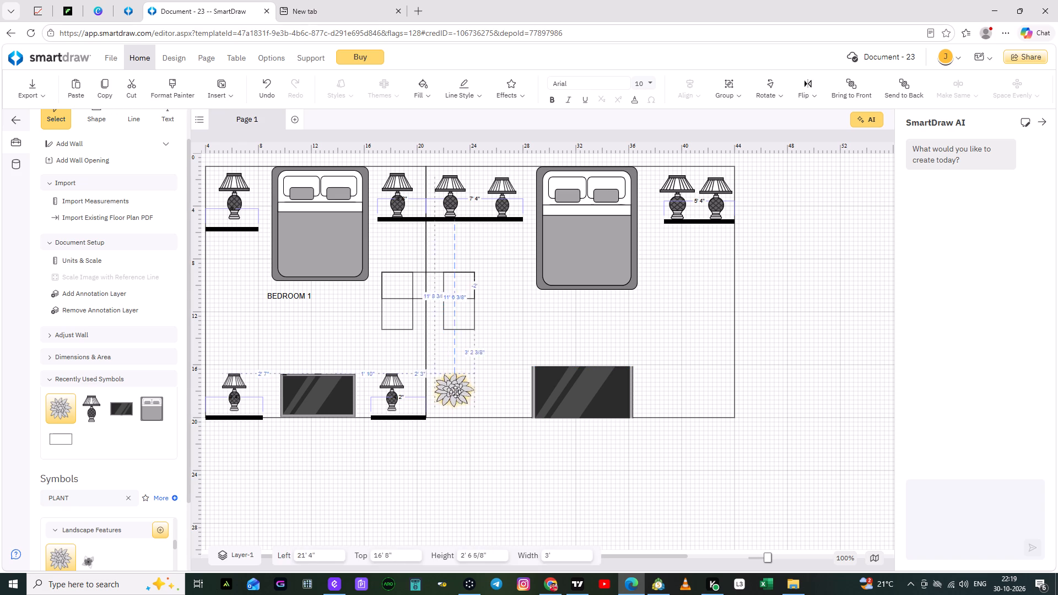
drag(455, 392, 452, 403)
click(491, 396)
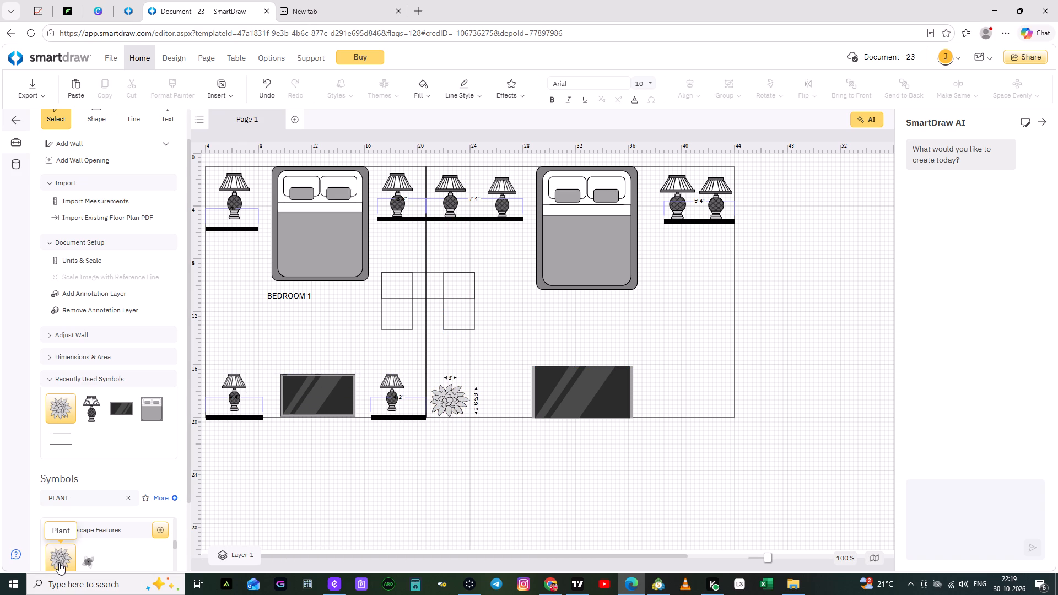
Add another Plant in the second room's lower right corner, enlarged to about 3' by 2' 8" and level with the first plant.
drag(58, 556, 688, 376)
drag(672, 390, 661, 401)
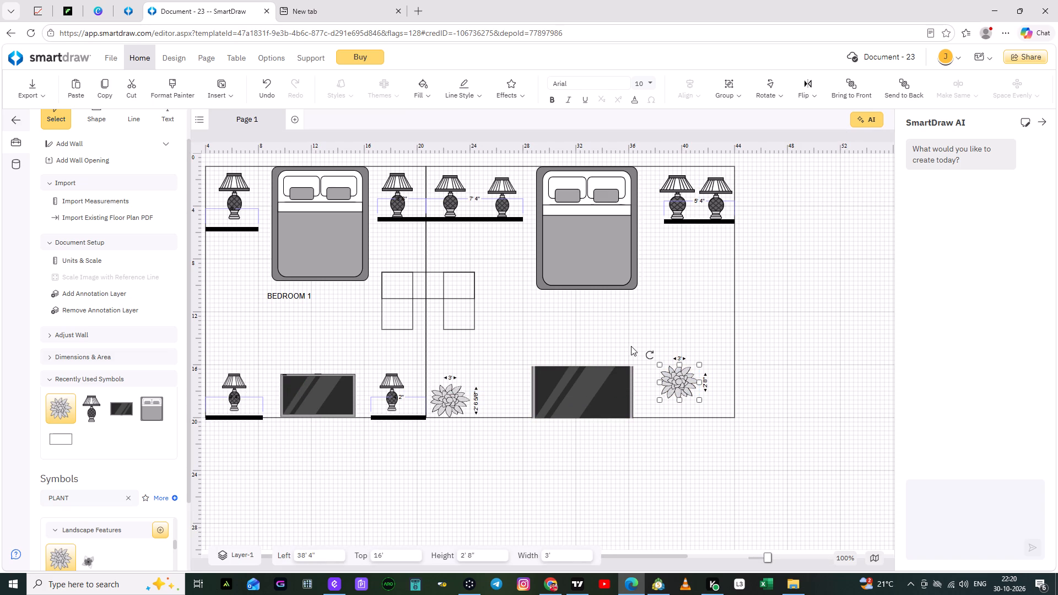
click(631, 346)
drag(682, 371, 712, 393)
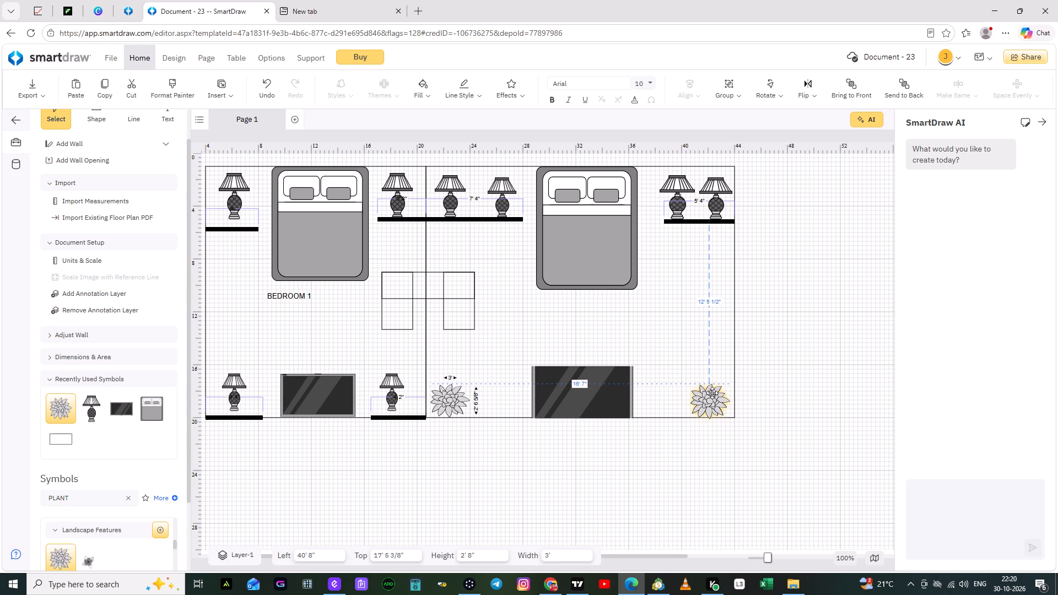
drag(712, 393, 714, 390)
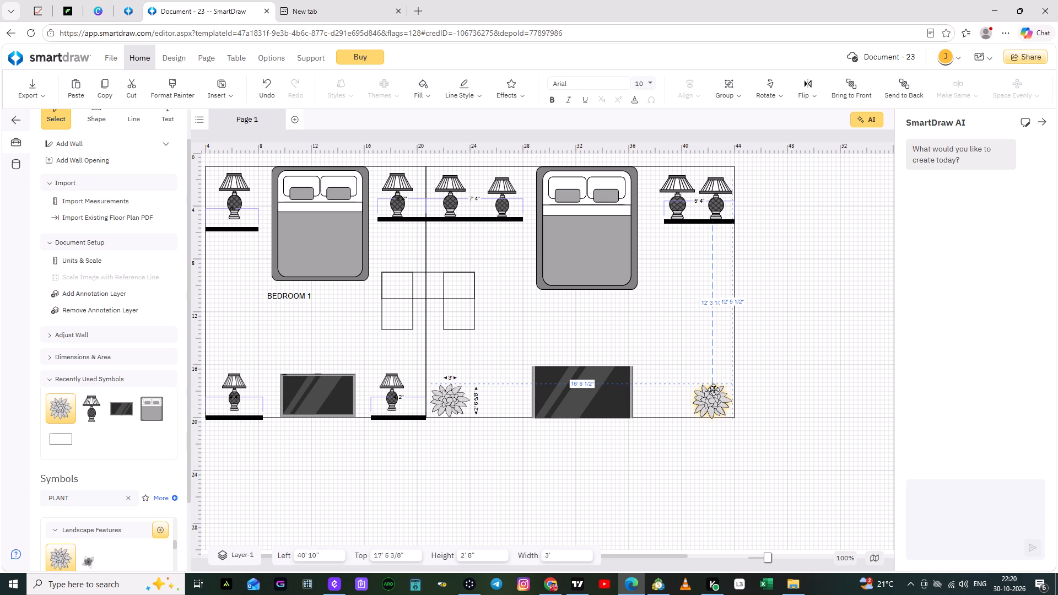
drag(714, 390, 714, 389)
click(668, 334)
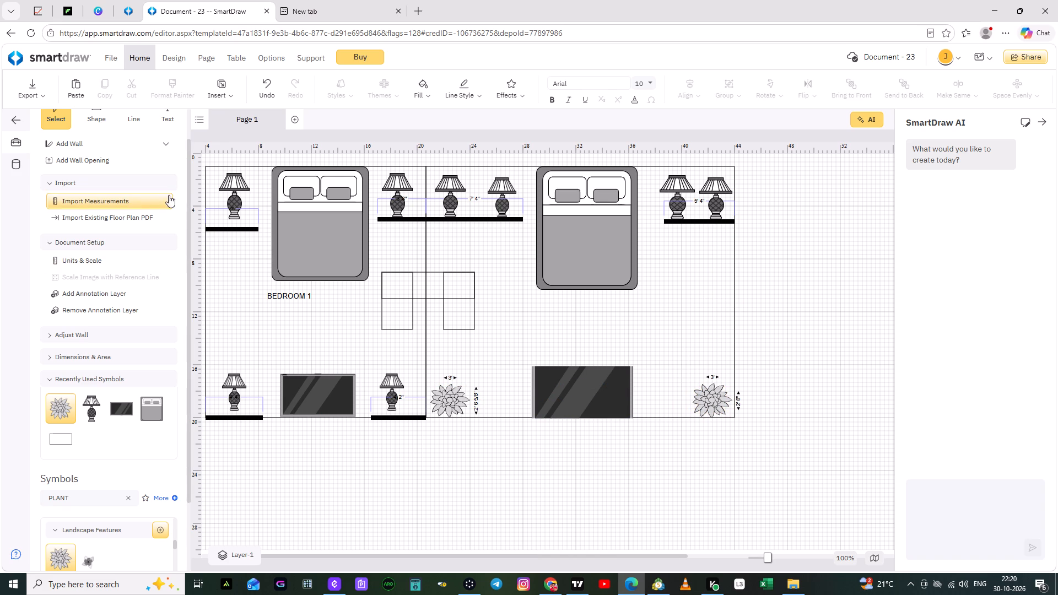
Label the second room with the two-line text MASTER / BED ROOM below the bed.
click(169, 120)
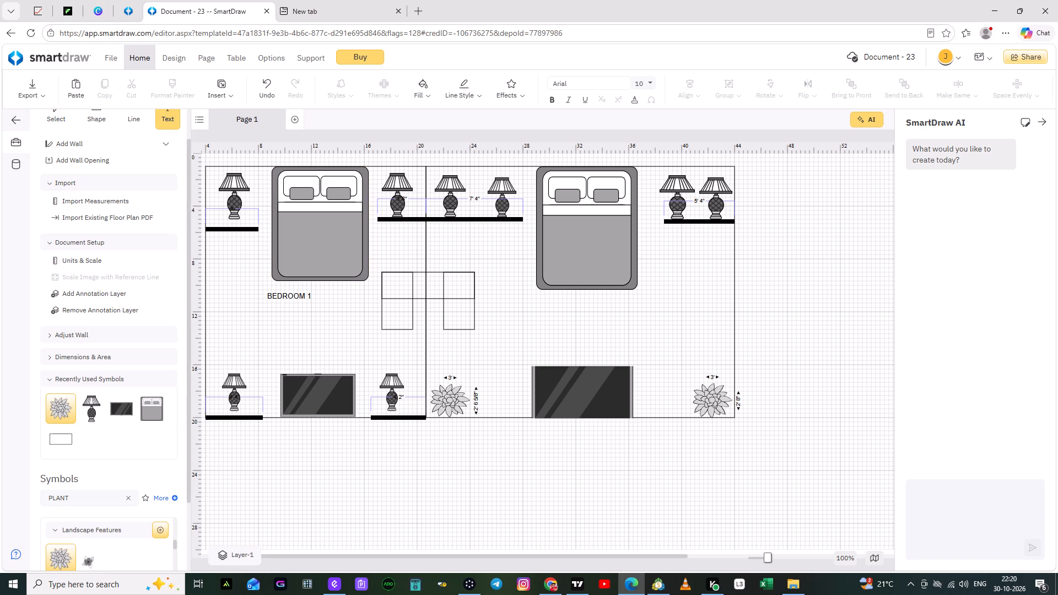
click(523, 315)
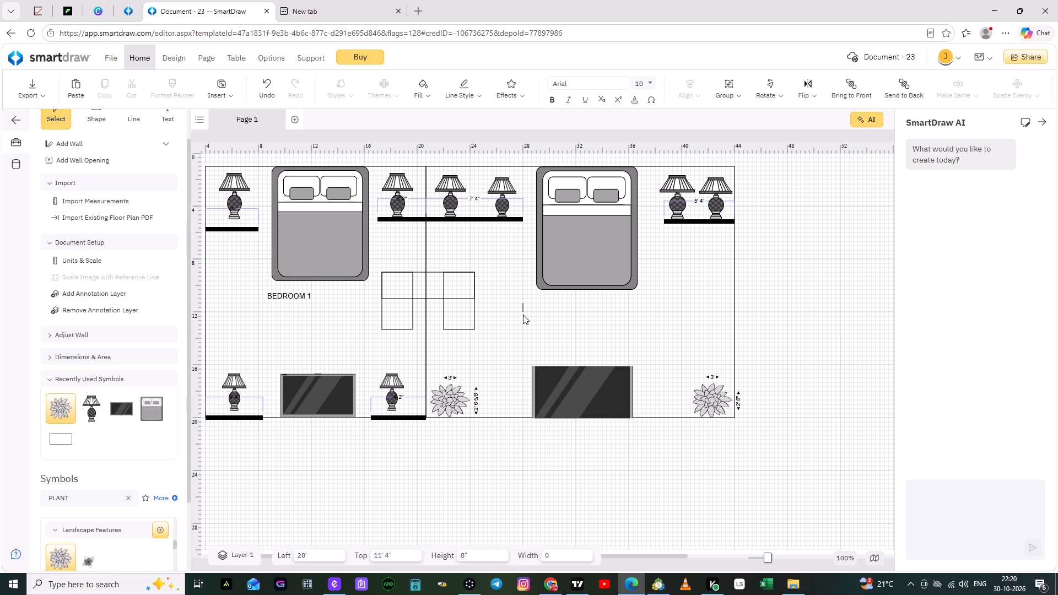
key(m)
text(AS)
key(t)
text(ER)
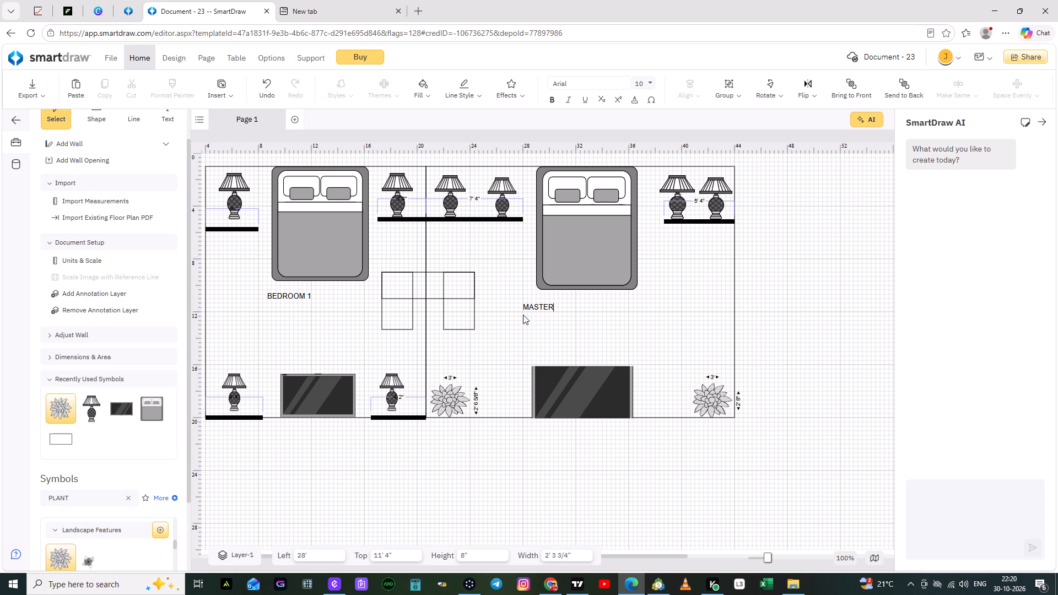
key(Return)
key(b)
text(ED R)
text(OOM)
key(Return)
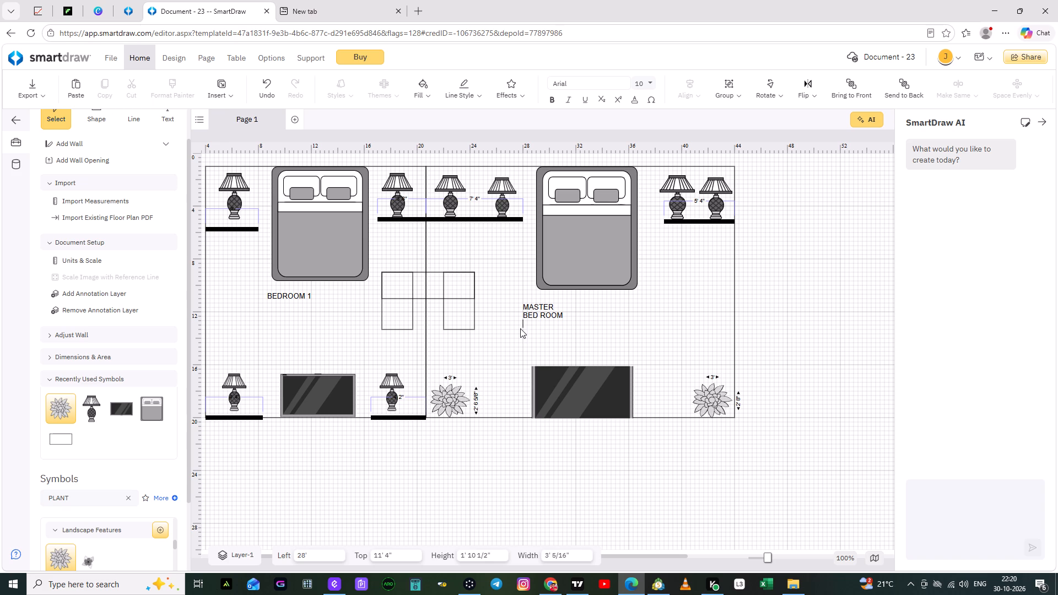
click(520, 328)
Enlarge the MASTER / BED ROOM text box to about 8' by 2' 8" and reposition it at about 28' 6" left, 11' top.
click(555, 316)
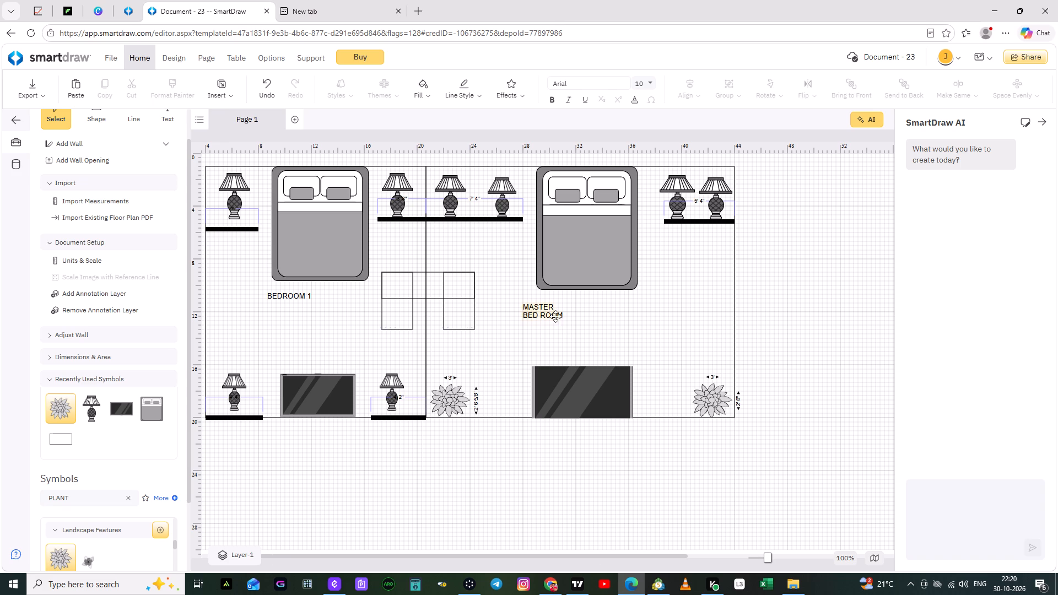
drag(562, 328, 606, 328)
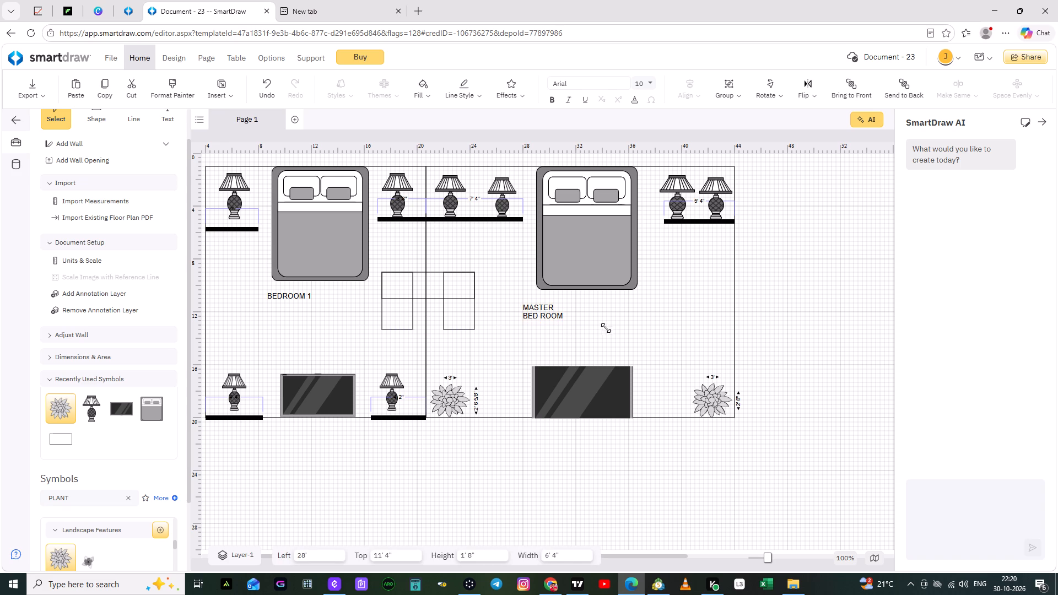
drag(606, 328, 629, 337)
click(649, 345)
drag(546, 313, 552, 308)
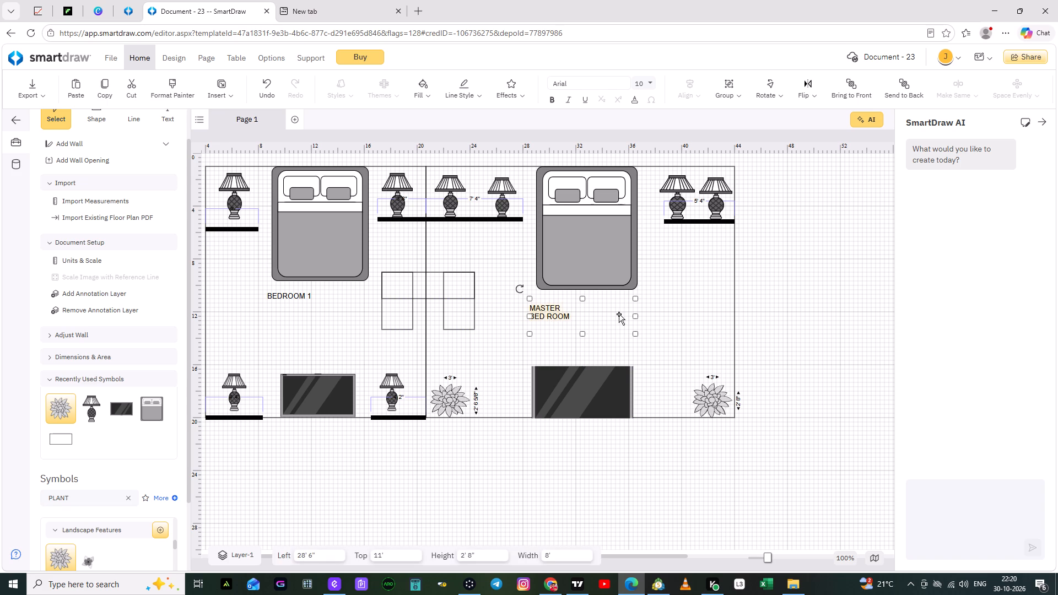
click(680, 323)
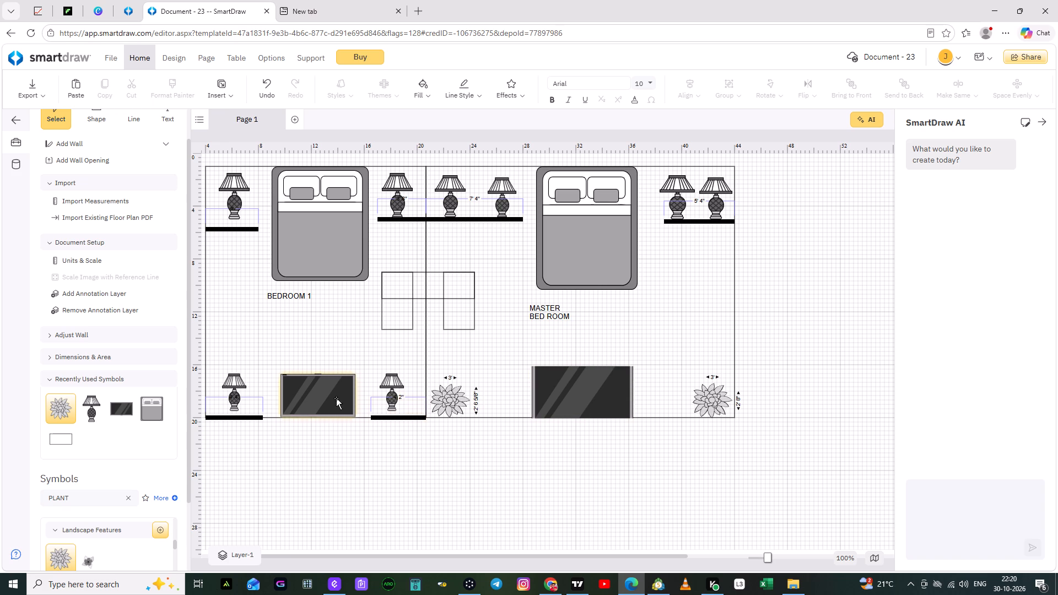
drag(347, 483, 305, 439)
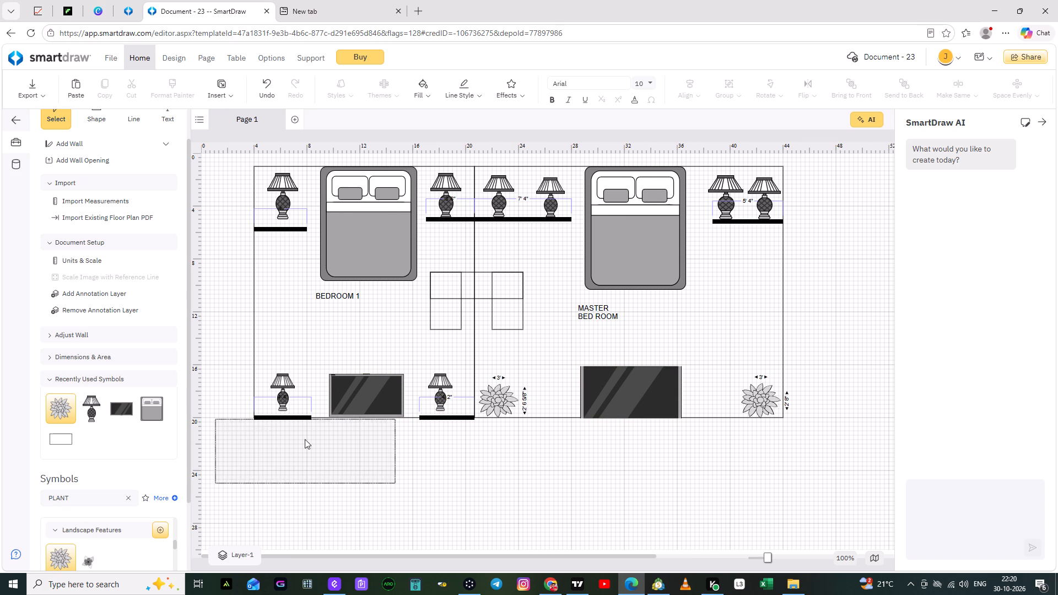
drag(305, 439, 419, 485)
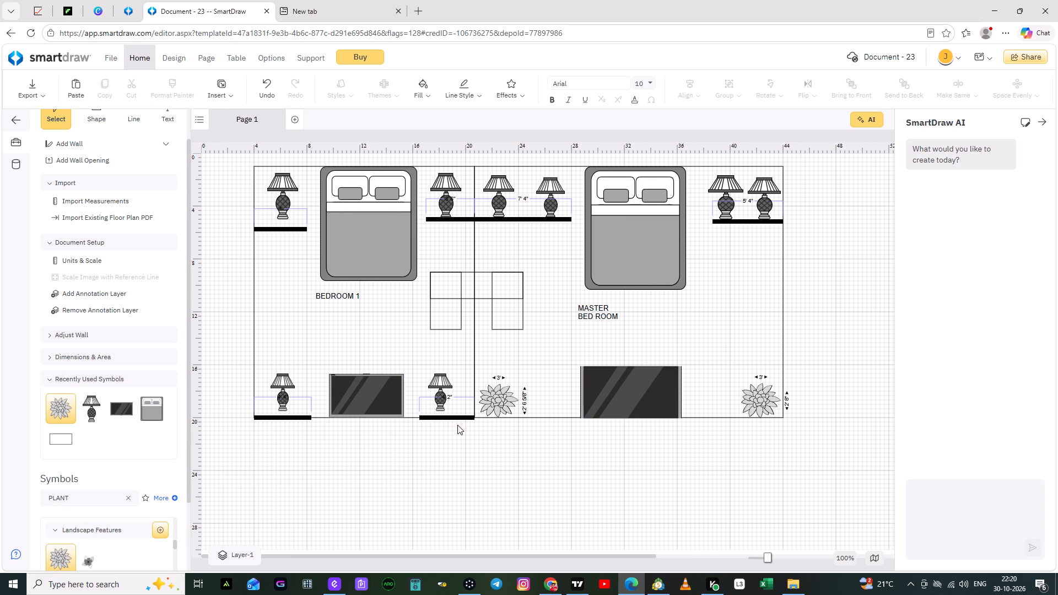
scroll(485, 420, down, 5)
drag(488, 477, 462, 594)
Place a 6' by 3' rectangle directly below BEDROOM 1, aligned with that room's outer left wall.
drag(58, 439, 189, 429)
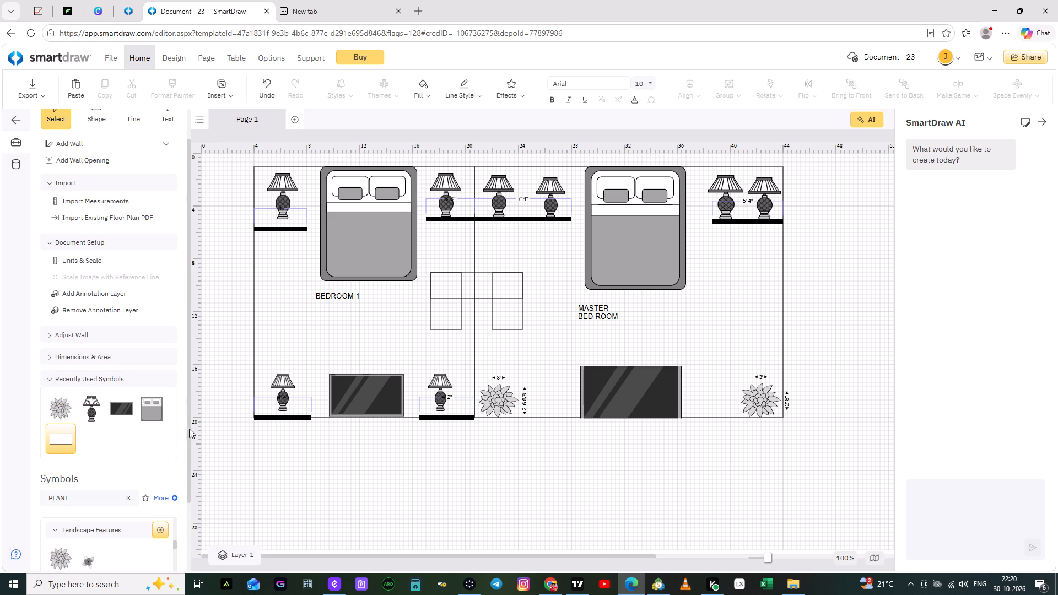
drag(189, 429, 292, 442)
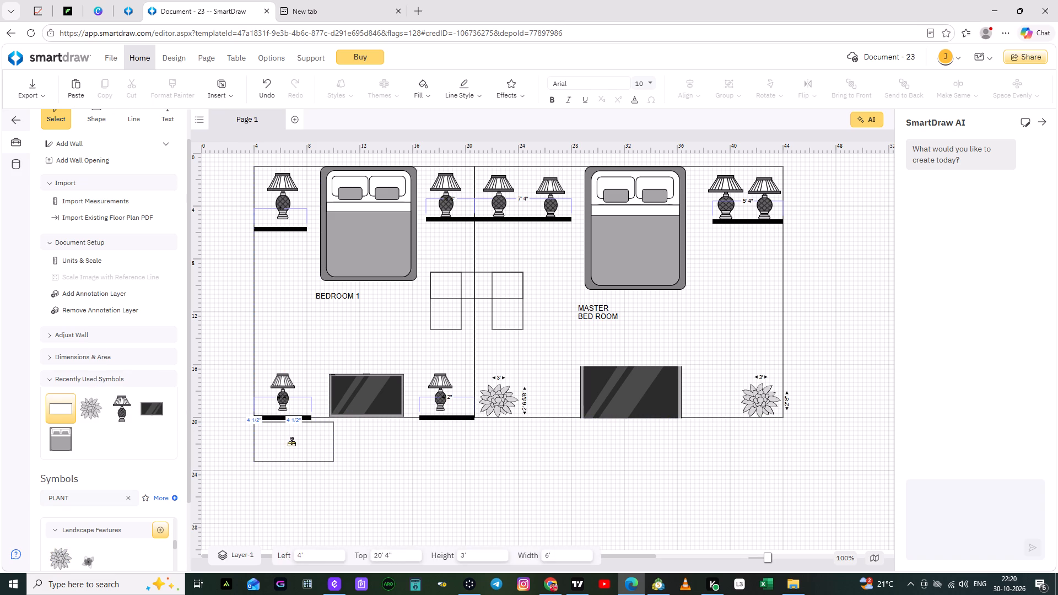
drag(292, 442, 292, 441)
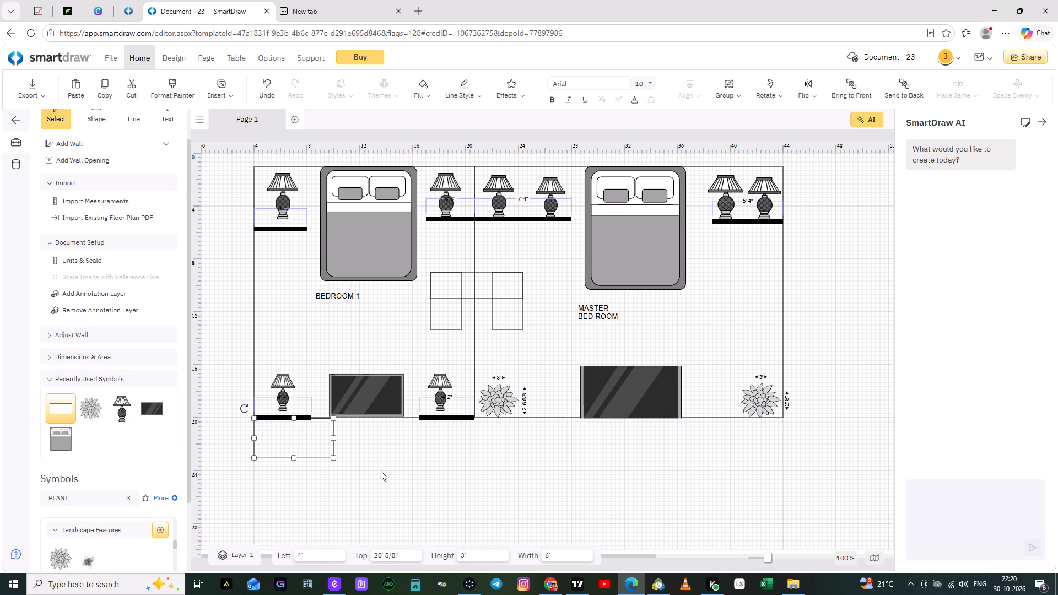
click(336, 459)
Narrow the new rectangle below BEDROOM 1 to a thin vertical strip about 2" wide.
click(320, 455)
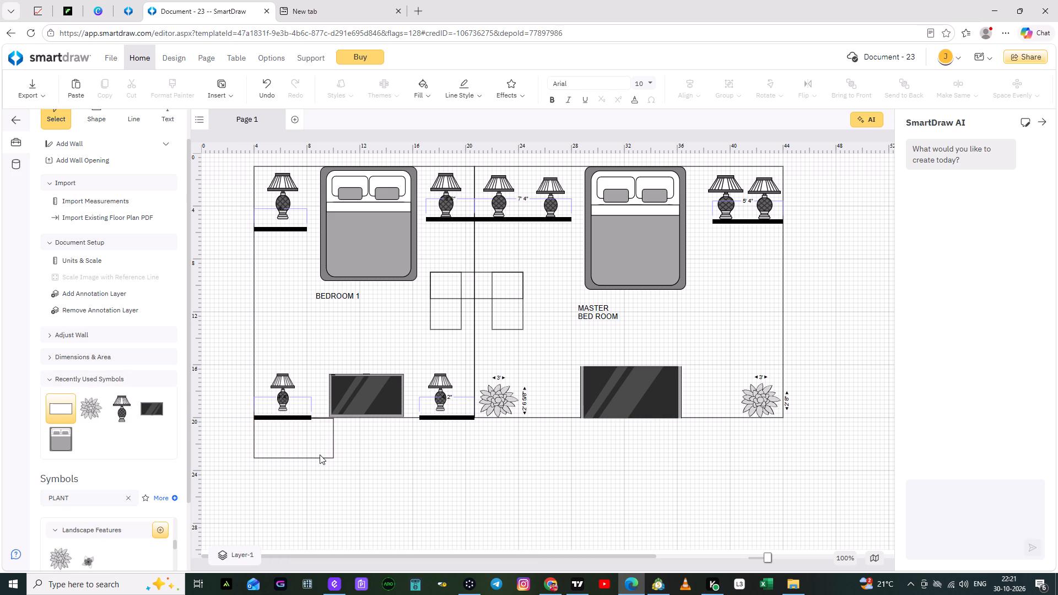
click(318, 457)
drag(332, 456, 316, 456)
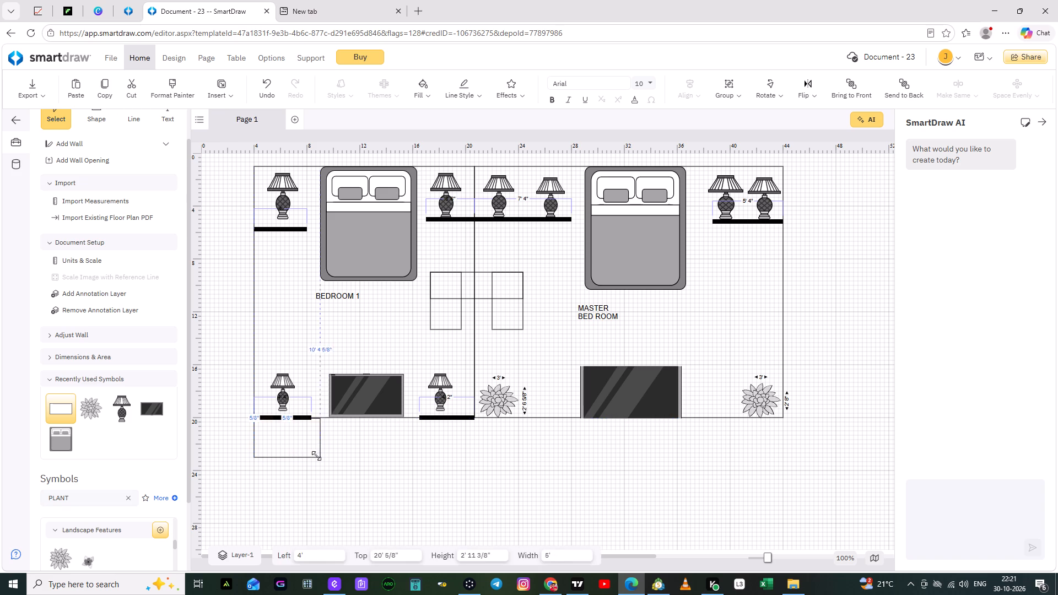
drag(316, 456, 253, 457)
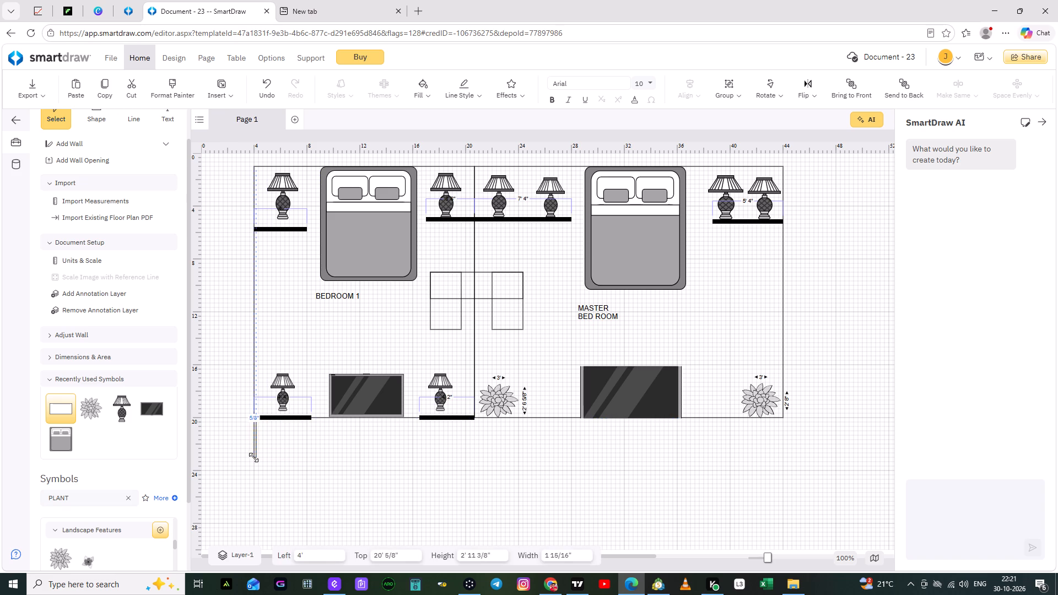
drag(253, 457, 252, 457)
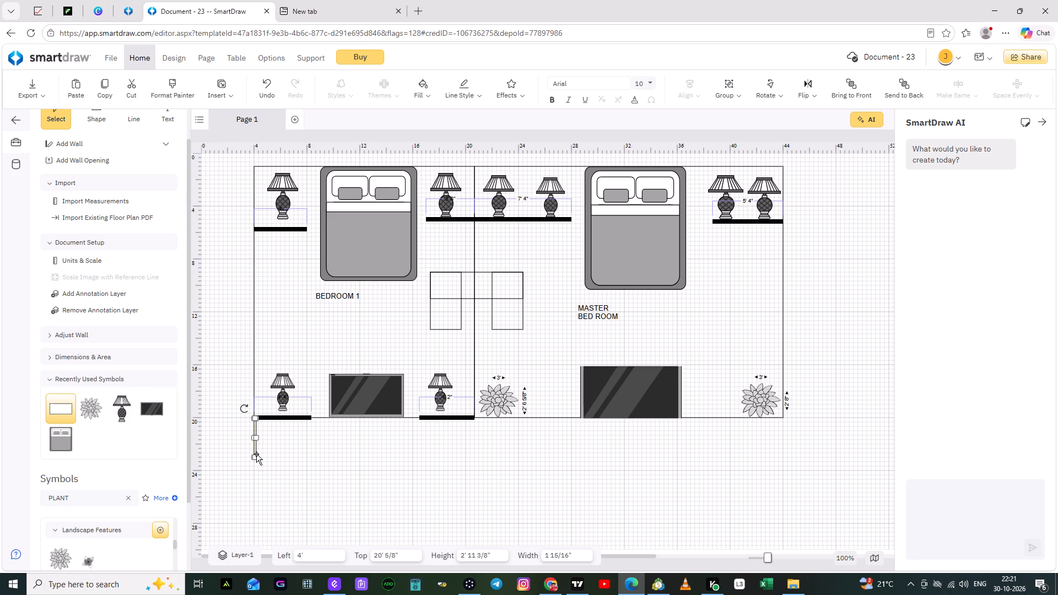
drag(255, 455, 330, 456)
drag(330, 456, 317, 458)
Stretch the rectangle below BEDROOM 1 to a width of 16' 8", matching the bedroom, and a height of about 20'.
drag(254, 439, 454, 457)
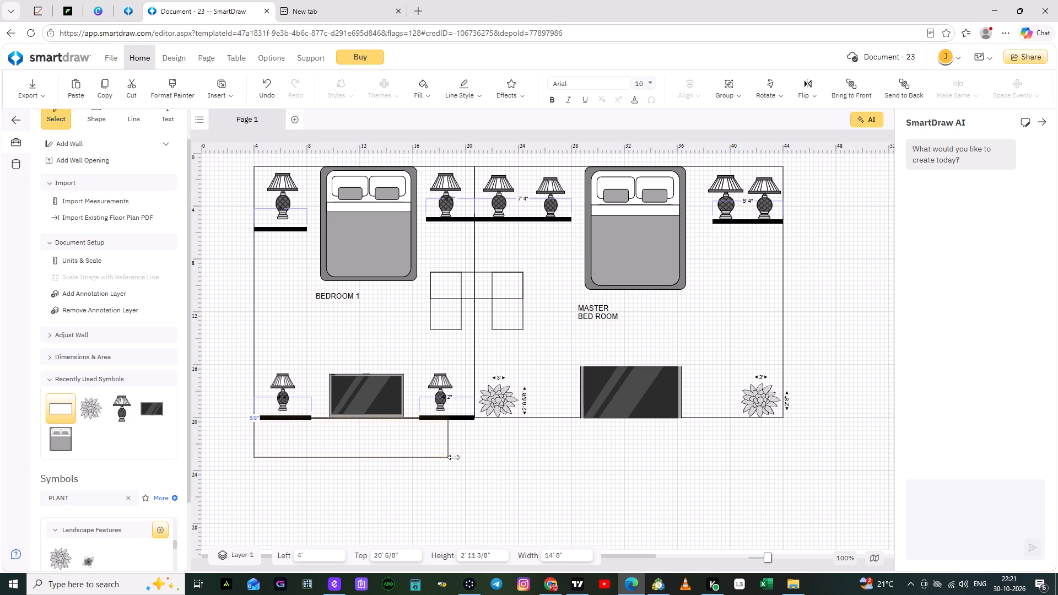
drag(454, 457, 477, 455)
click(498, 452)
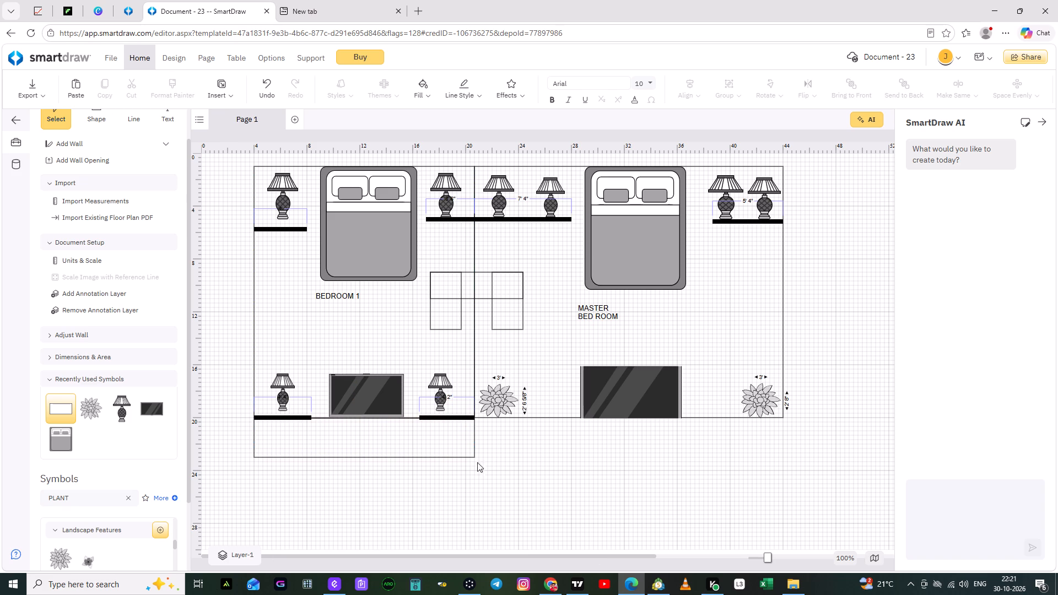
click(447, 457)
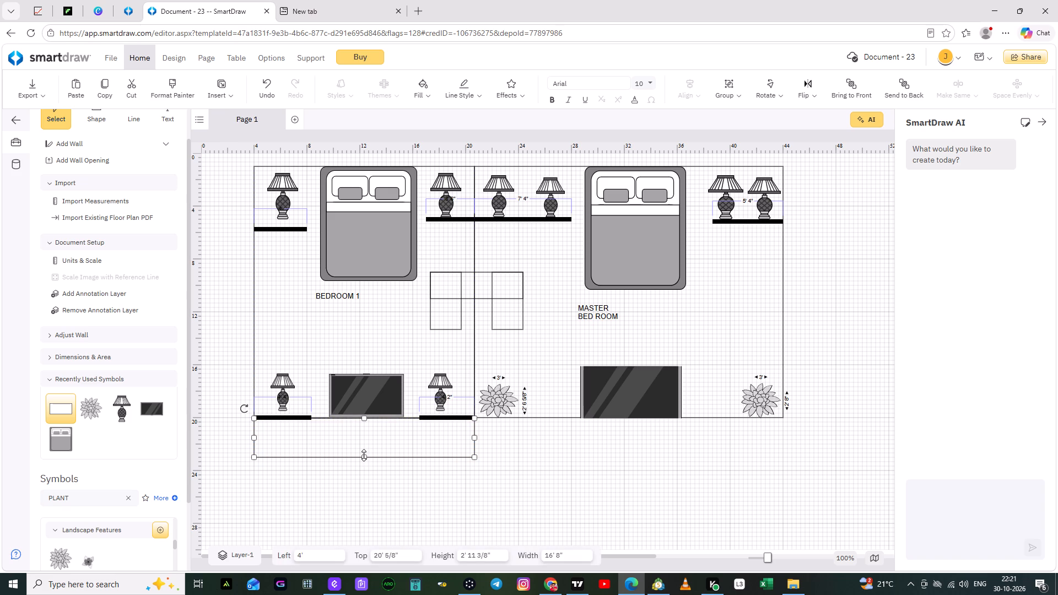
drag(364, 455, 363, 581)
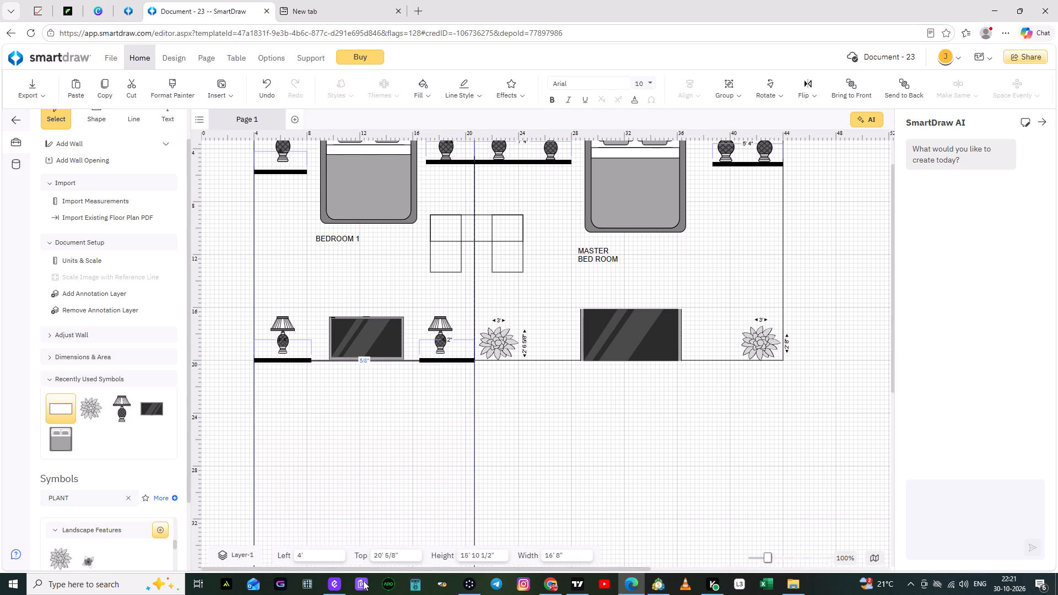
drag(363, 581, 365, 456)
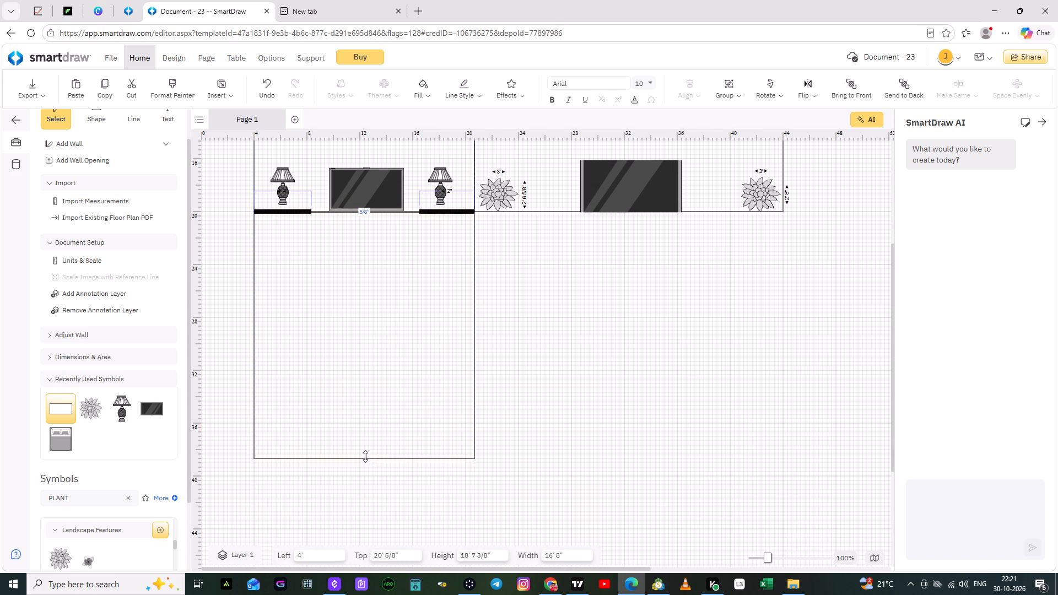
drag(365, 456, 368, 429)
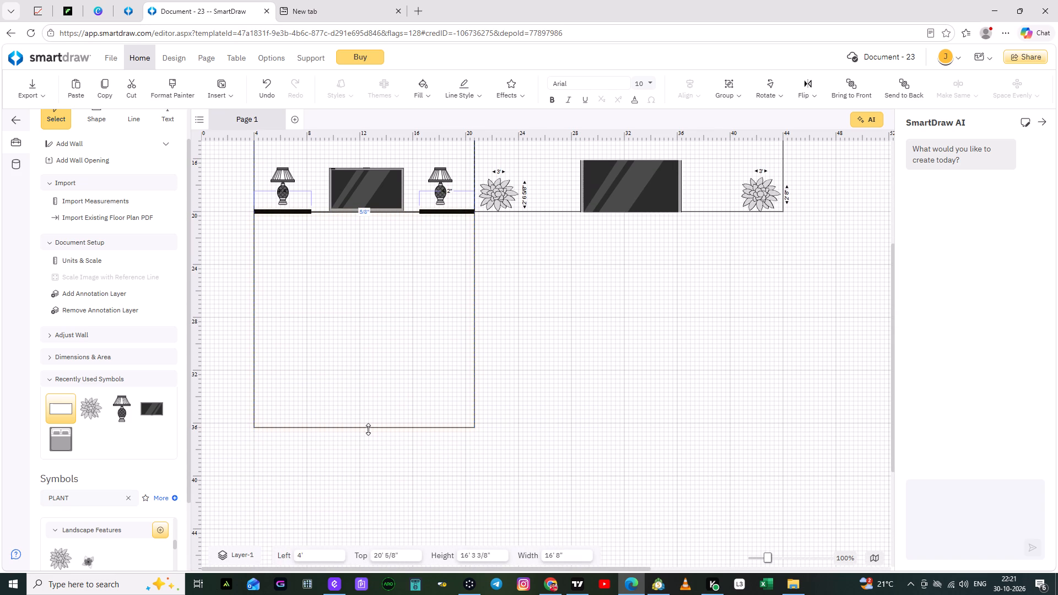
drag(368, 429, 364, 461)
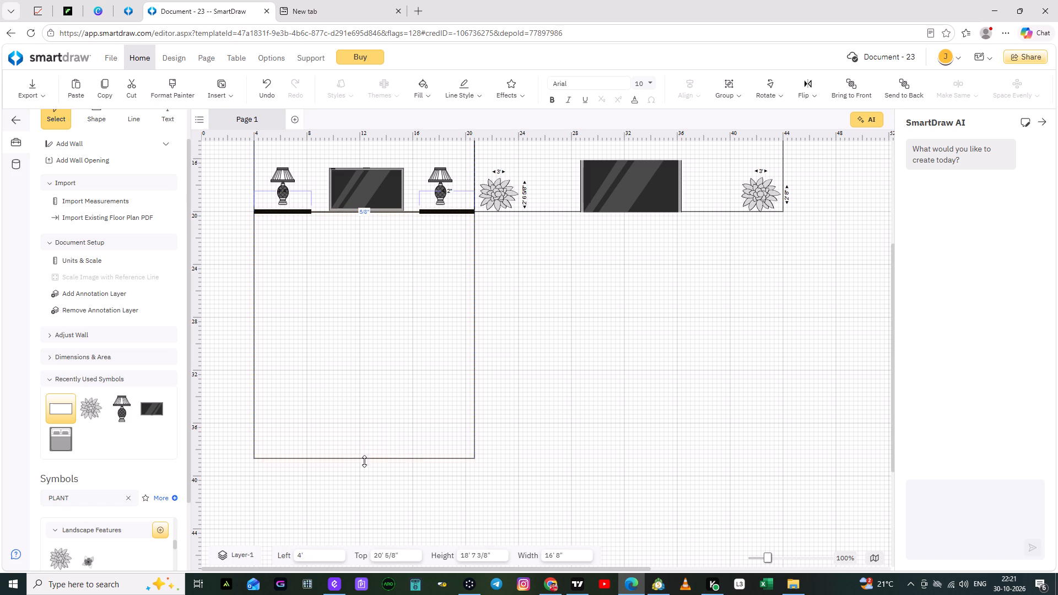
drag(364, 461, 363, 474)
click(358, 509)
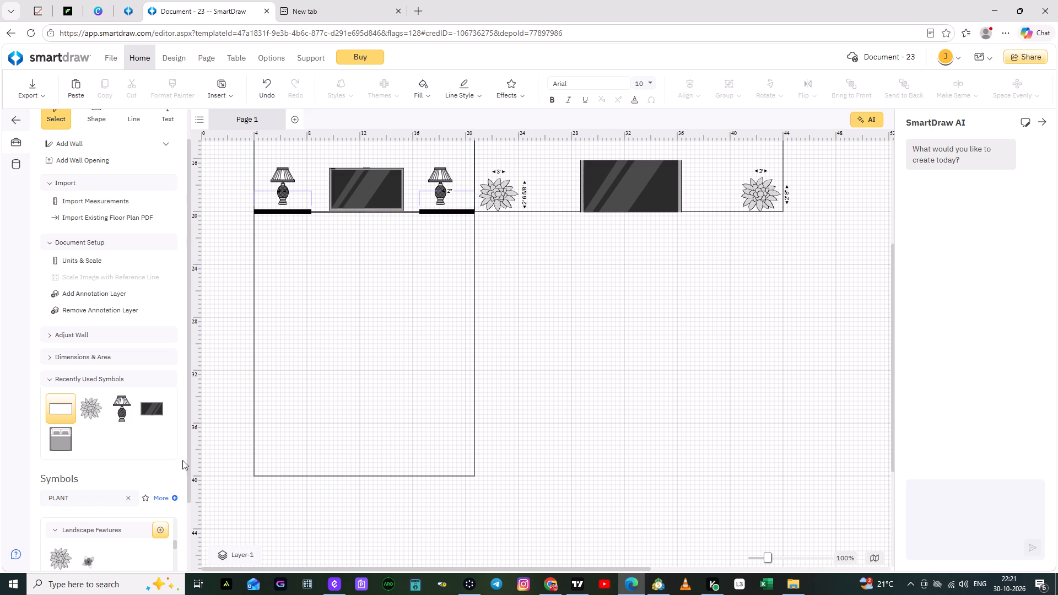
Clear the PLANT symbol search and expand the Bathtubs & Showers symbol group.
scroll(101, 521, down, 1)
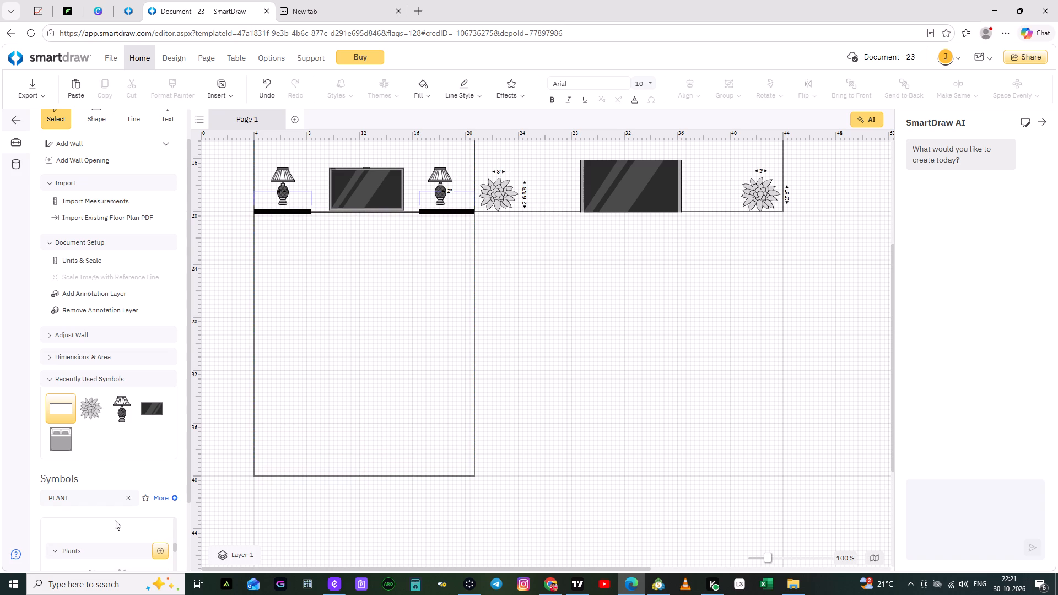
click(125, 498)
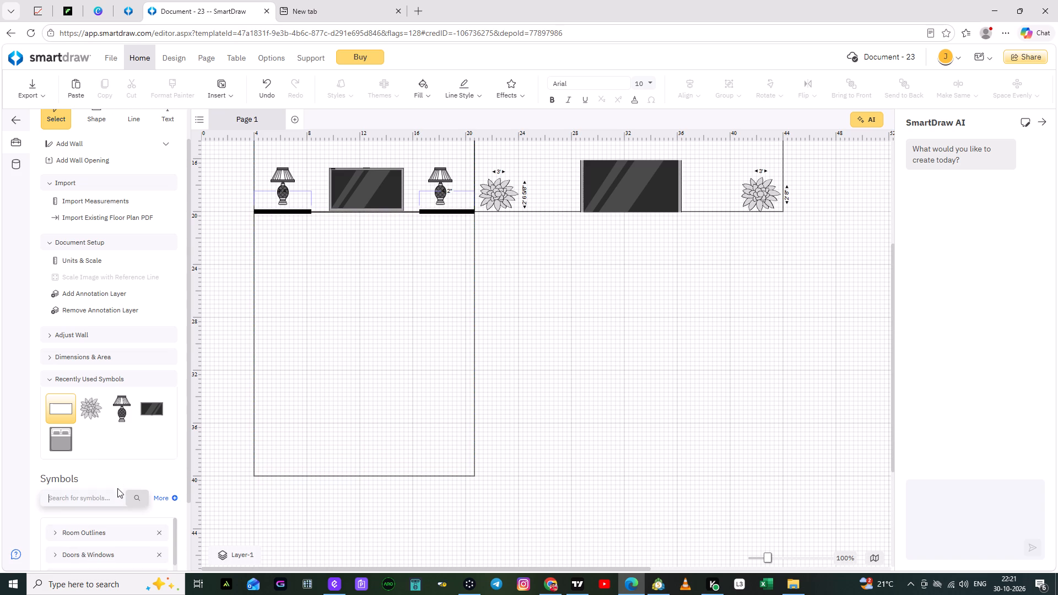
scroll(116, 537, down, 1)
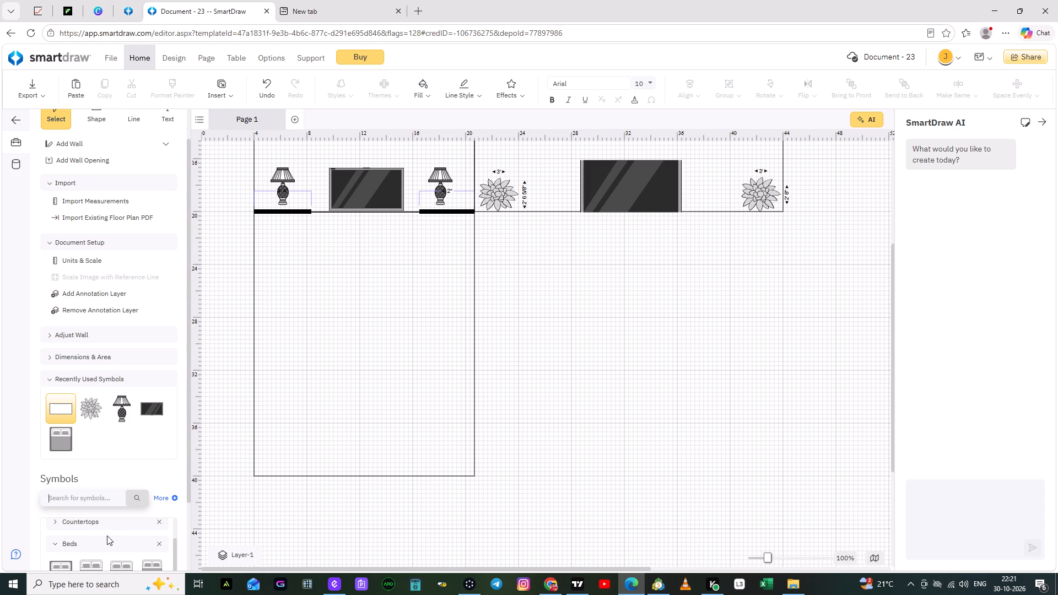
scroll(124, 448, down, 1)
scroll(118, 516, down, 1)
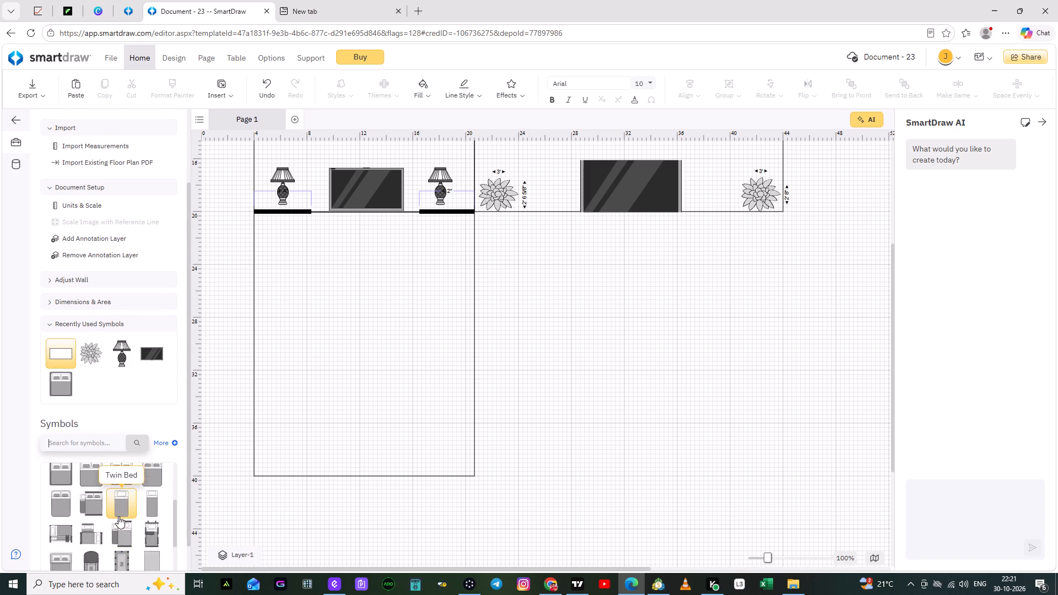
scroll(118, 516, up, 1)
scroll(118, 516, down, 4)
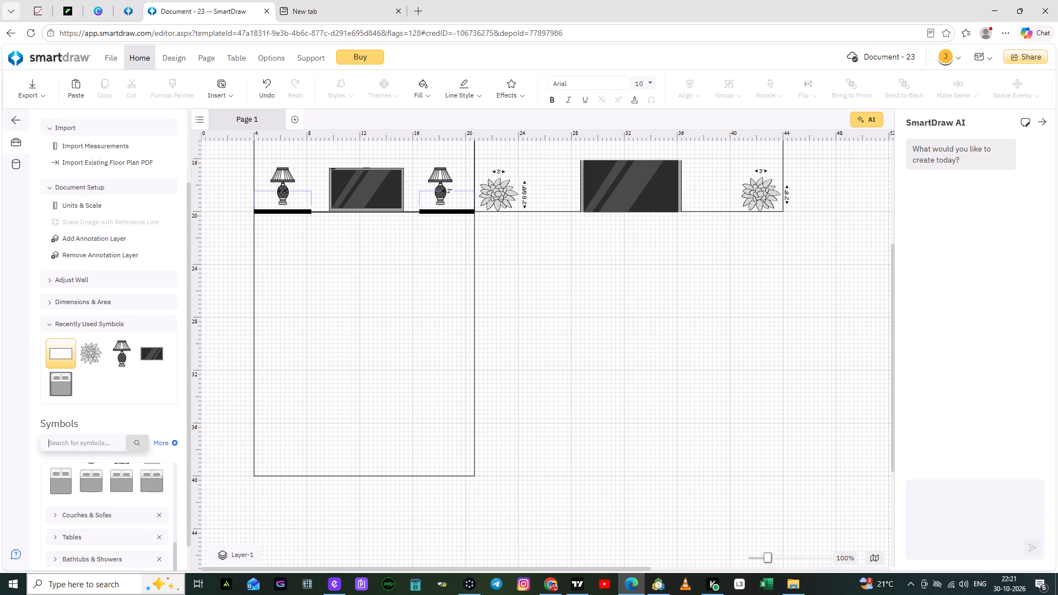
click(55, 557)
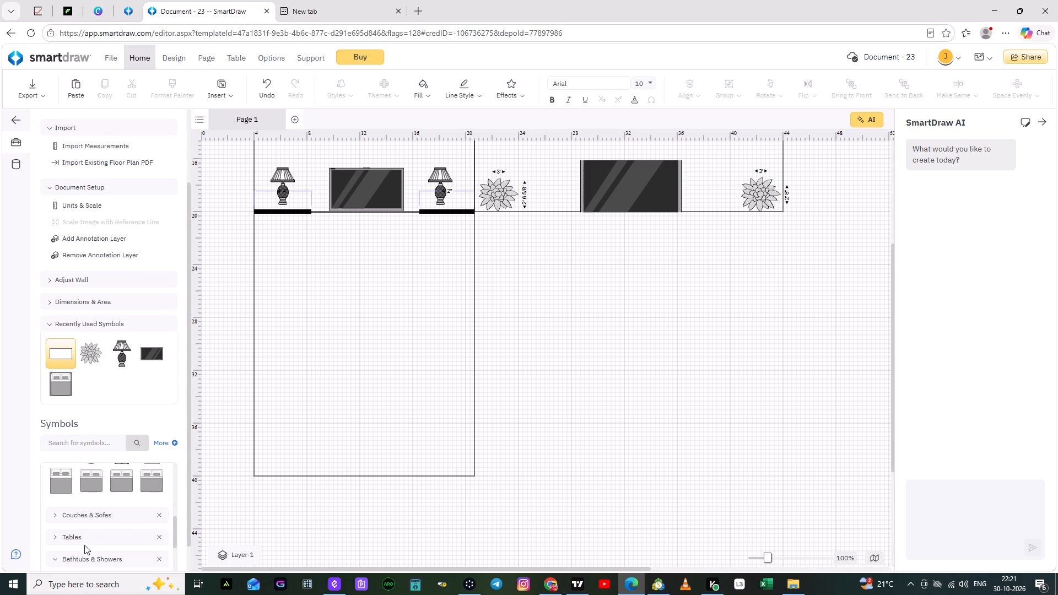
Place the Shower Head - 5 symbol inside the new room below BEDROOM 1, at about 8' left and 25' 1" top.
scroll(62, 554, down, 2)
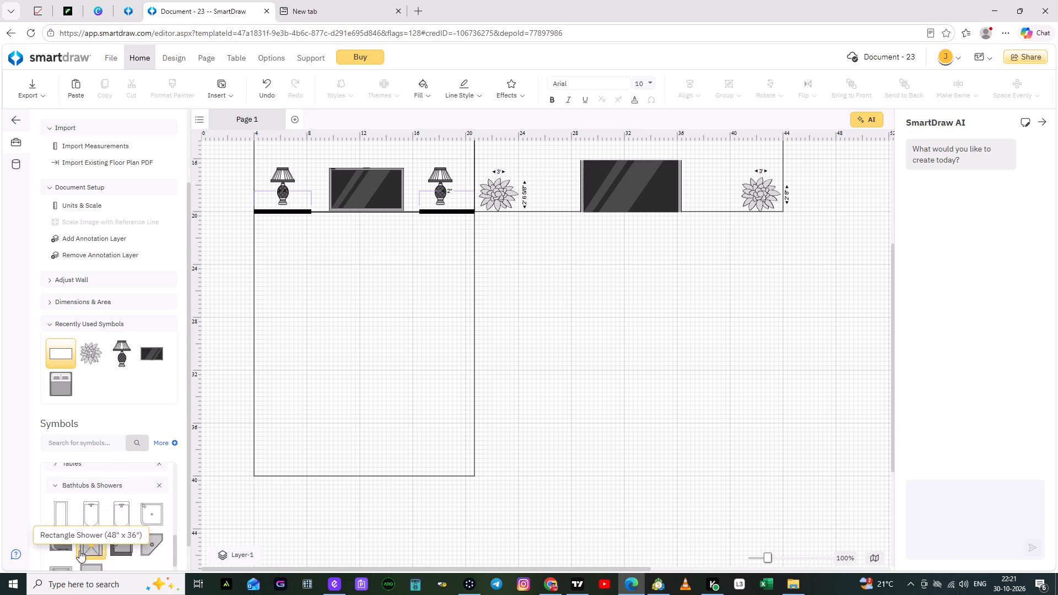
scroll(82, 549, down, 5)
scroll(83, 549, up, 1)
scroll(83, 549, down, 1)
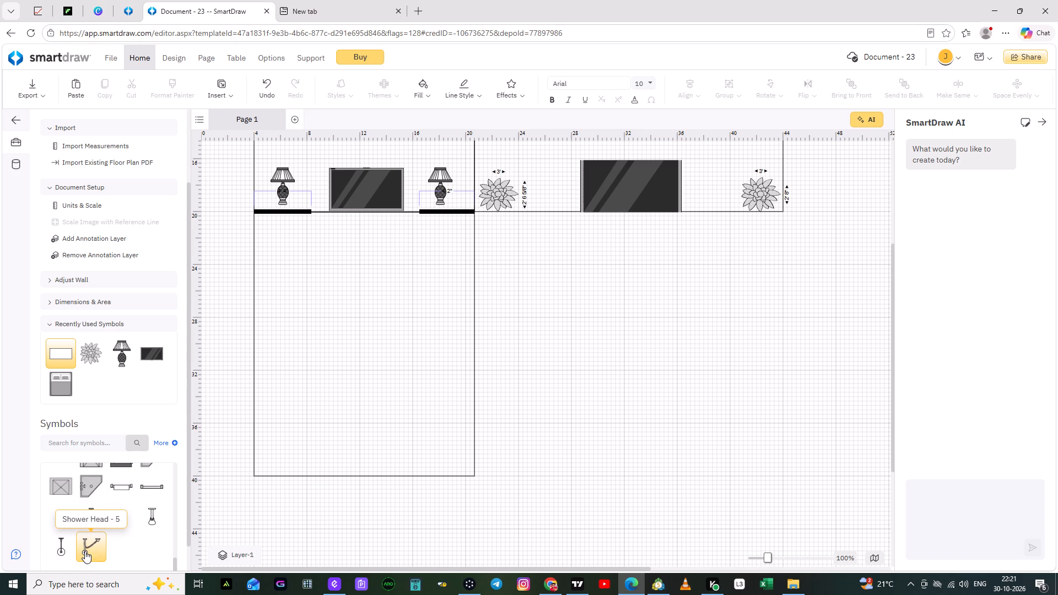
drag(86, 542, 388, 337)
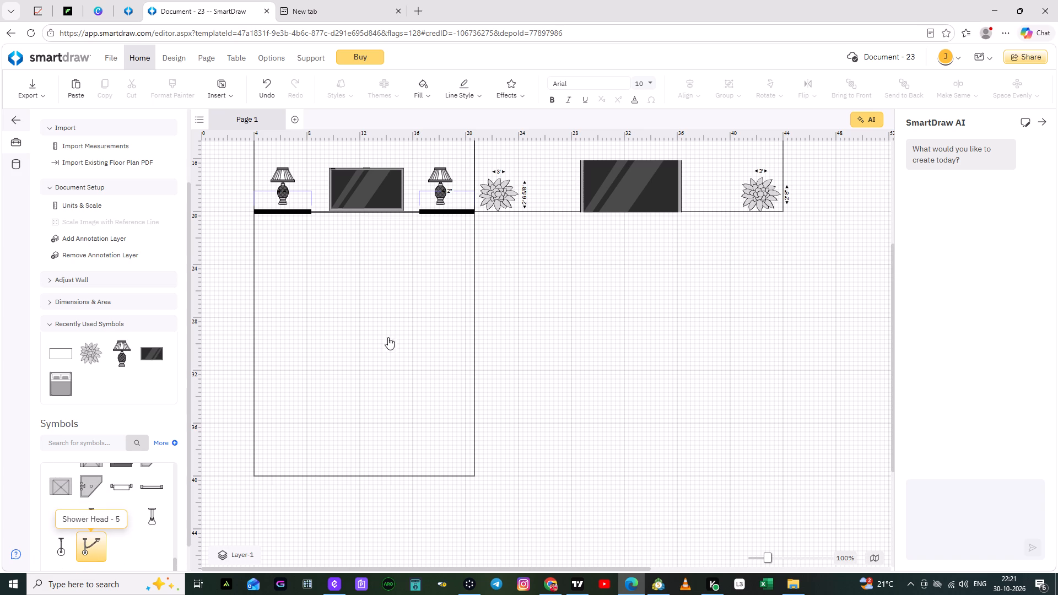
drag(388, 337, 315, 280)
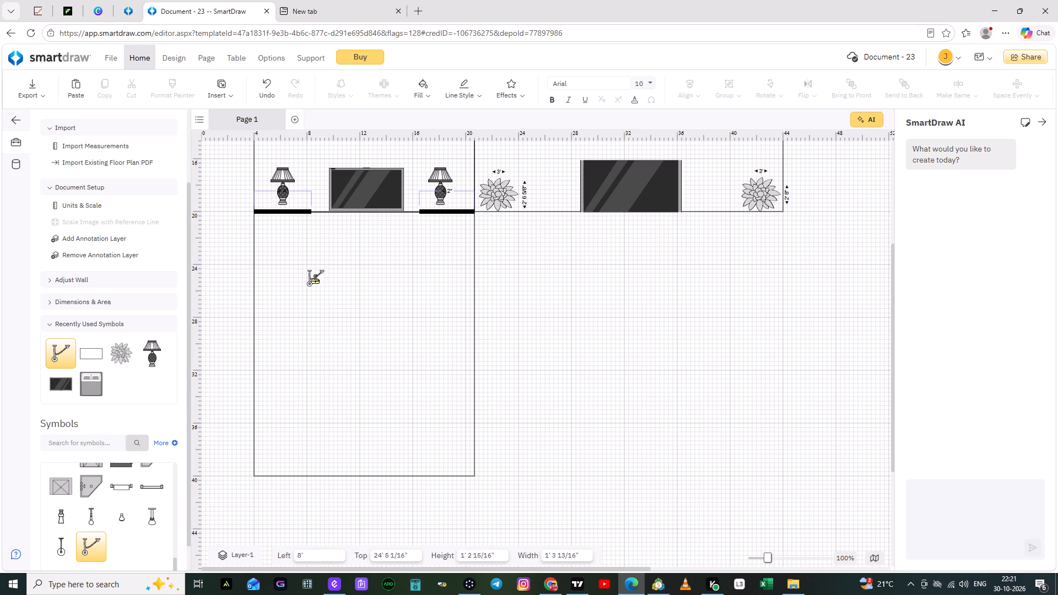
drag(315, 280, 315, 288)
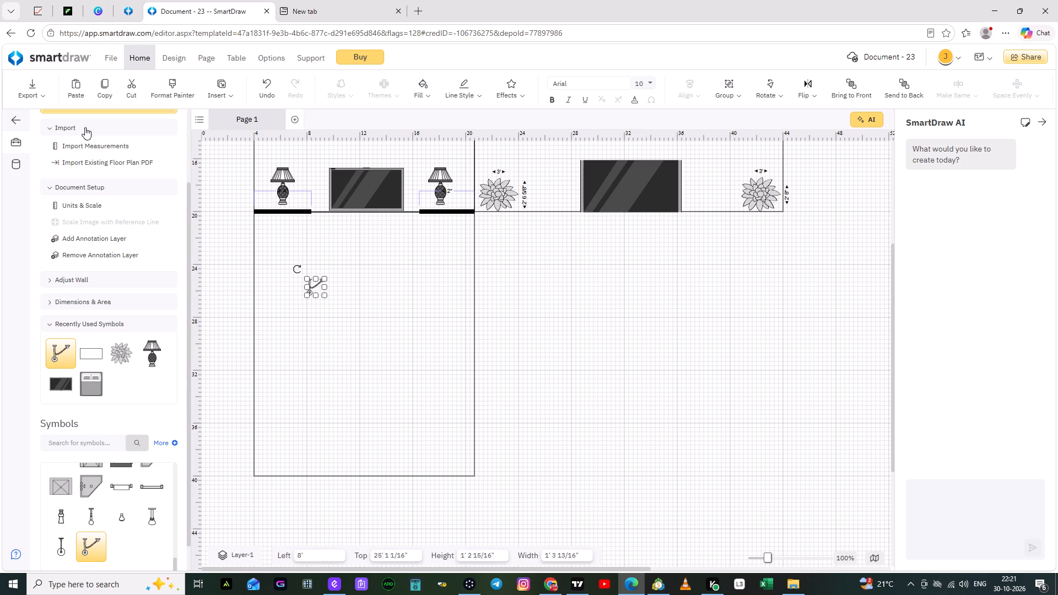
Draw a wall about 8' 2" long closing the gap between the two thick wall segments at BEDROOM 1's bottom edge.
scroll(121, 179, up, 1)
click(107, 144)
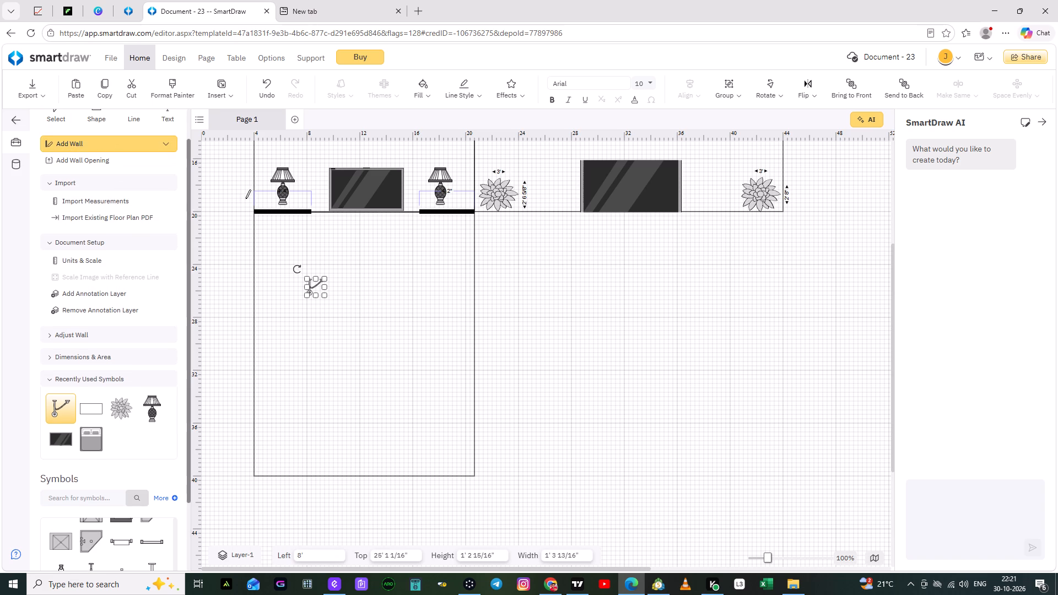
drag(311, 210, 409, 213)
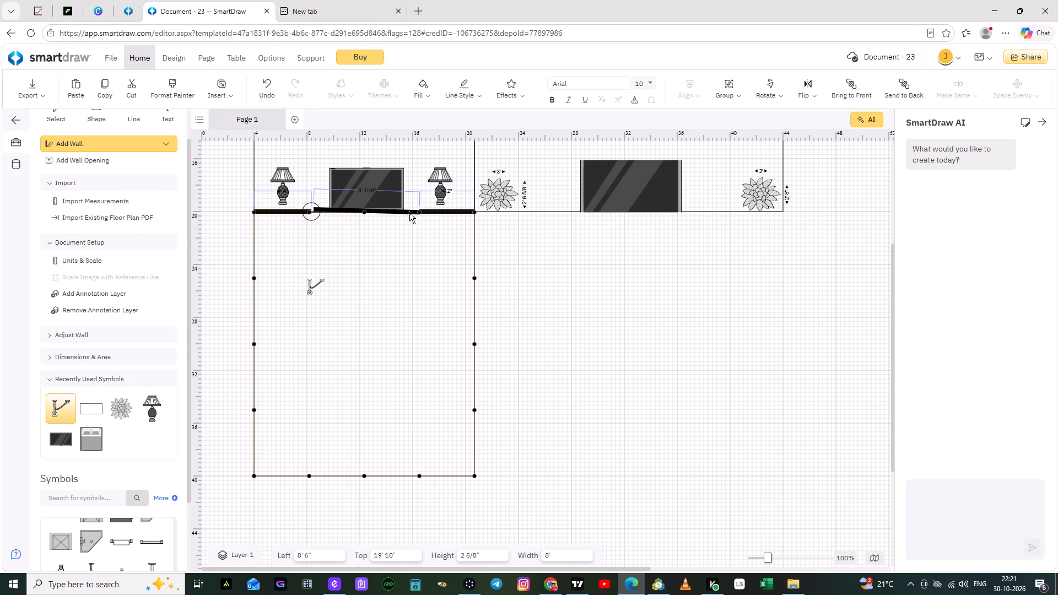
drag(409, 213, 416, 211)
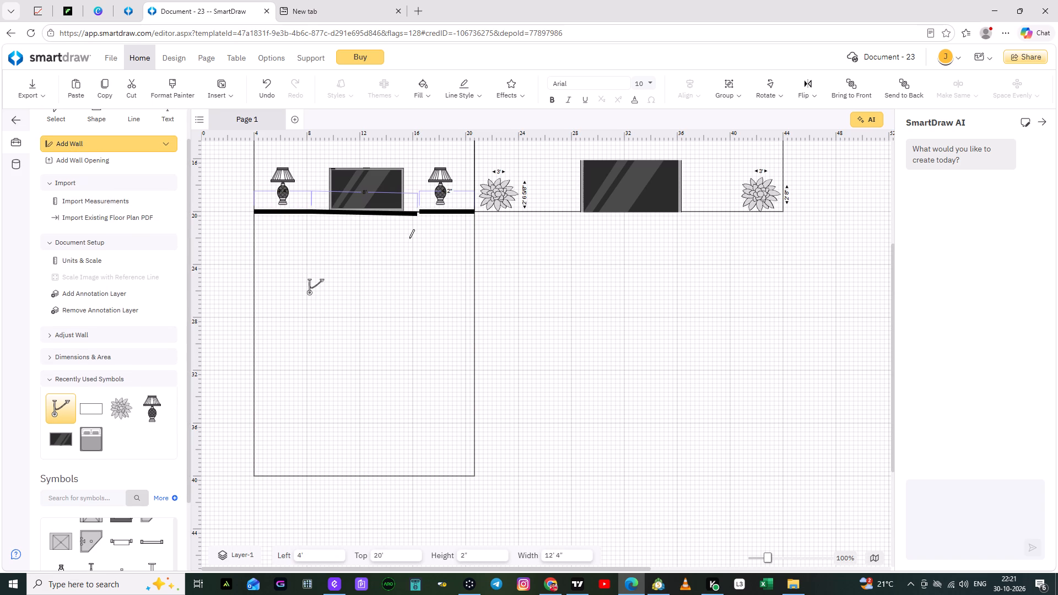
click(135, 138)
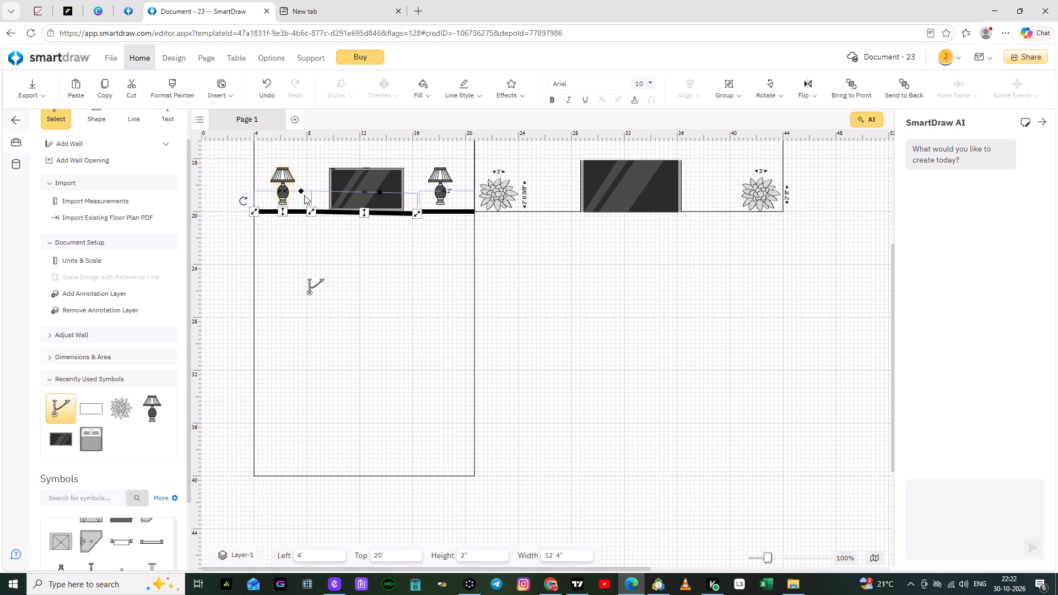
click(417, 216)
click(415, 237)
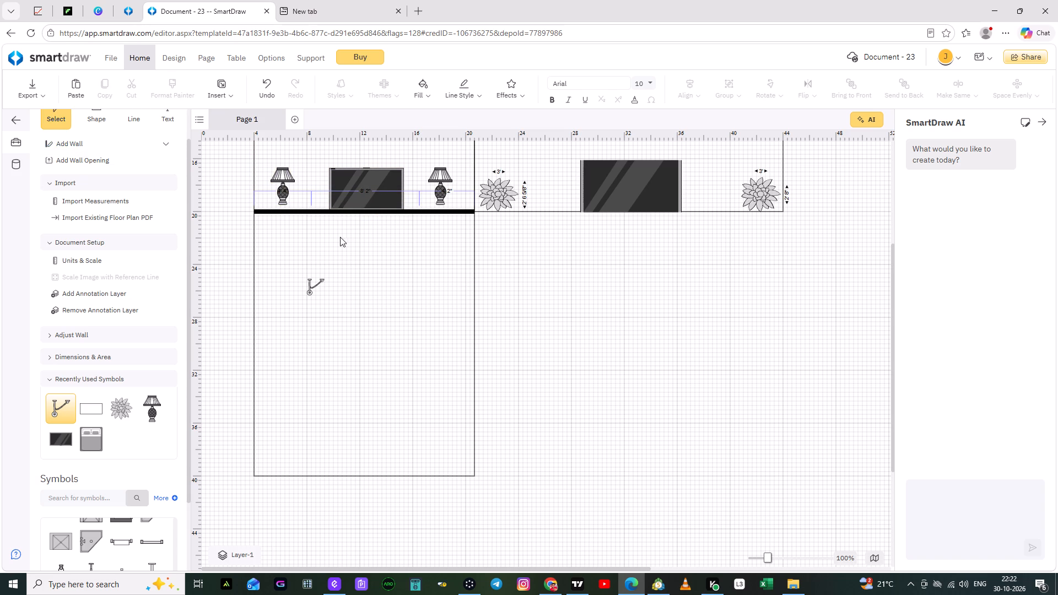
Move both table lamps in BEDROOM 1 down so they stand directly against the room's bottom wall.
click(278, 178)
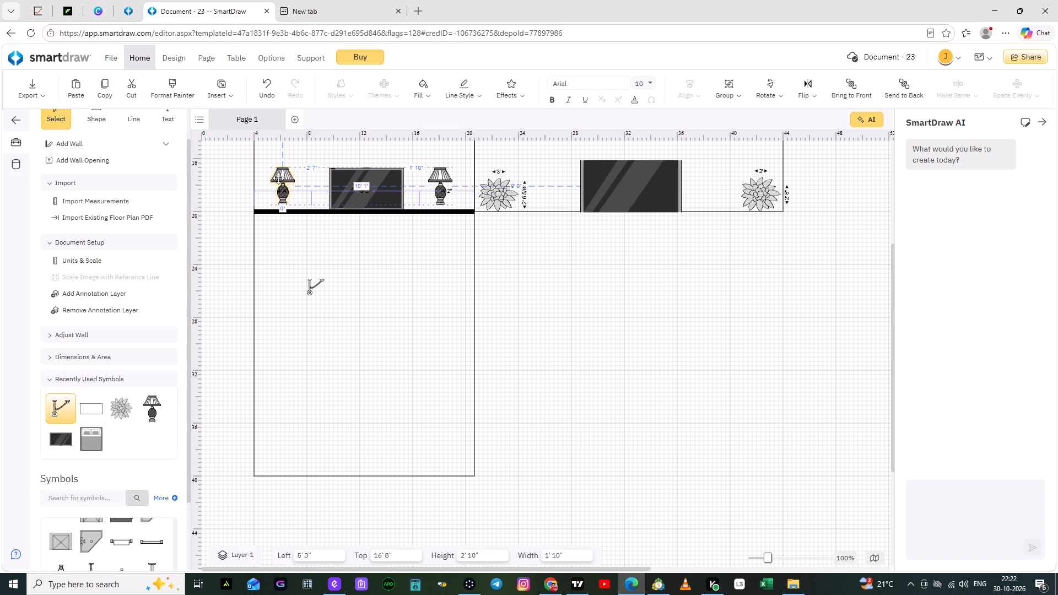
click(435, 191)
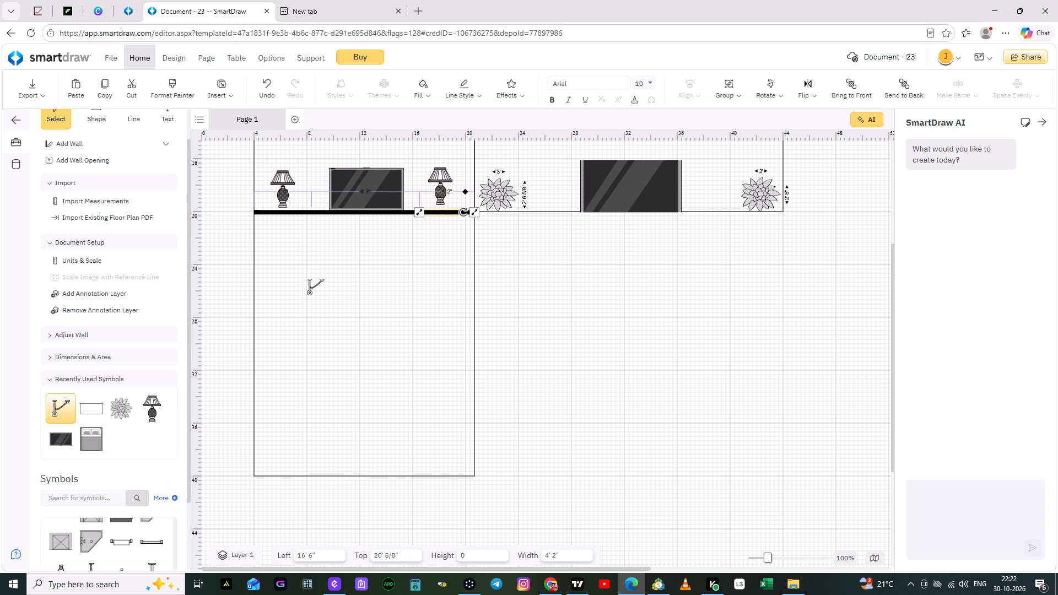
click(417, 214)
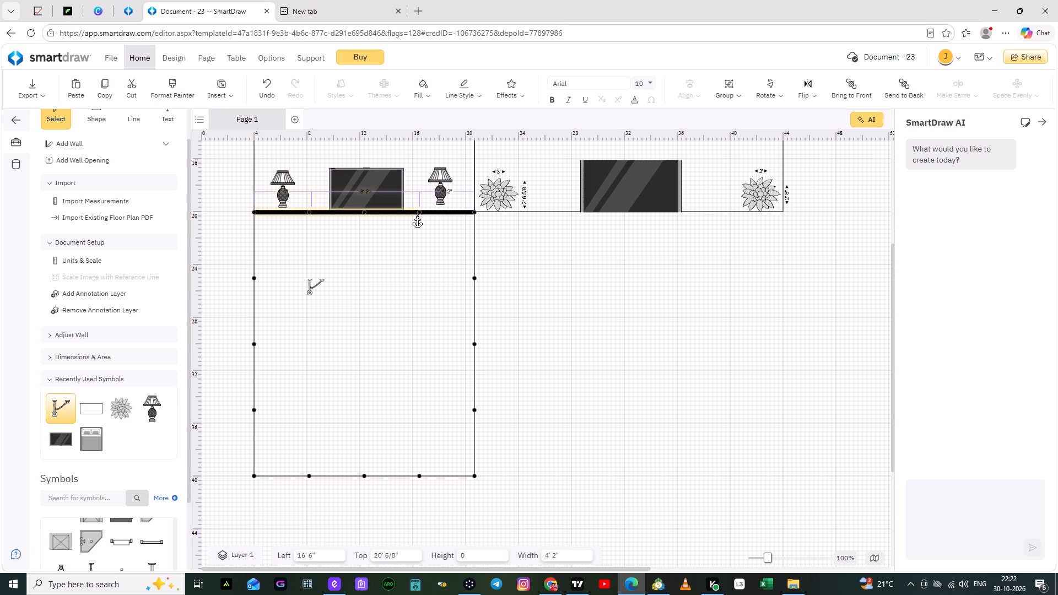
drag(437, 179, 440, 197)
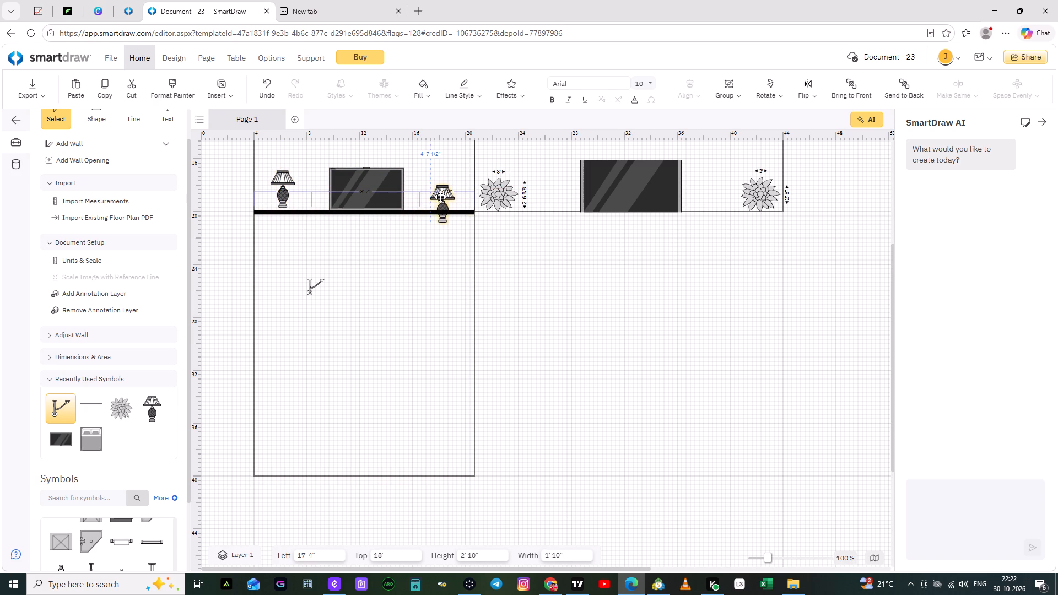
drag(440, 197, 441, 188)
click(380, 261)
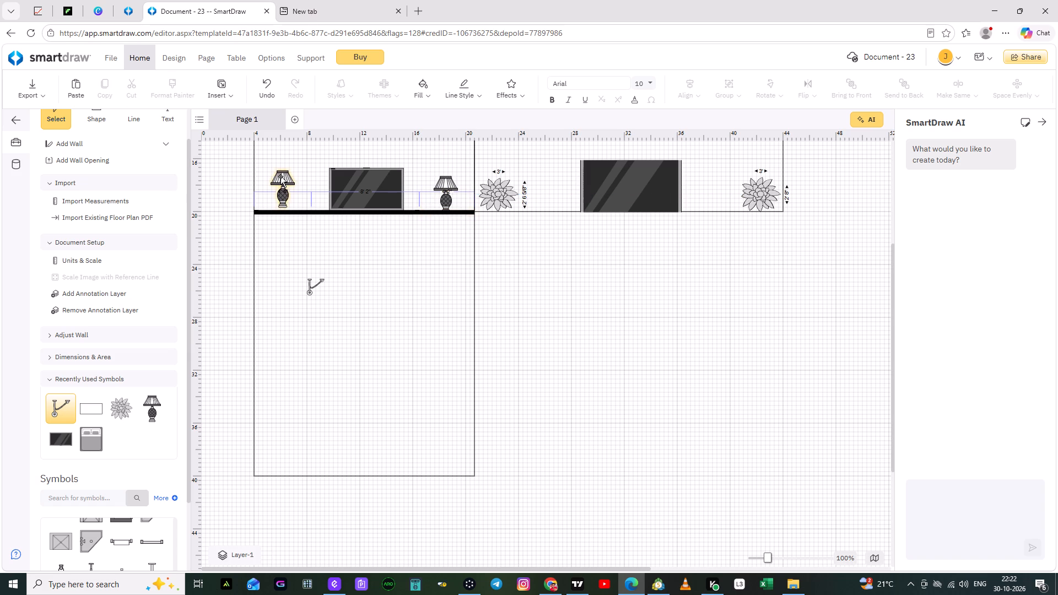
drag(280, 176, 280, 183)
click(304, 239)
Enlarge the shower head symbol in the room below BEDROOM 1 to about 2' 8" wide by 2' 7" high.
click(316, 282)
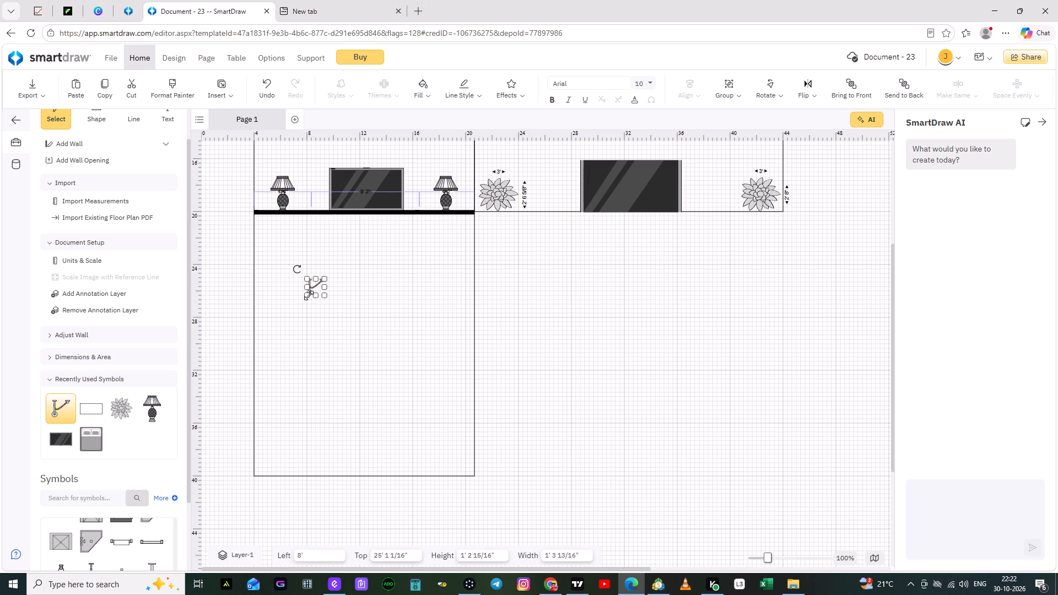
drag(309, 295, 293, 309)
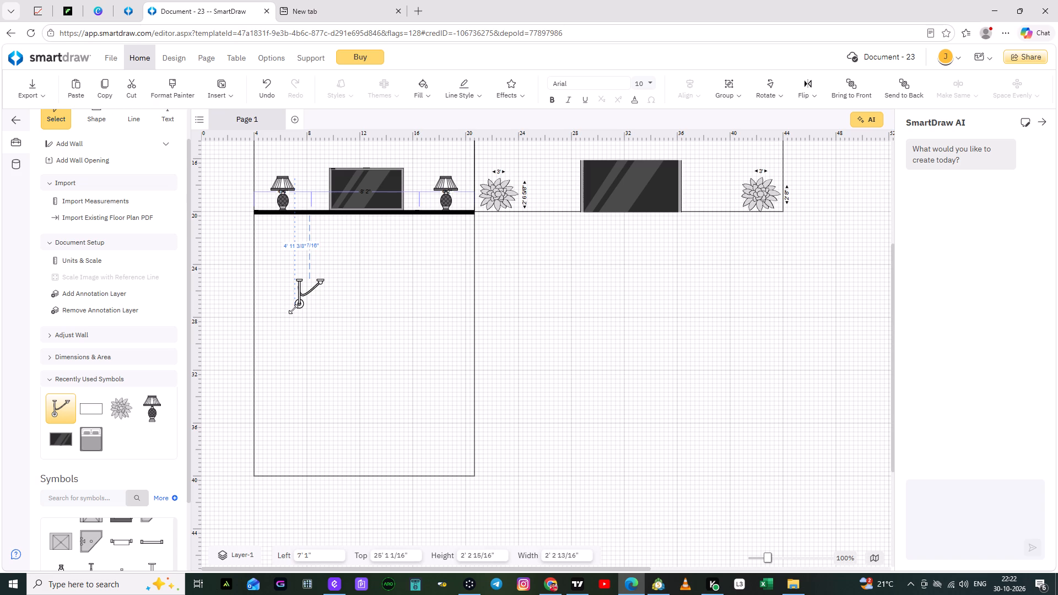
drag(293, 309, 289, 311)
click(327, 324)
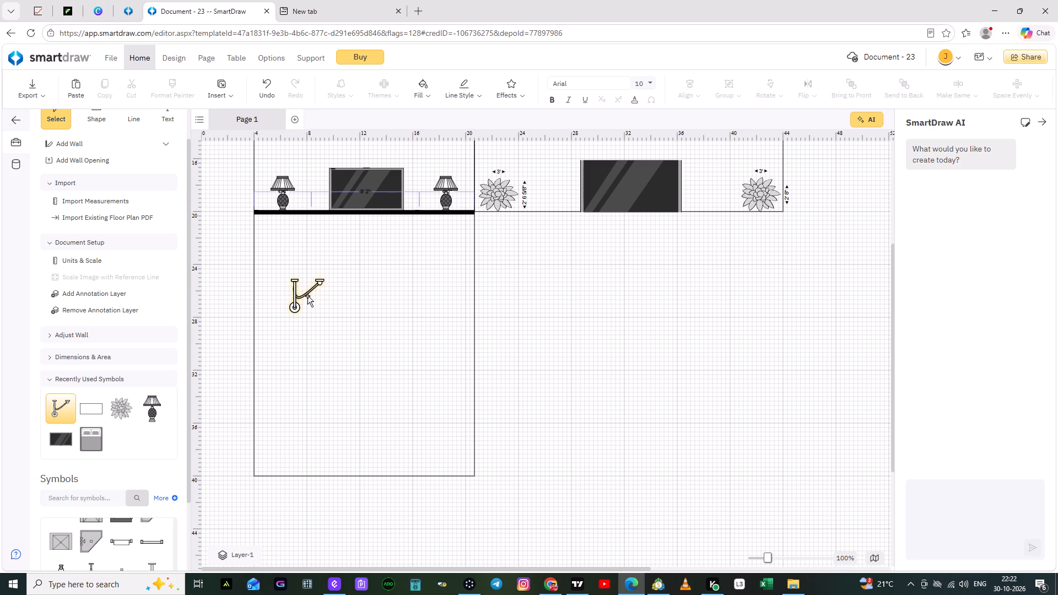
Move the shower head up against the middle of the lower room's top wall, at about 20' 1" top.
click(307, 296)
drag(310, 295, 381, 231)
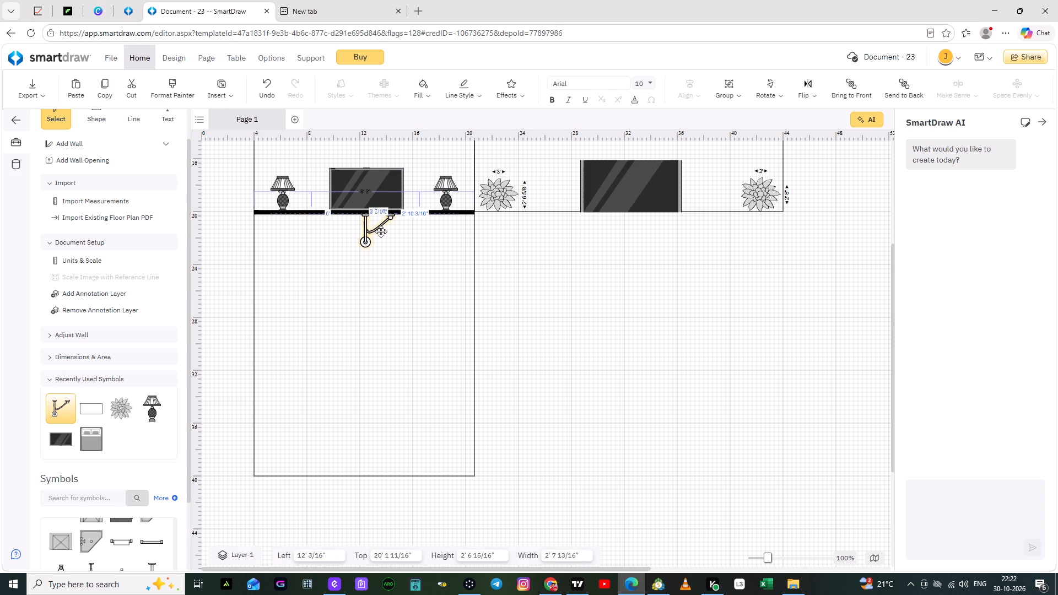
drag(381, 231, 380, 231)
click(392, 289)
drag(370, 245, 363, 242)
click(383, 274)
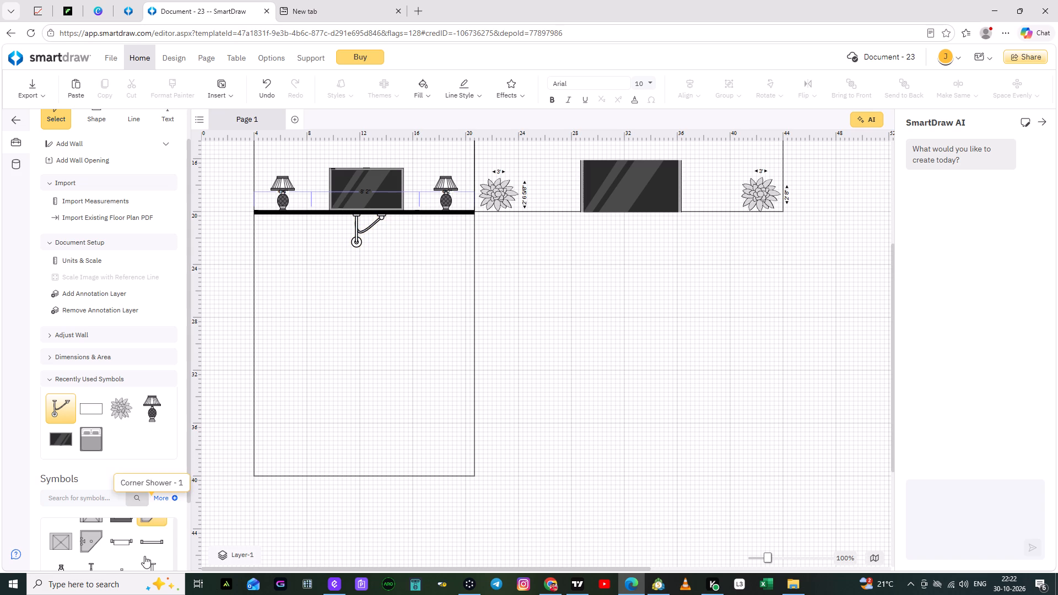
Place a Residential Toilet - 2 symbol from the Toilets group inside the lower room, at about 10' 6" left and 29' top.
scroll(144, 556, down, 3)
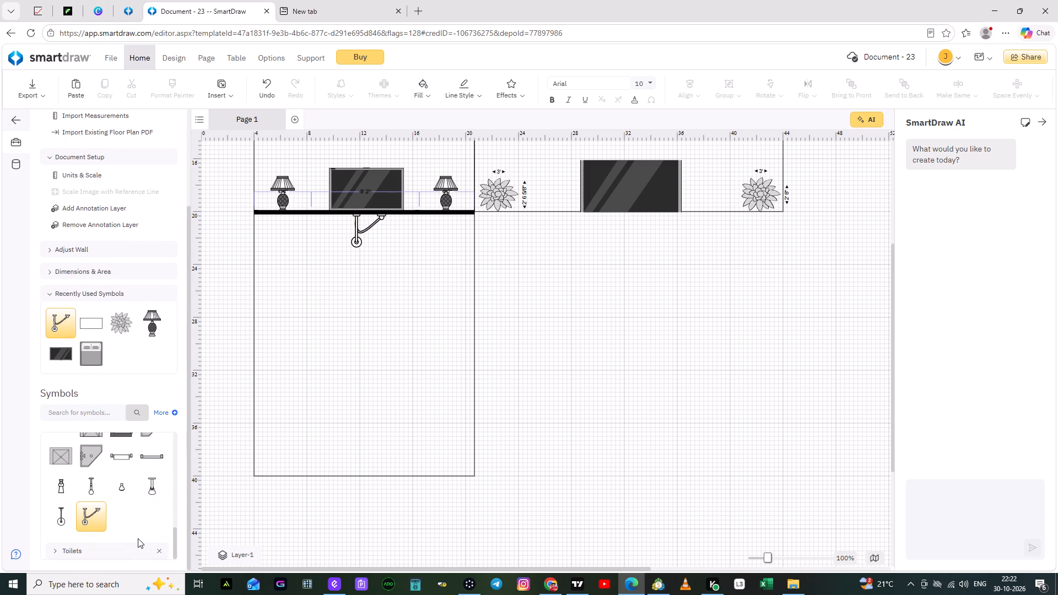
click(57, 551)
scroll(80, 552, down, 2)
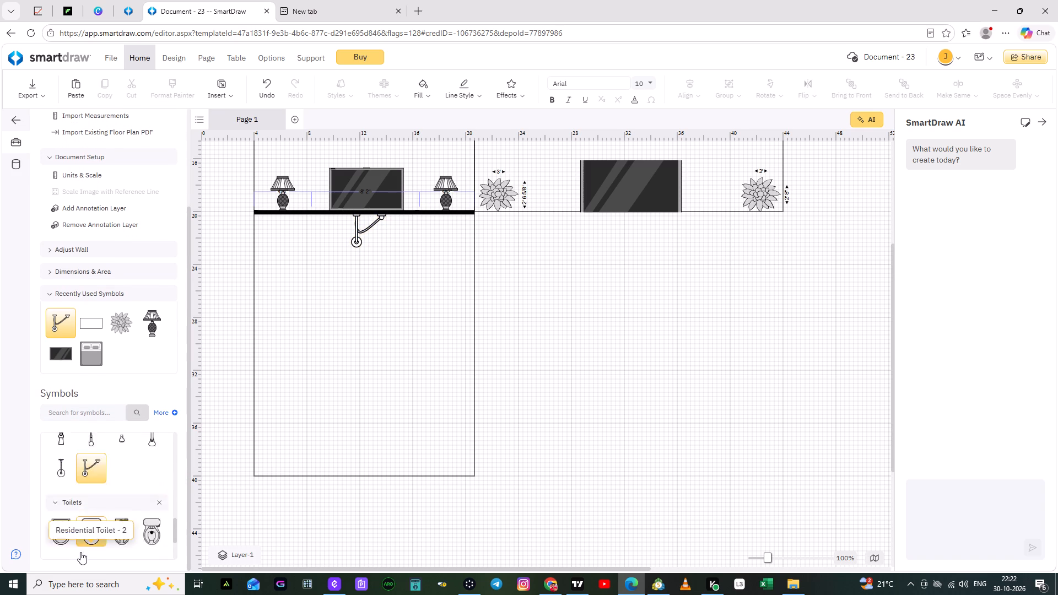
scroll(98, 488, down, 1)
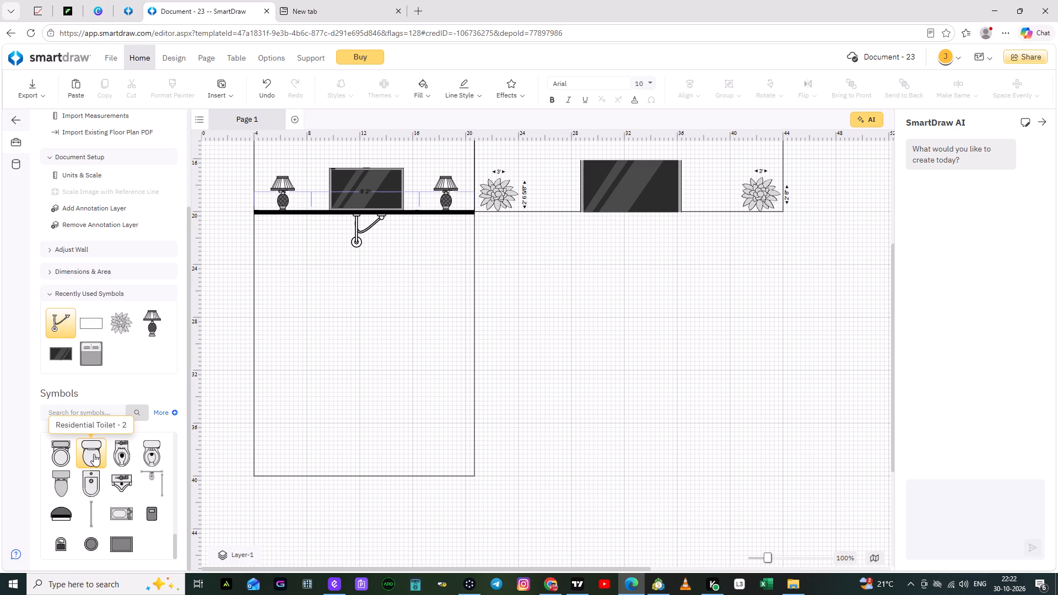
drag(94, 453, 359, 316)
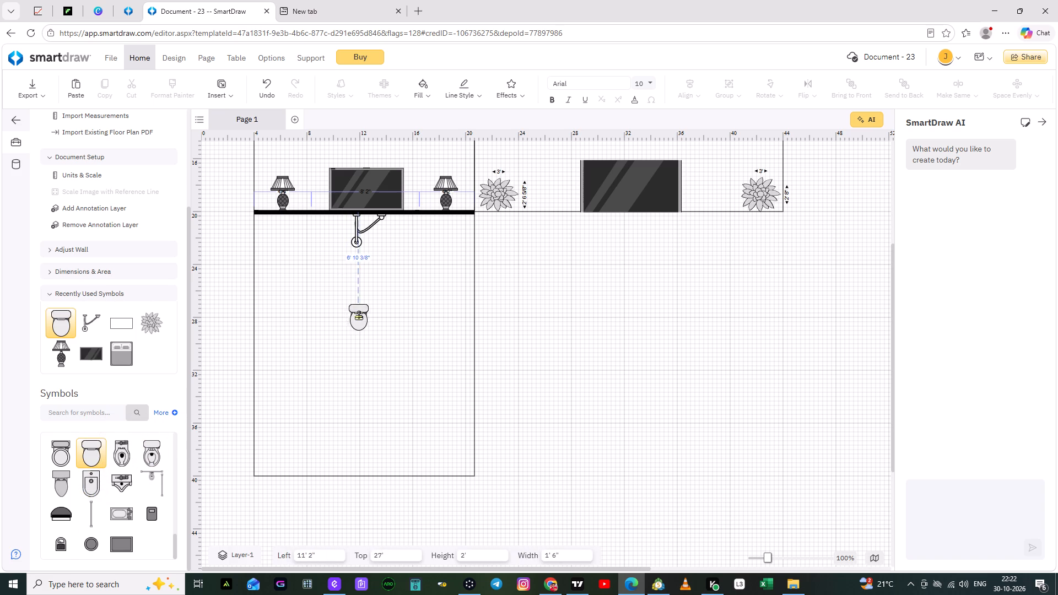
drag(359, 316, 349, 342)
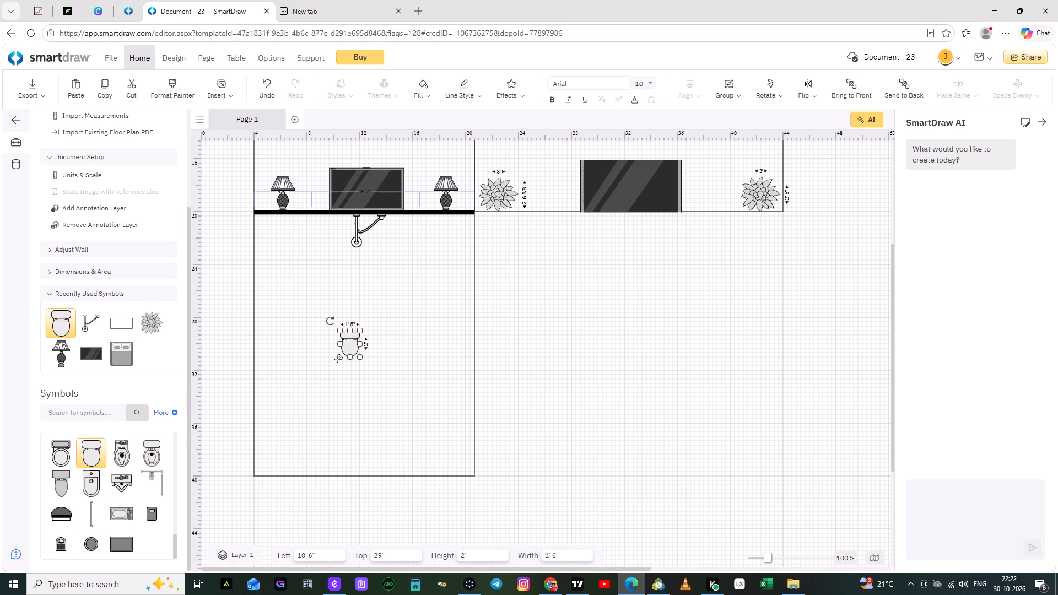
Enlarge the toilet symbol to about 3' wide by 3' 8" high.
drag(339, 358, 330, 382)
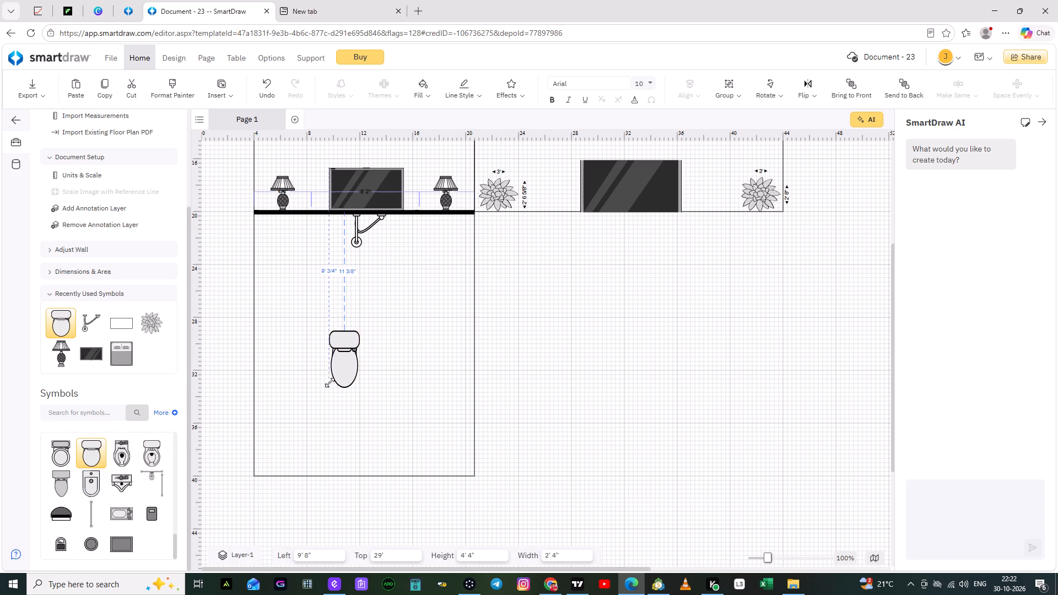
drag(330, 382, 321, 377)
click(319, 406)
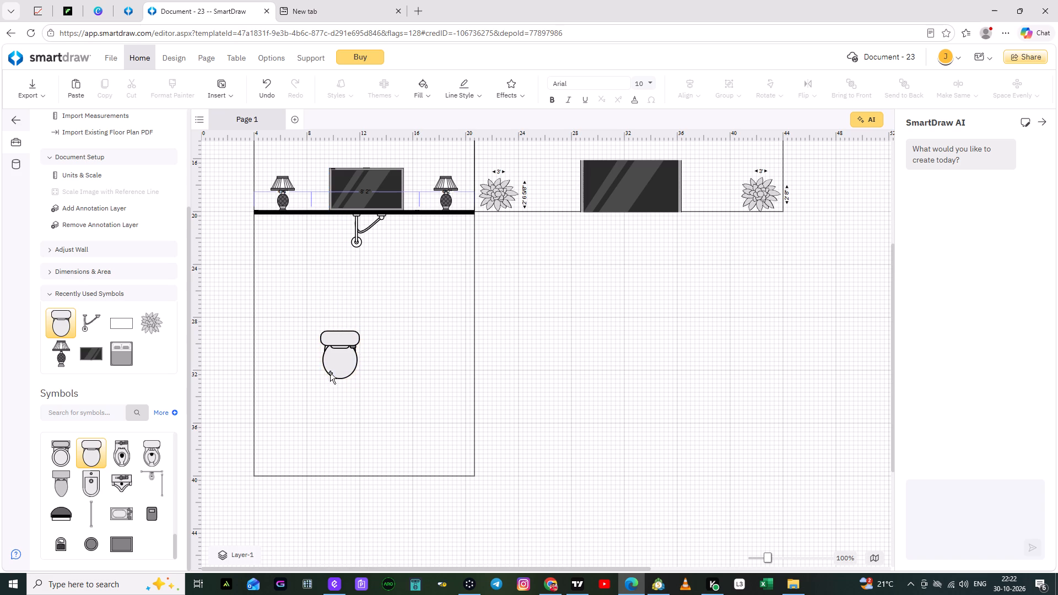
Rotate the toilet sideways and set its tank flush against the lower room's left wall, with the bowl facing into the room.
drag(342, 358, 287, 389)
drag(261, 351, 248, 413)
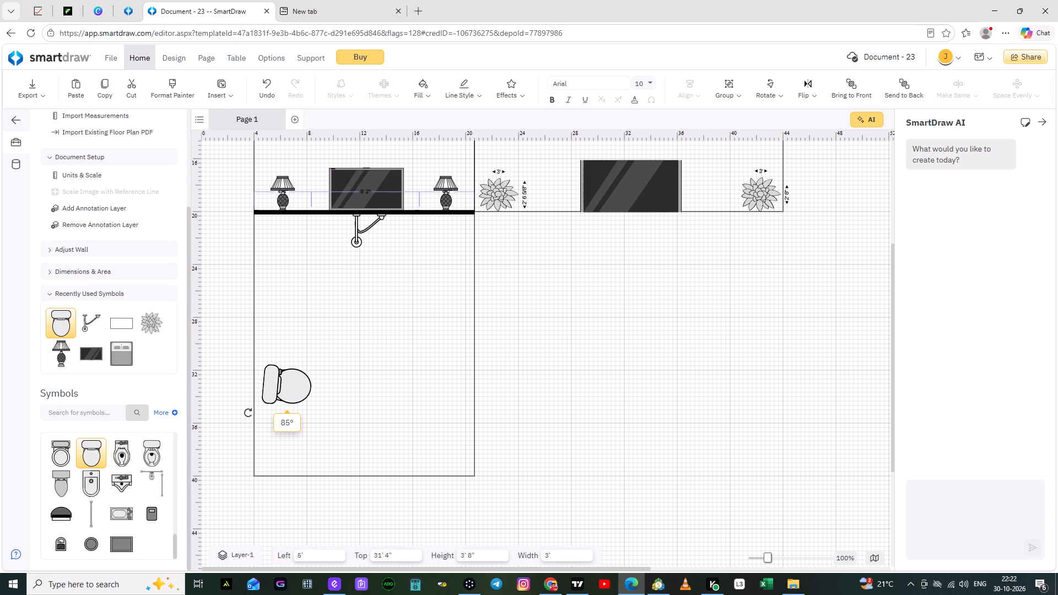
drag(248, 413, 247, 415)
click(291, 418)
drag(291, 385, 285, 388)
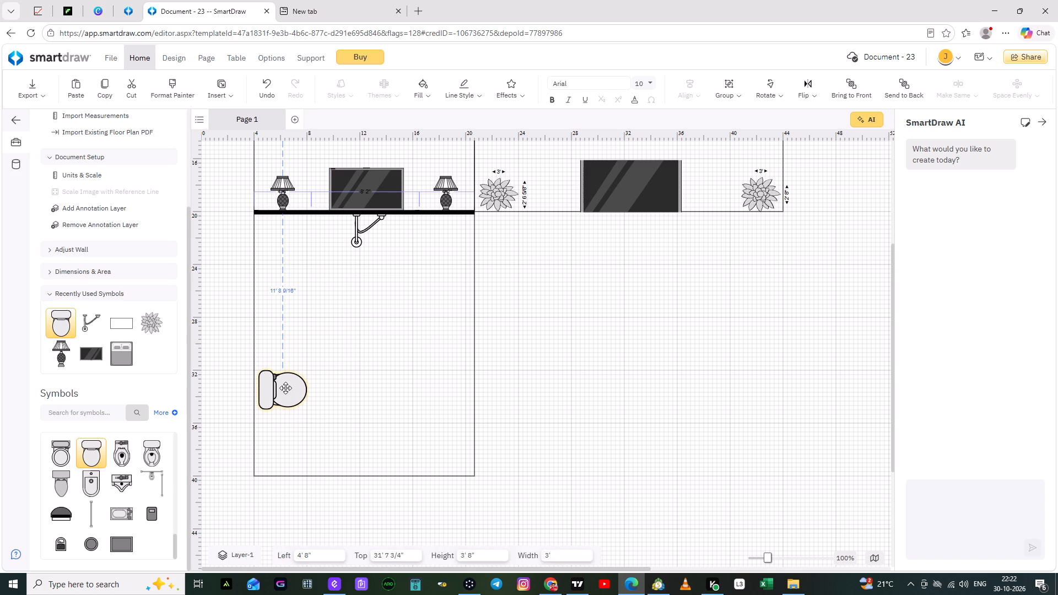
drag(285, 388, 282, 389)
click(325, 387)
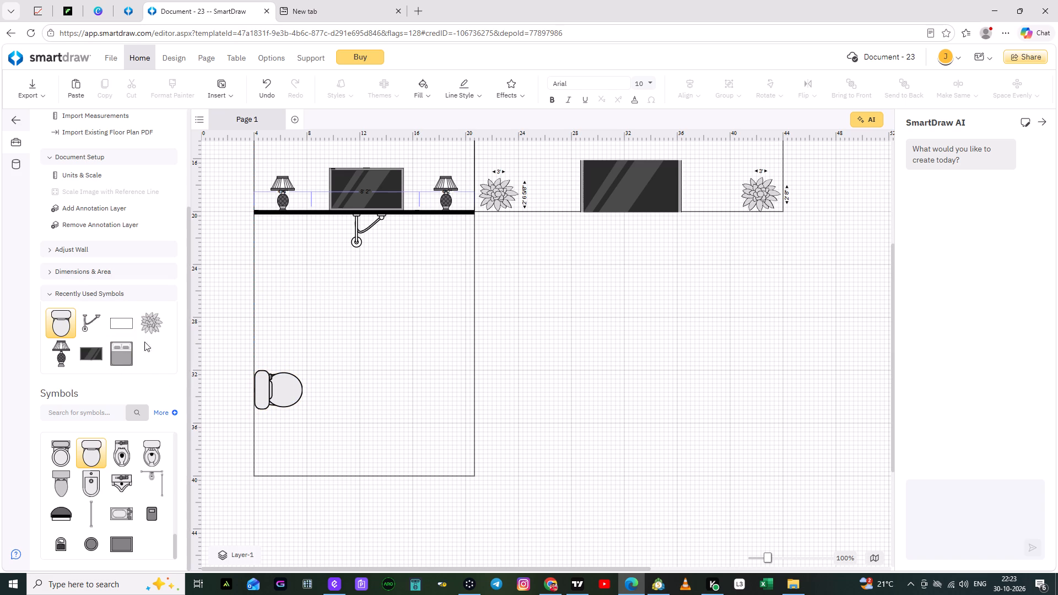
Add a rectangle around the toilet against the lower room's left wall and size it to about 5' 8" wide by 5' high.
drag(125, 322, 270, 397)
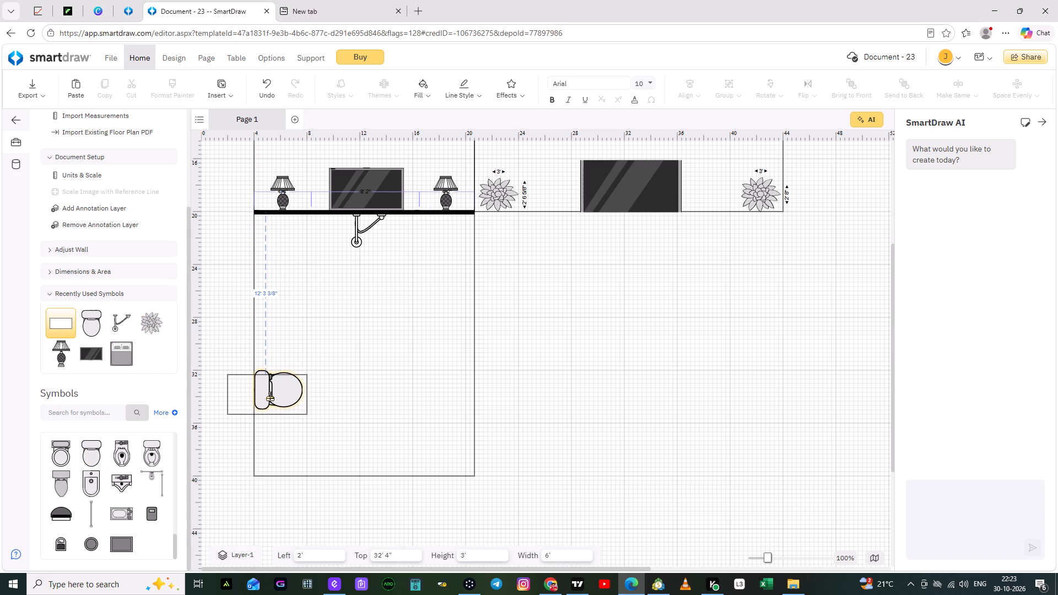
drag(270, 397, 283, 391)
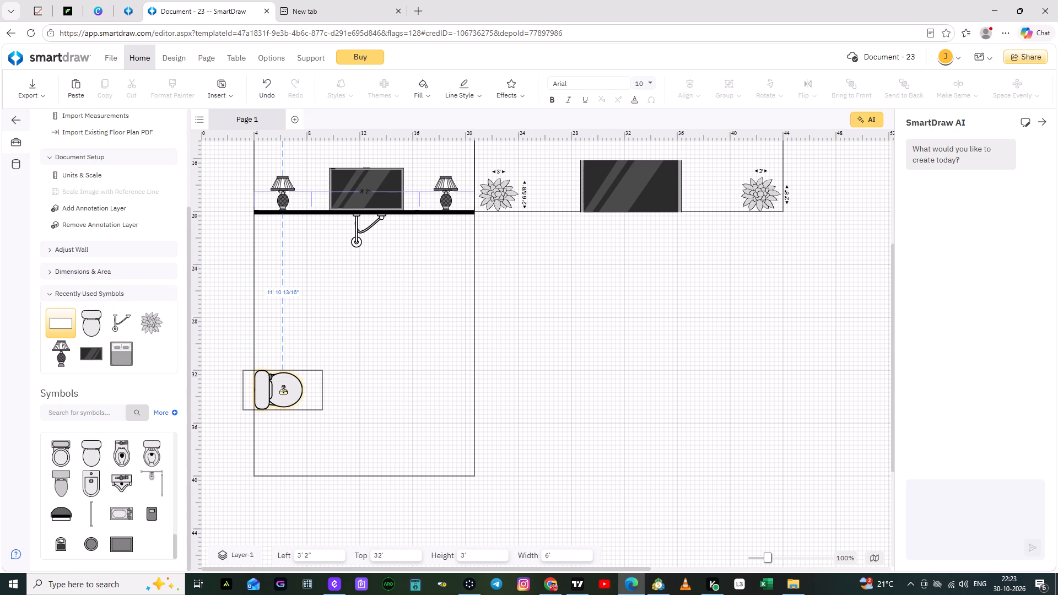
drag(283, 391, 292, 390)
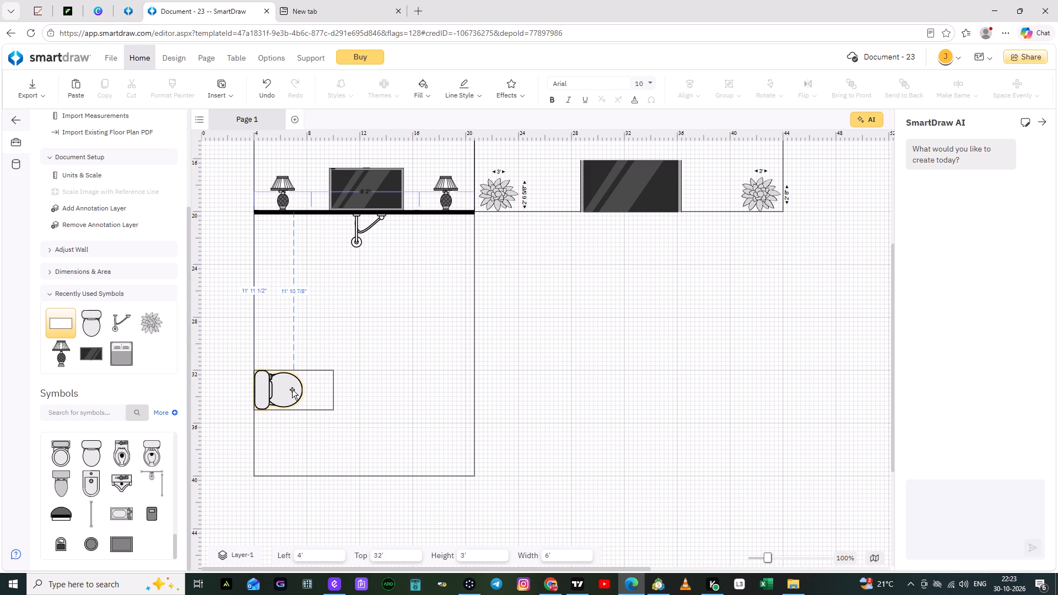
drag(333, 369, 328, 364)
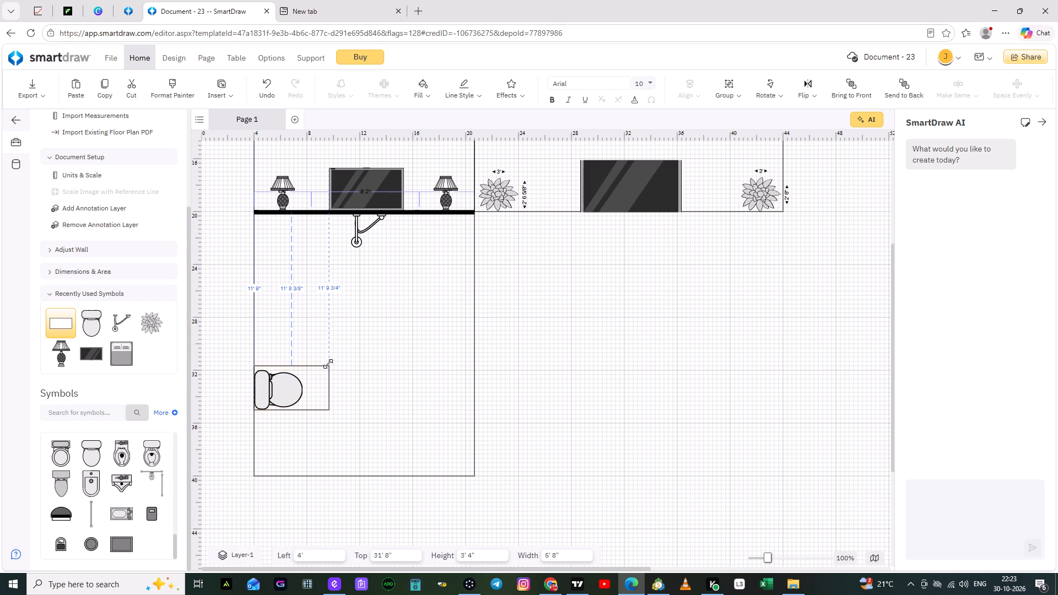
drag(328, 364, 330, 355)
drag(328, 410, 328, 418)
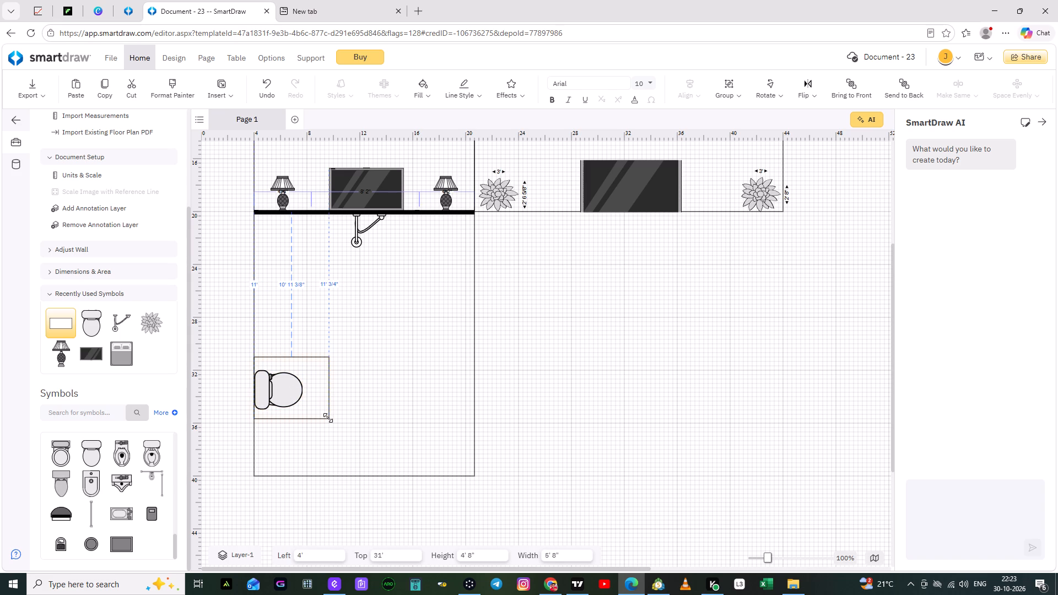
drag(328, 418, 327, 421)
drag(368, 445, 358, 445)
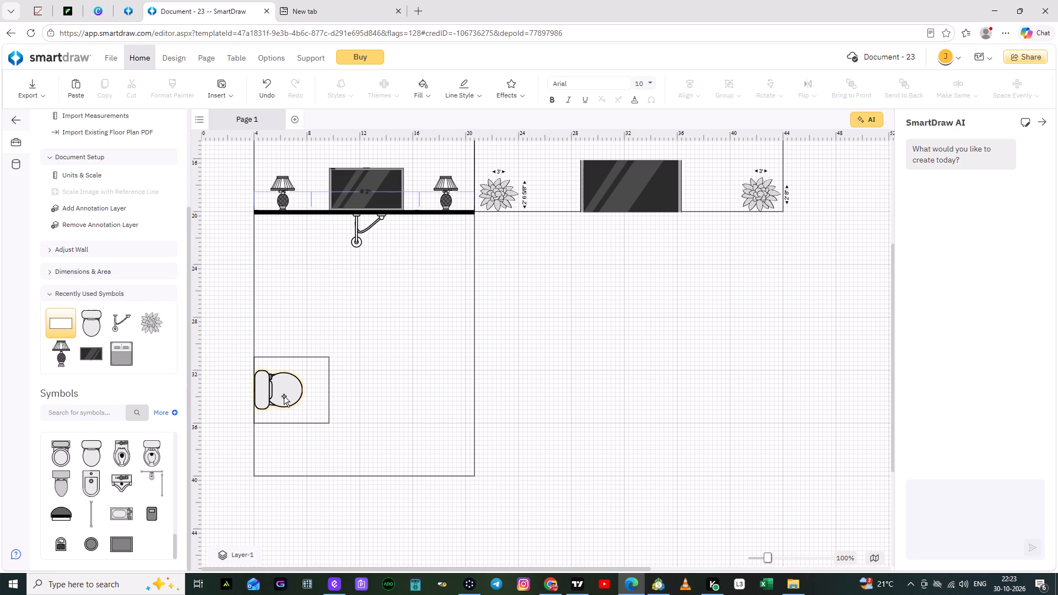
Move the toilet and its surrounding rectangle down into the lower room's bottom-left corner, keeping the toilet against the left wall.
drag(283, 395, 283, 448)
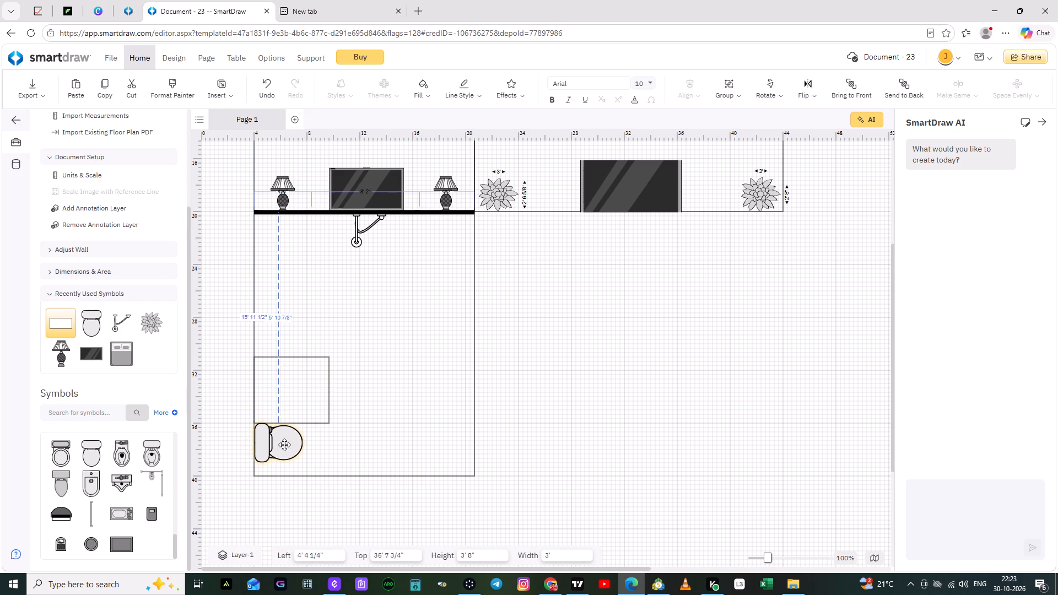
click(332, 431)
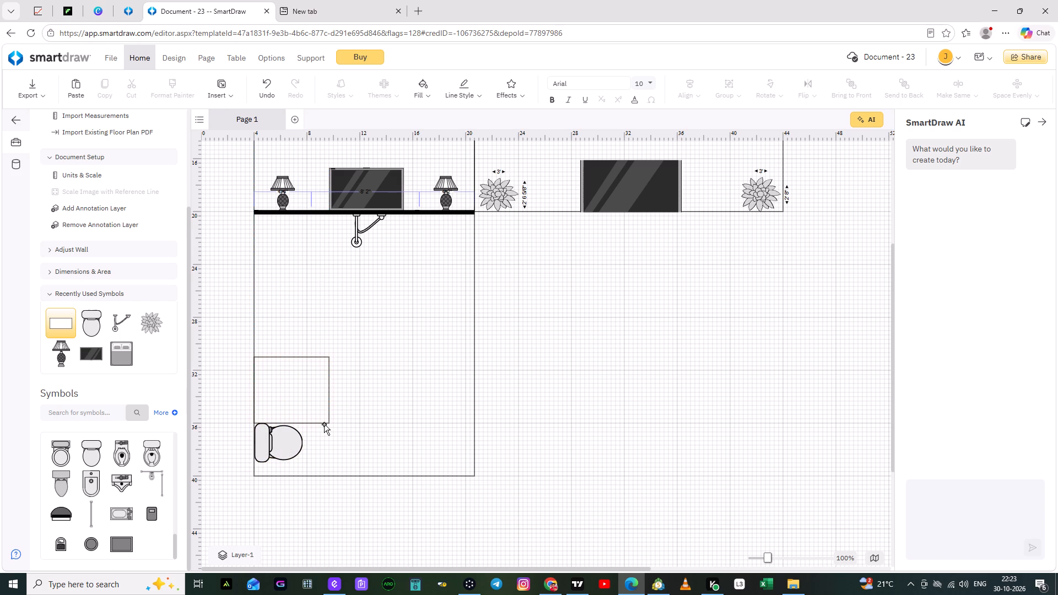
drag(324, 424, 320, 473)
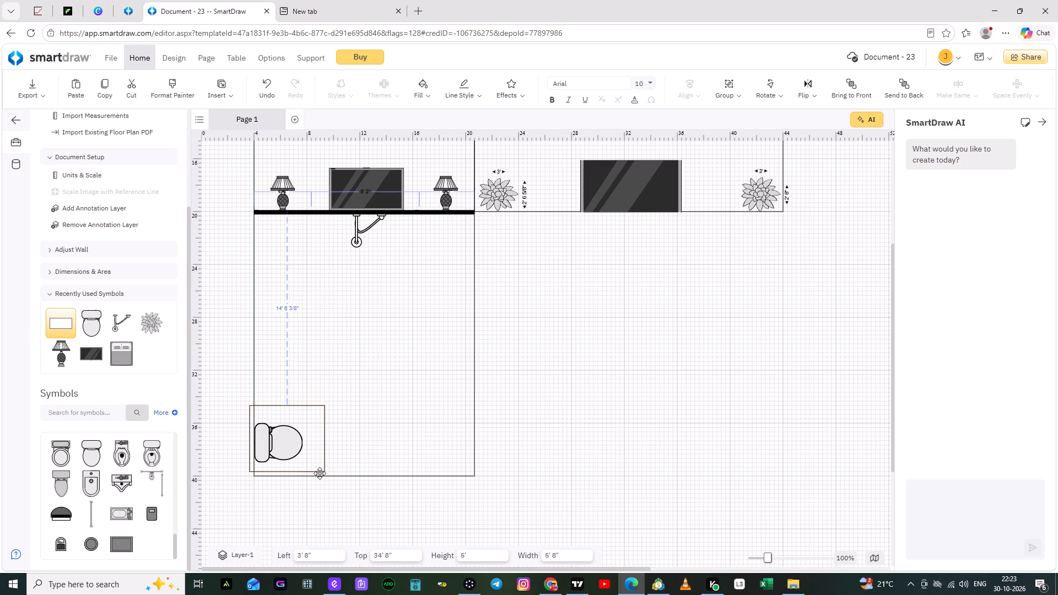
drag(320, 473, 325, 479)
click(386, 443)
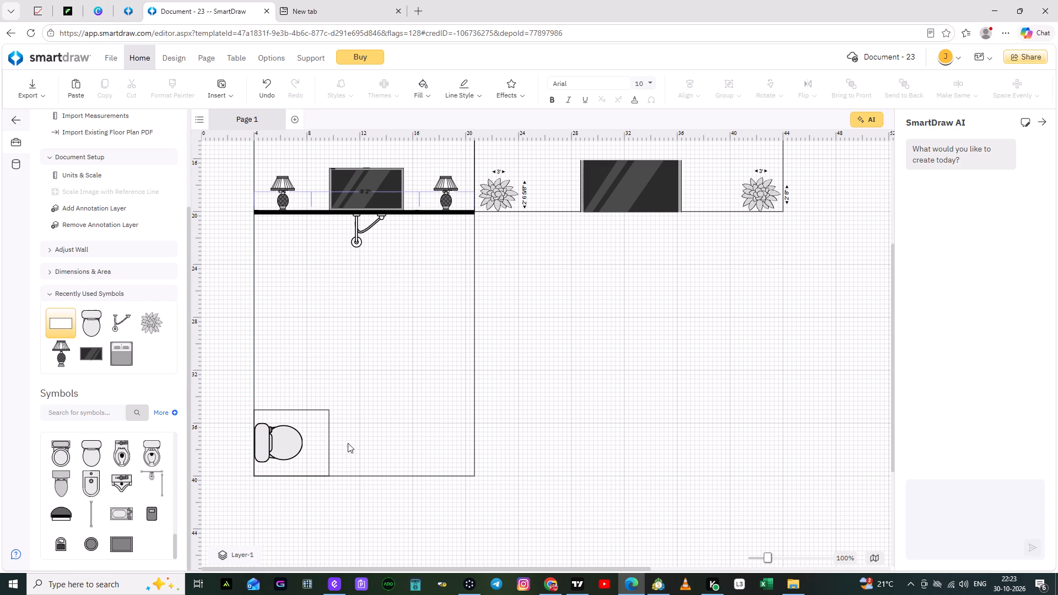
click(287, 441)
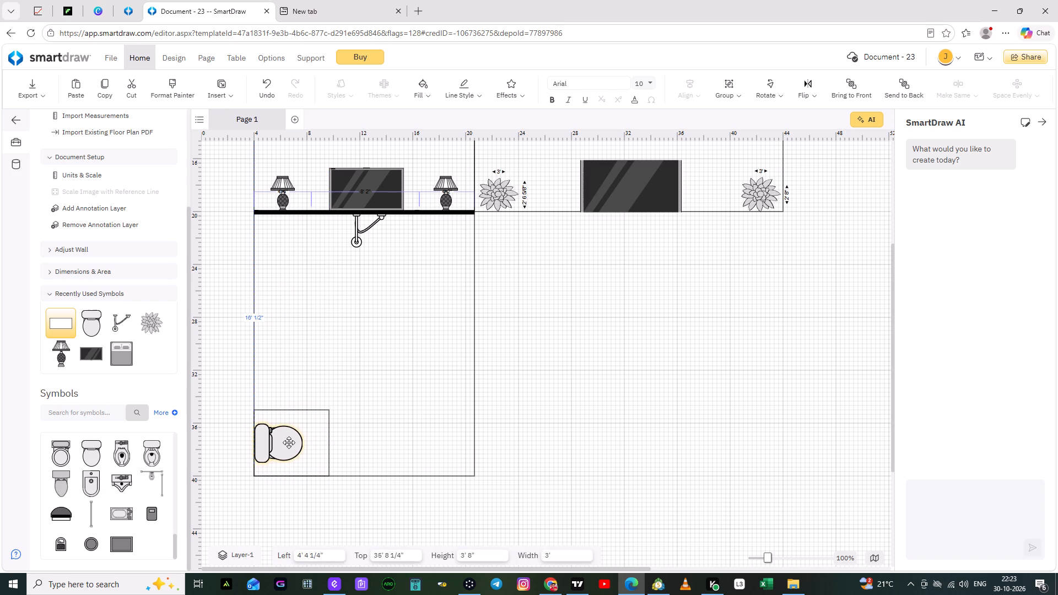
click(404, 423)
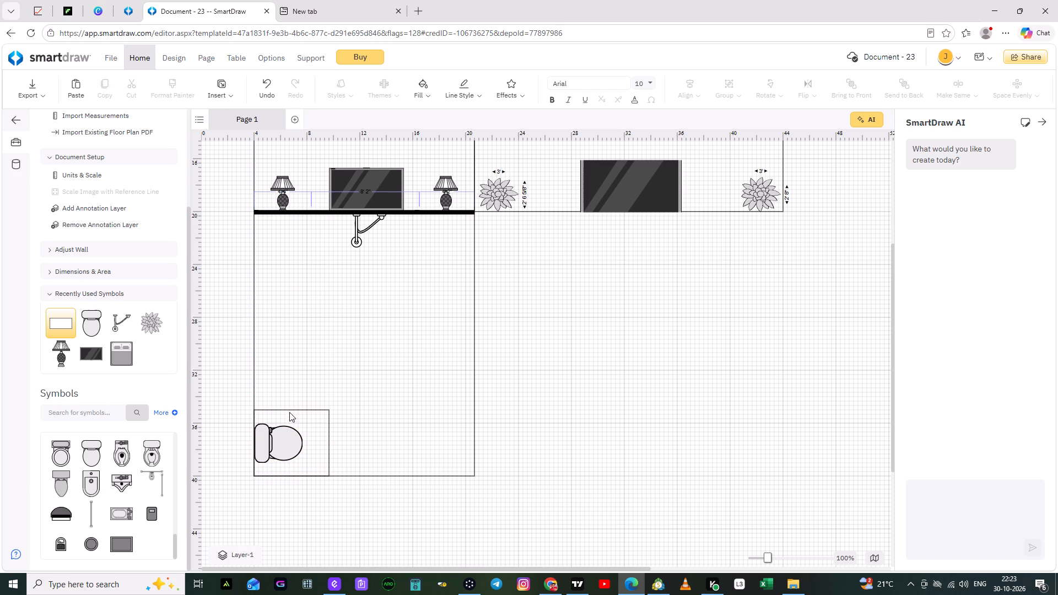
Draw a curved line about 1' 11" long across the toilet enclosure's upper-right corner and rotate it to bow inward toward the toilet.
scroll(133, 185, up, 2)
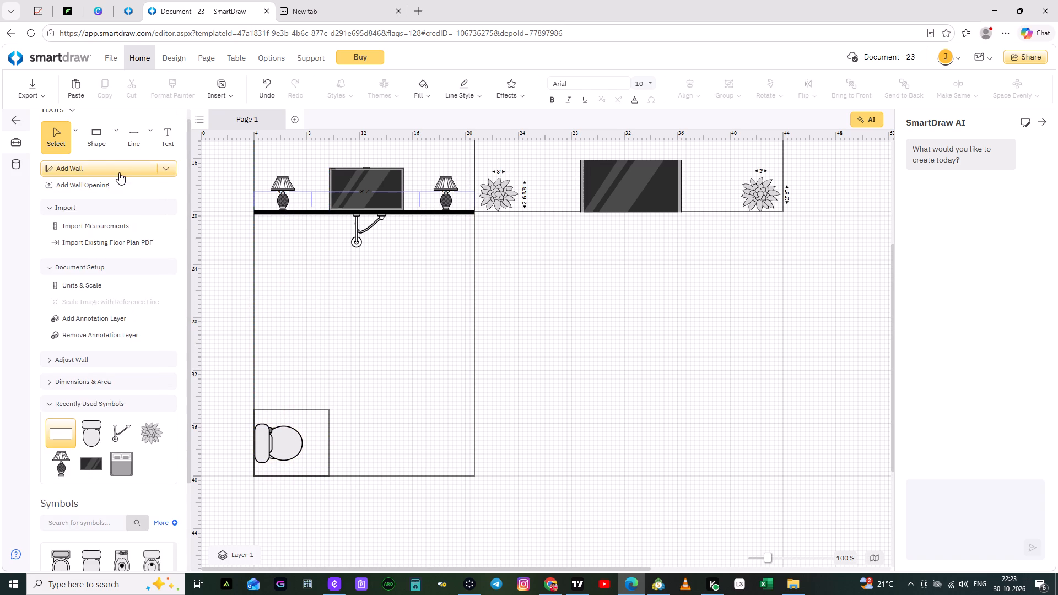
click(117, 149)
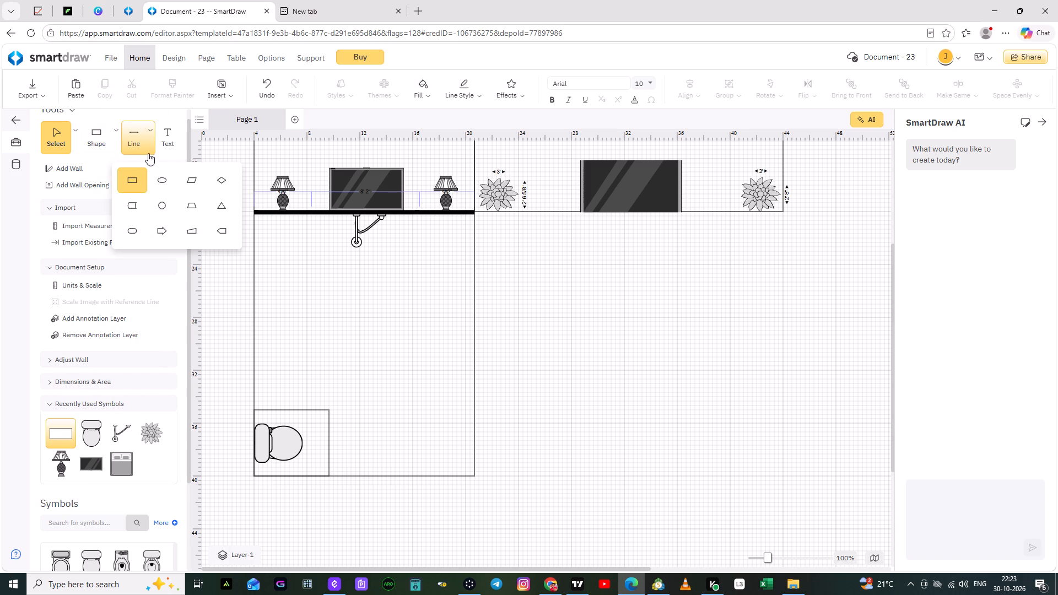
click(150, 153)
click(174, 196)
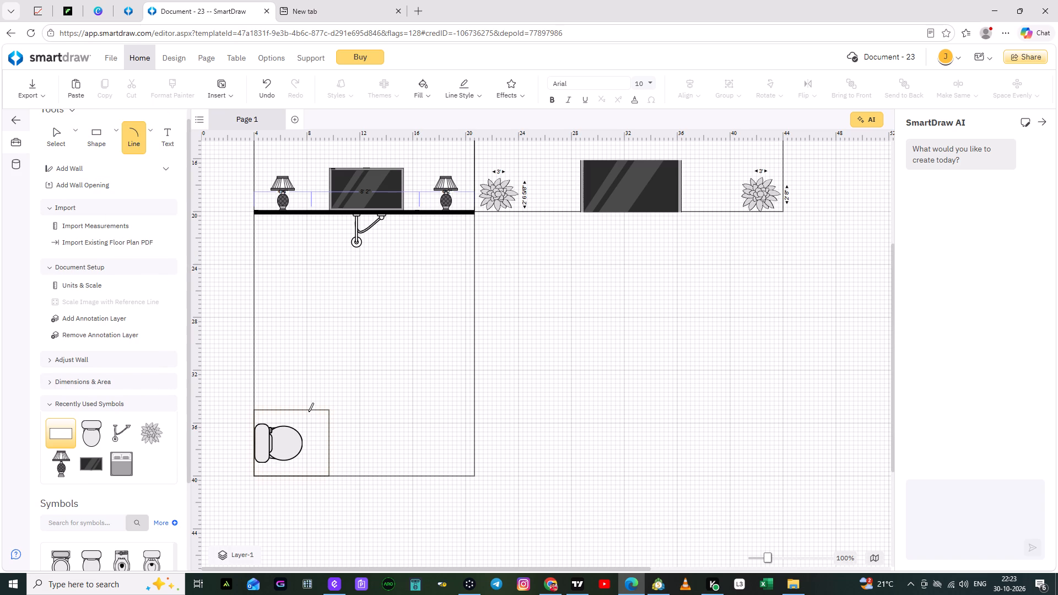
drag(309, 410, 334, 435)
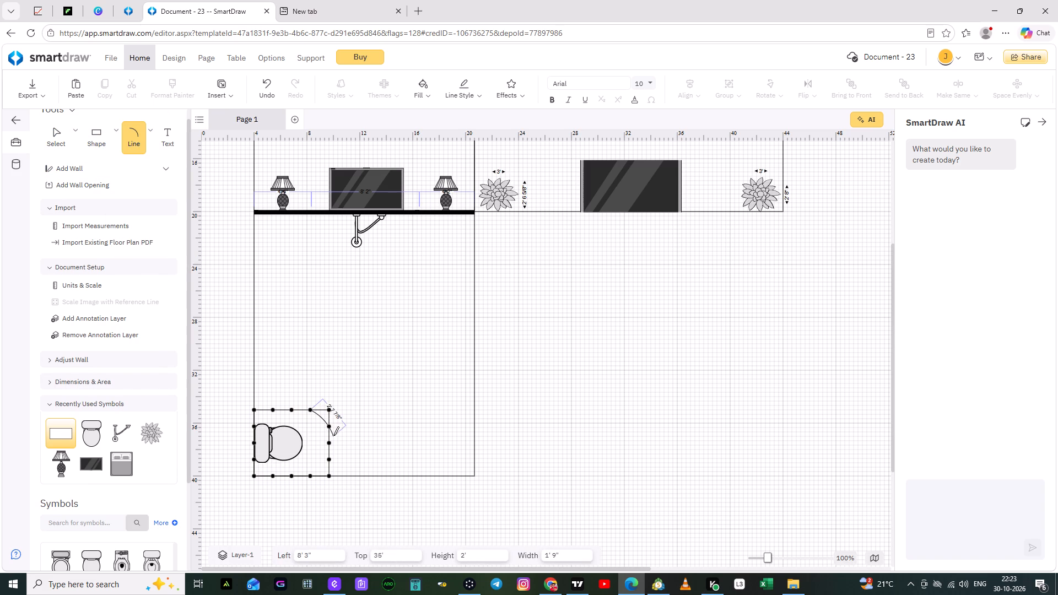
drag(334, 435, 328, 428)
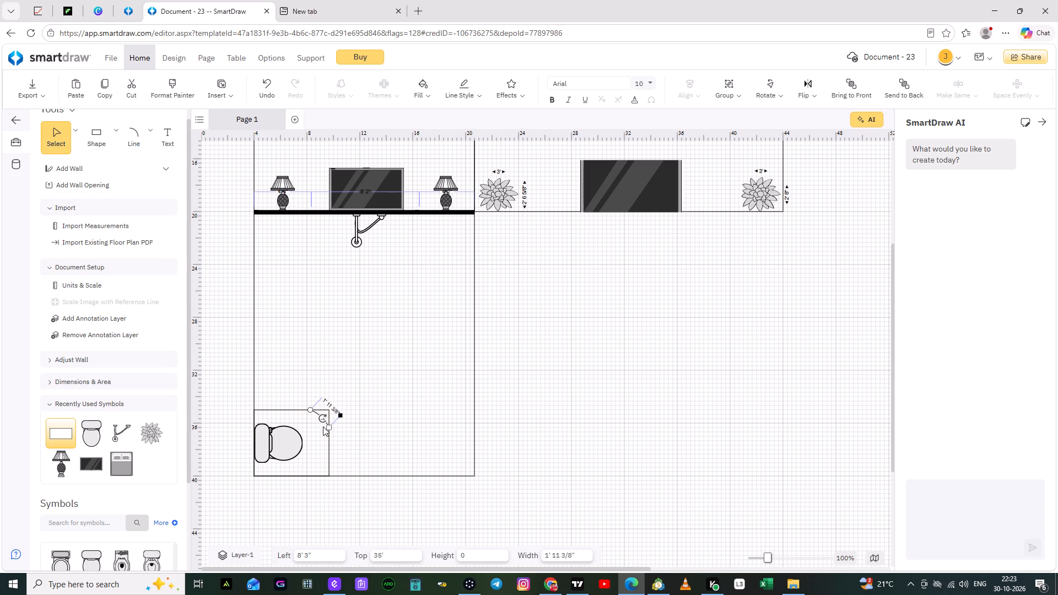
drag(323, 421, 309, 422)
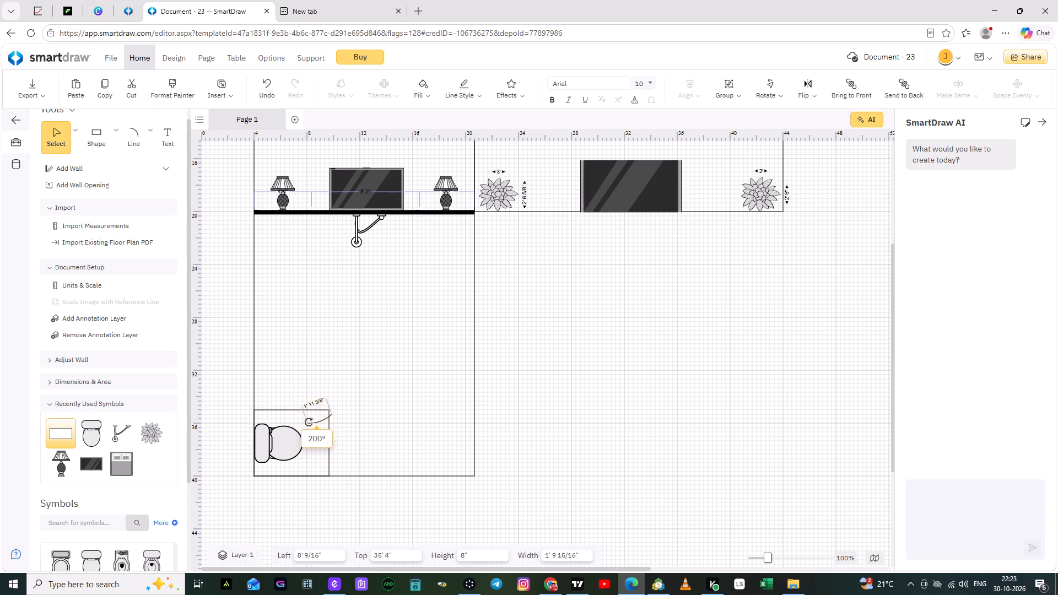
drag(309, 422, 310, 408)
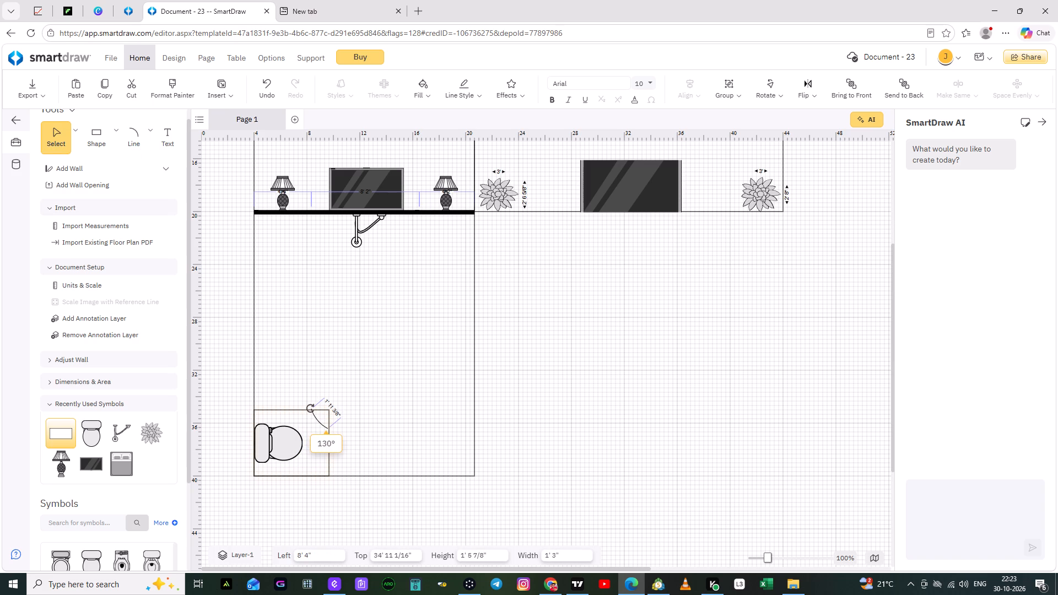
drag(310, 408, 309, 409)
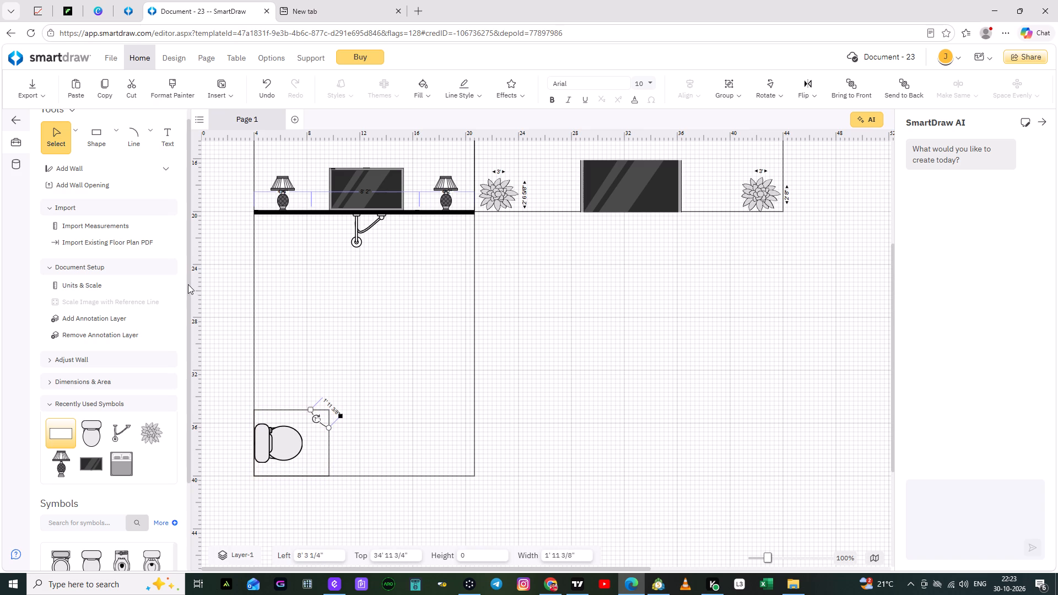
click(300, 274)
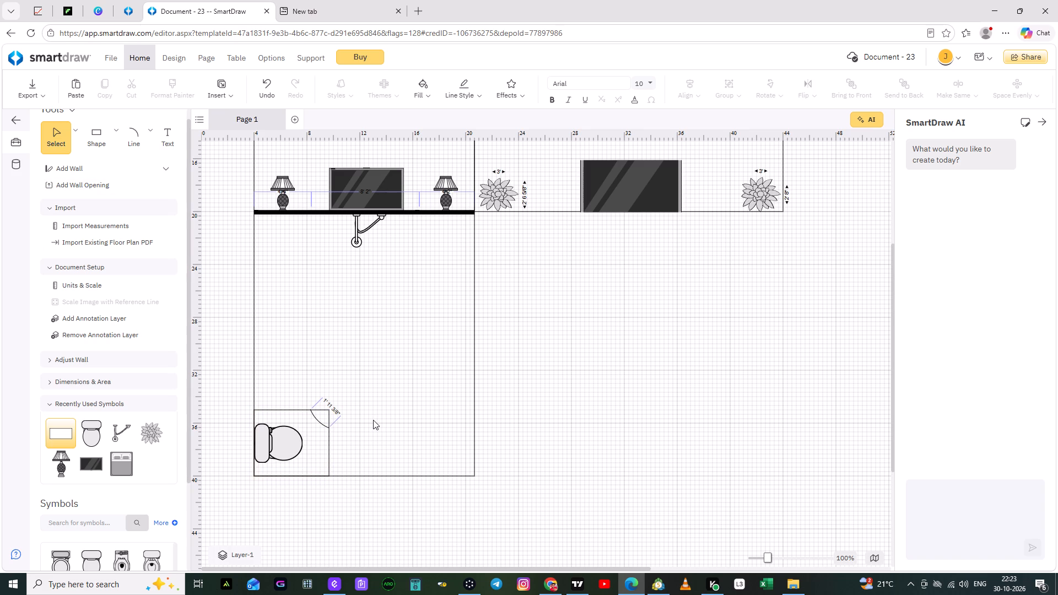
Draw a curved line about 4' 9" high along the dividing wall at BEDROOM 1's lower-right corner.
scroll(440, 434, up, 4)
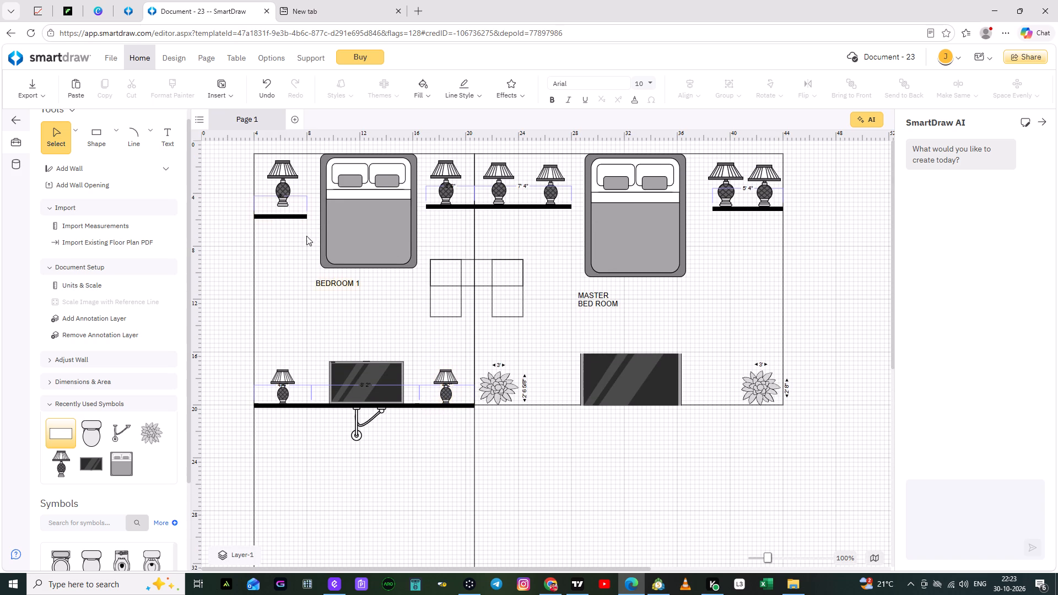
click(153, 148)
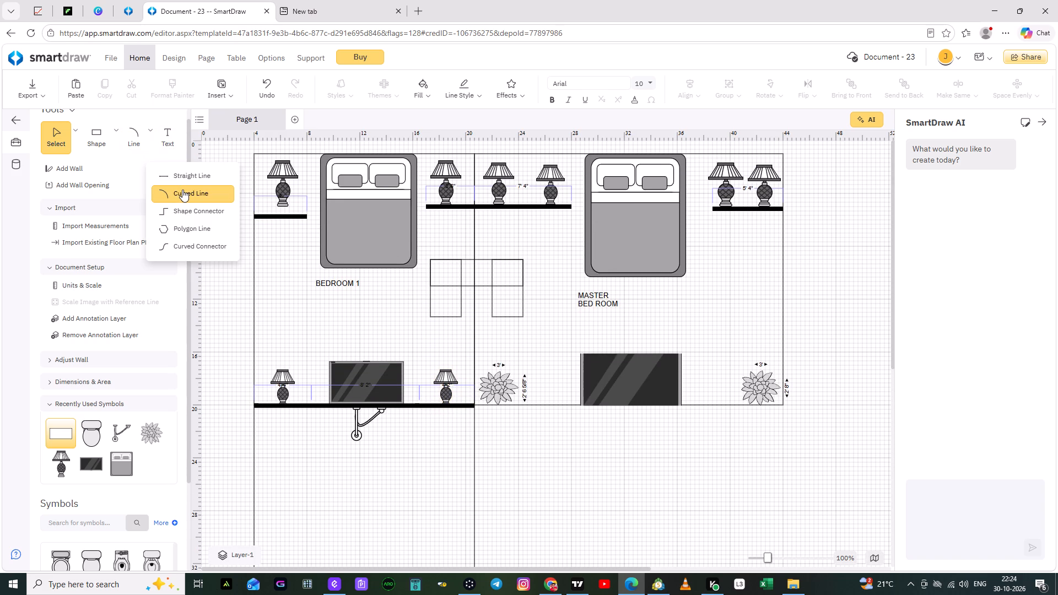
click(183, 190)
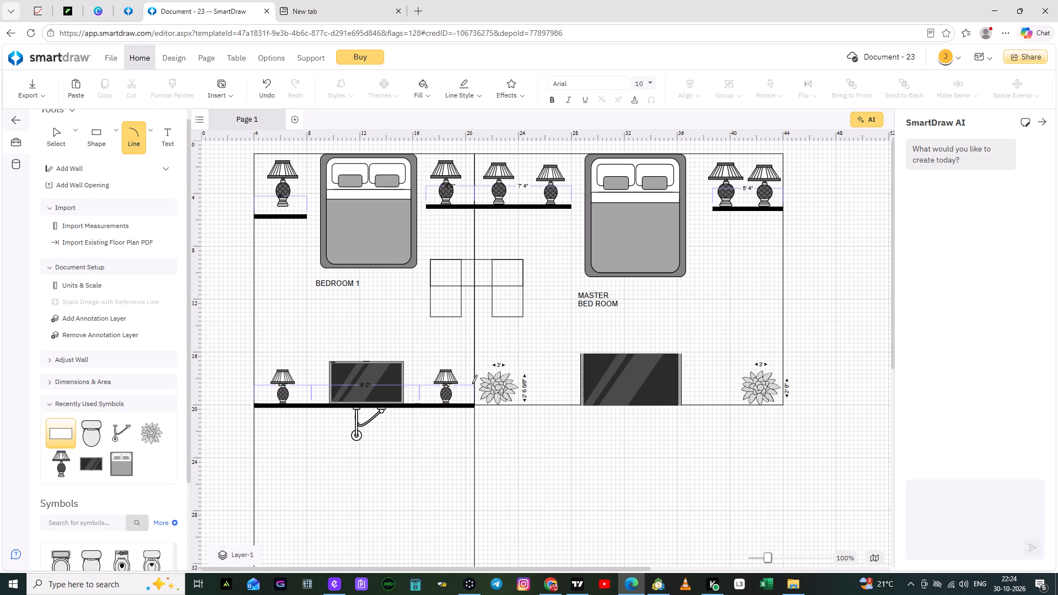
drag(473, 382, 460, 401)
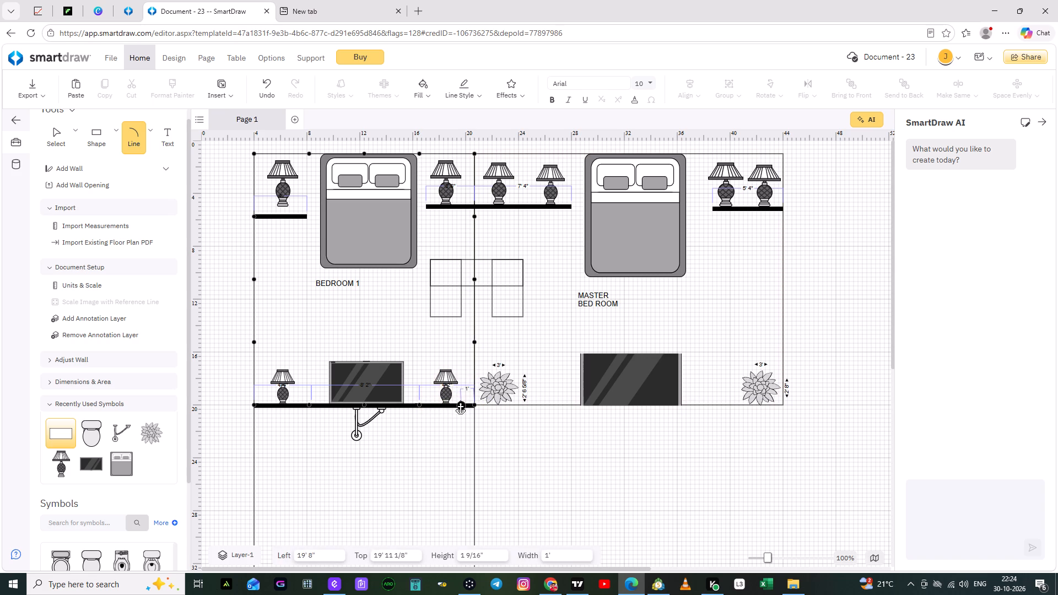
drag(460, 401, 472, 380)
drag(472, 380, 459, 391)
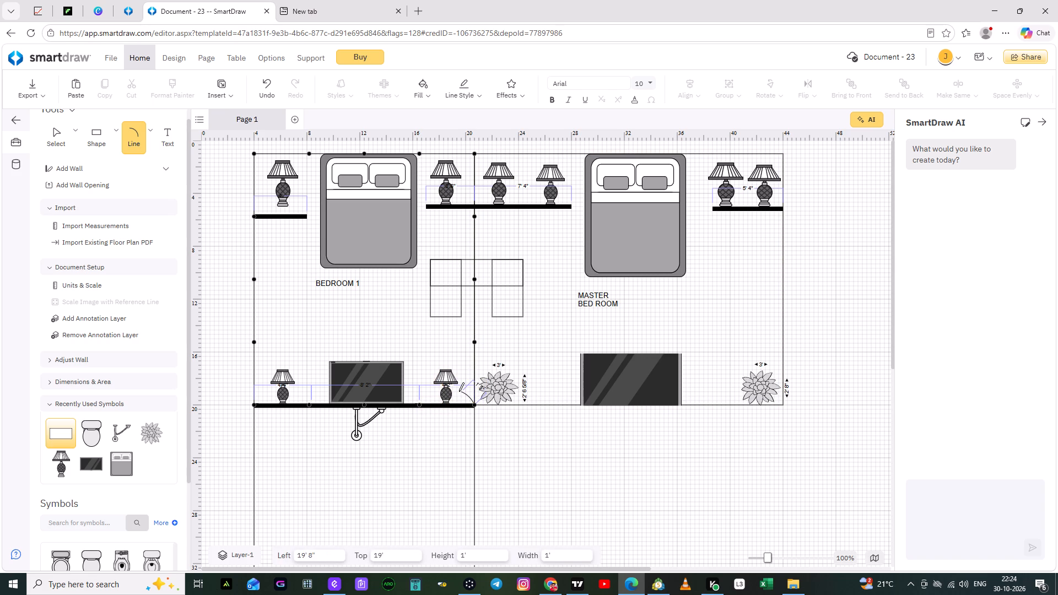
drag(459, 391, 466, 366)
drag(466, 366, 474, 343)
Shorten and rotate the curved line so it bows into BEDROOM 1 between the dividing wall and the lower wall.
drag(469, 375, 463, 374)
drag(474, 345, 474, 368)
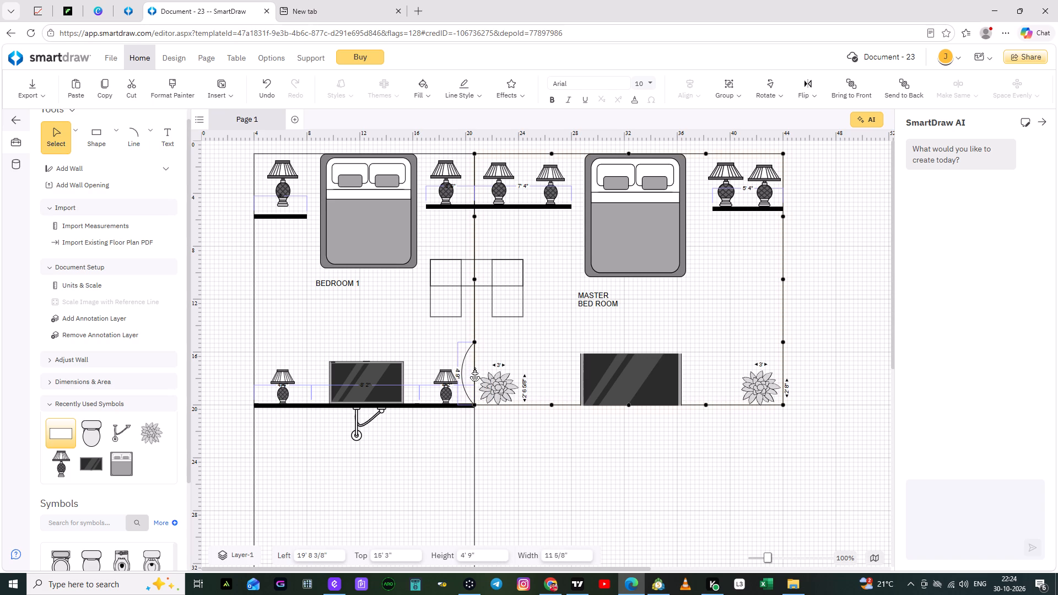
drag(474, 368, 474, 374)
drag(476, 404, 478, 415)
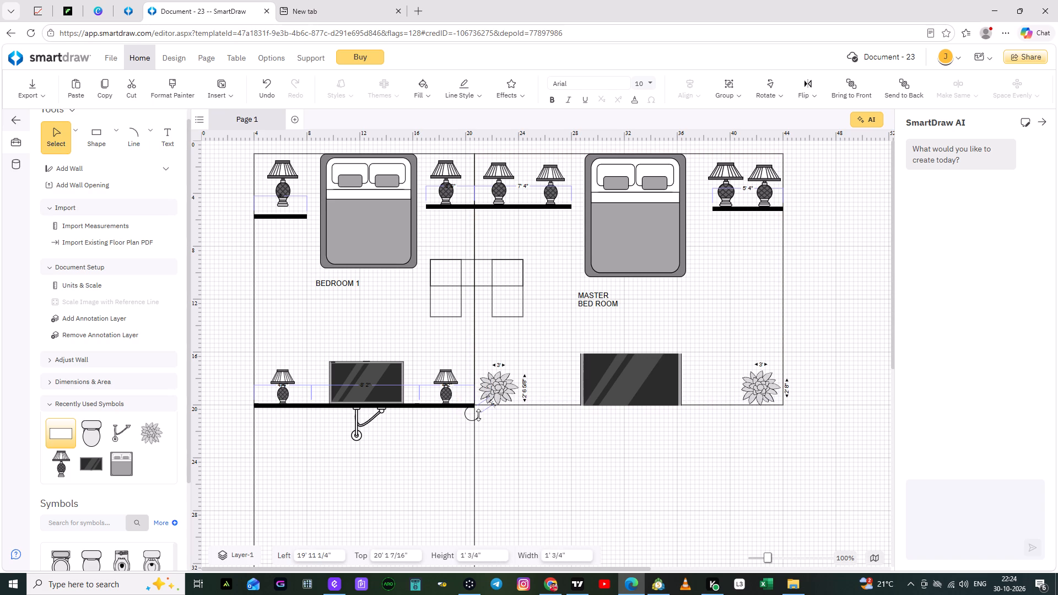
drag(478, 415, 474, 392)
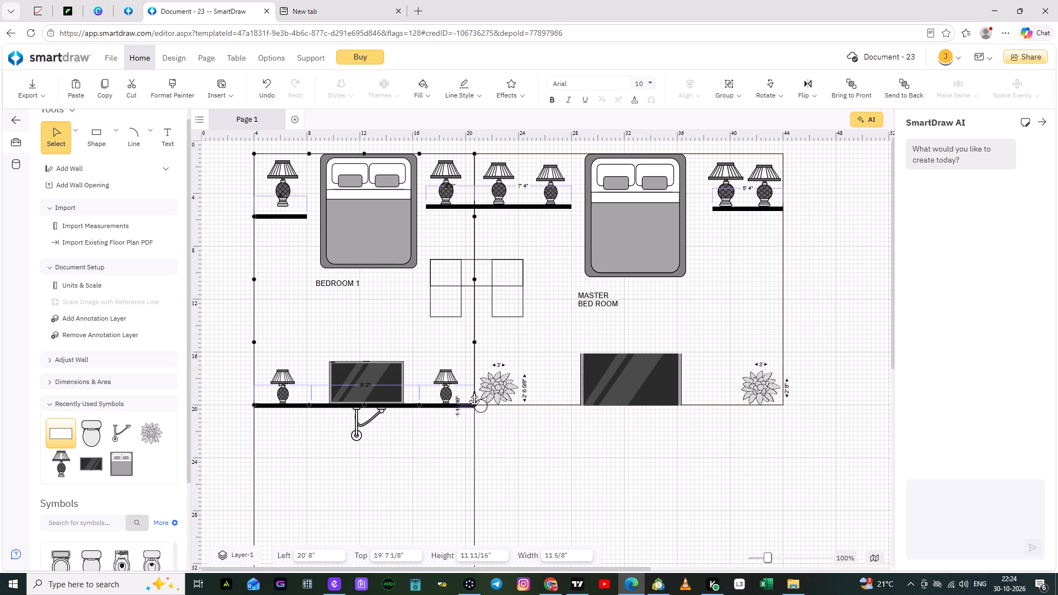
drag(474, 392, 463, 371)
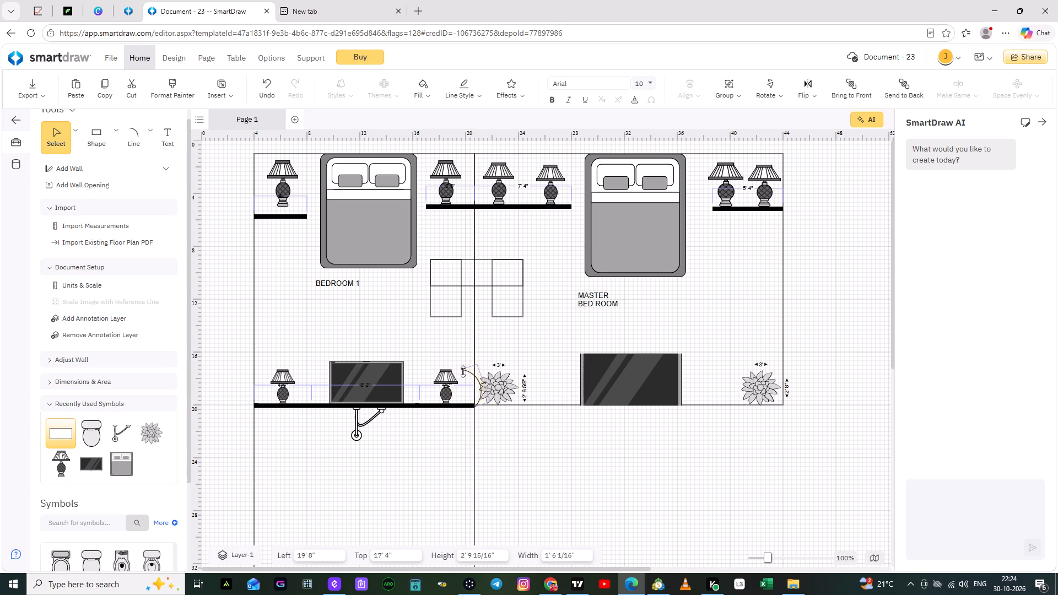
drag(463, 371, 463, 371)
drag(479, 396, 468, 394)
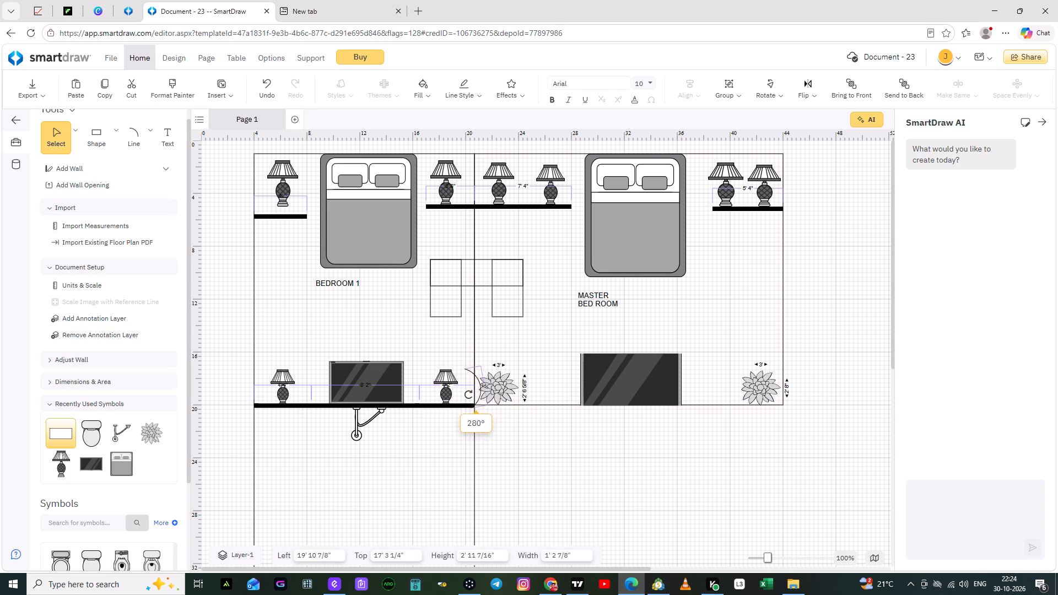
drag(468, 394, 463, 371)
click(498, 434)
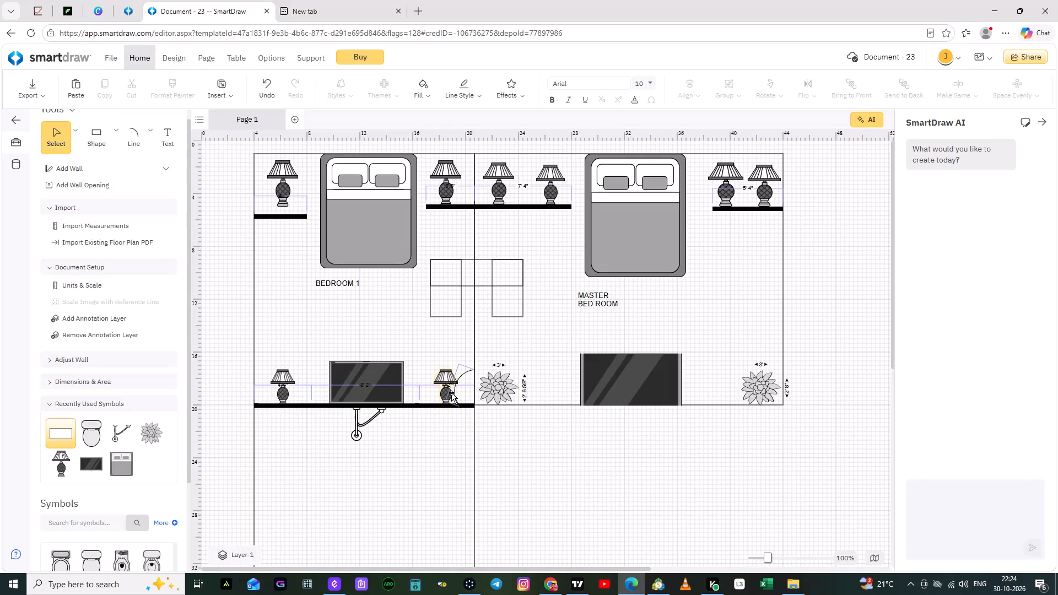
Shift the two lamps flanking the TV on BEDROOM 1's lower wall inward, closer to the TV.
drag(451, 393, 446, 393)
click(532, 448)
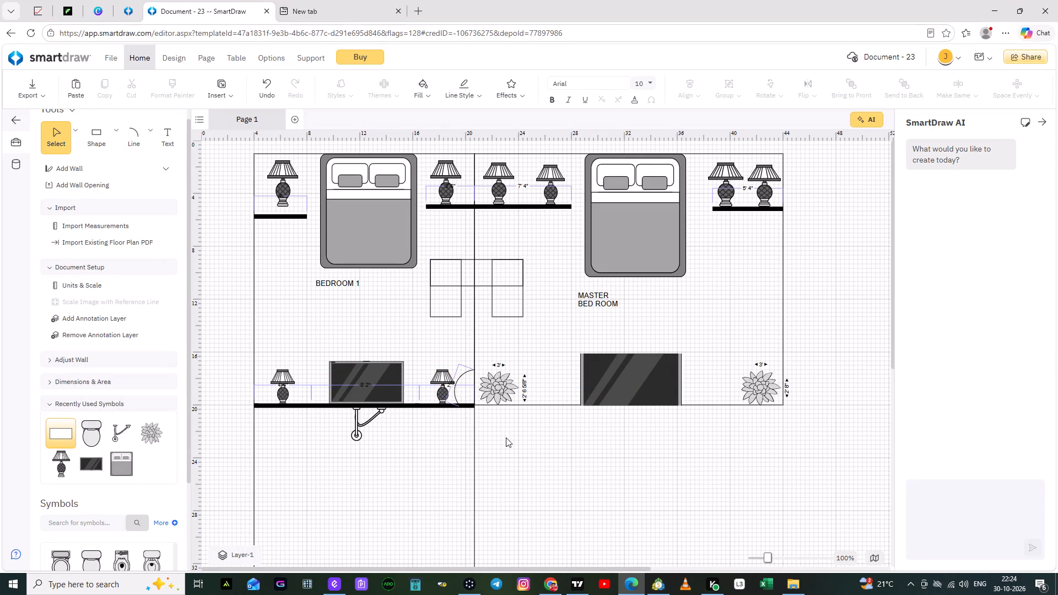
drag(281, 383, 289, 386)
drag(289, 386, 297, 386)
drag(282, 384, 299, 384)
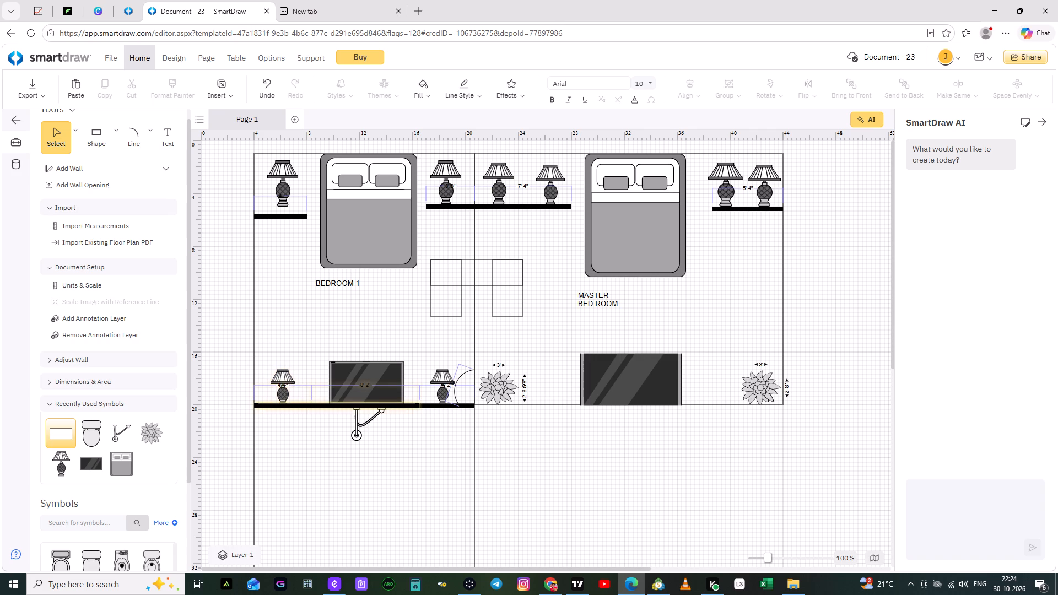
drag(285, 386, 307, 386)
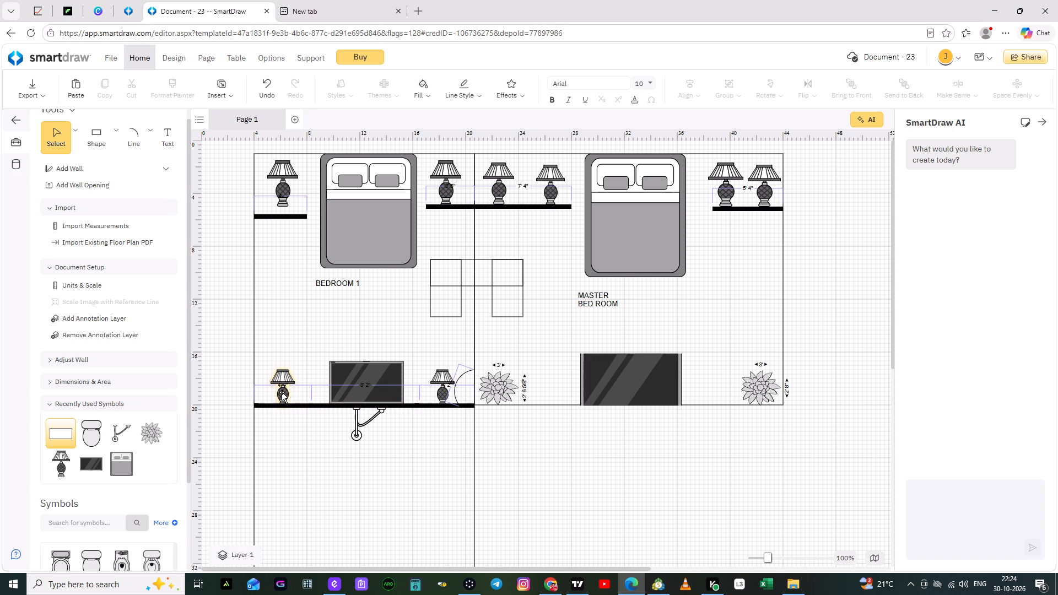
drag(281, 393, 293, 394)
click(293, 430)
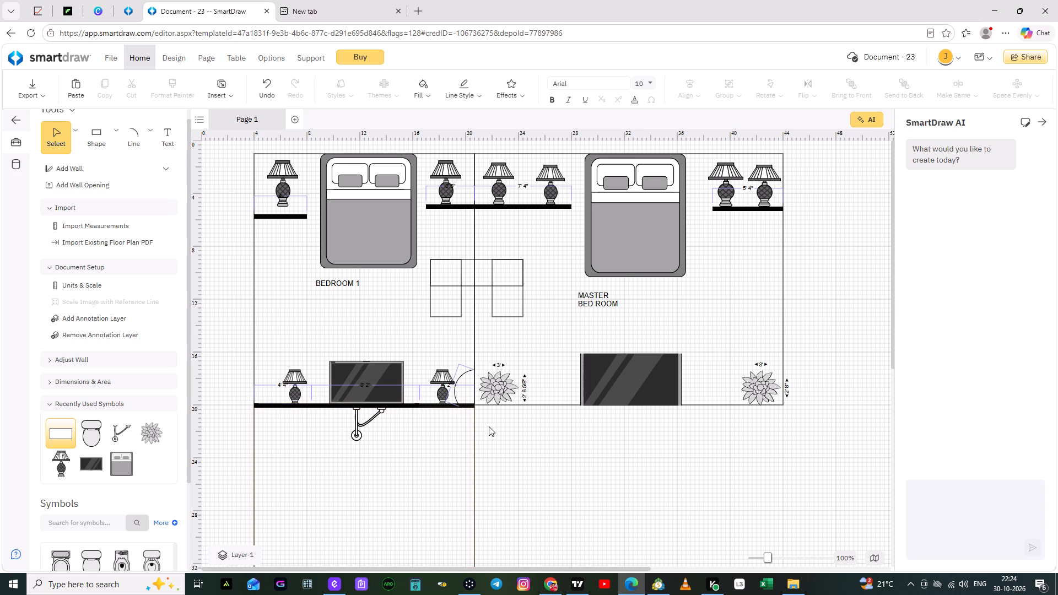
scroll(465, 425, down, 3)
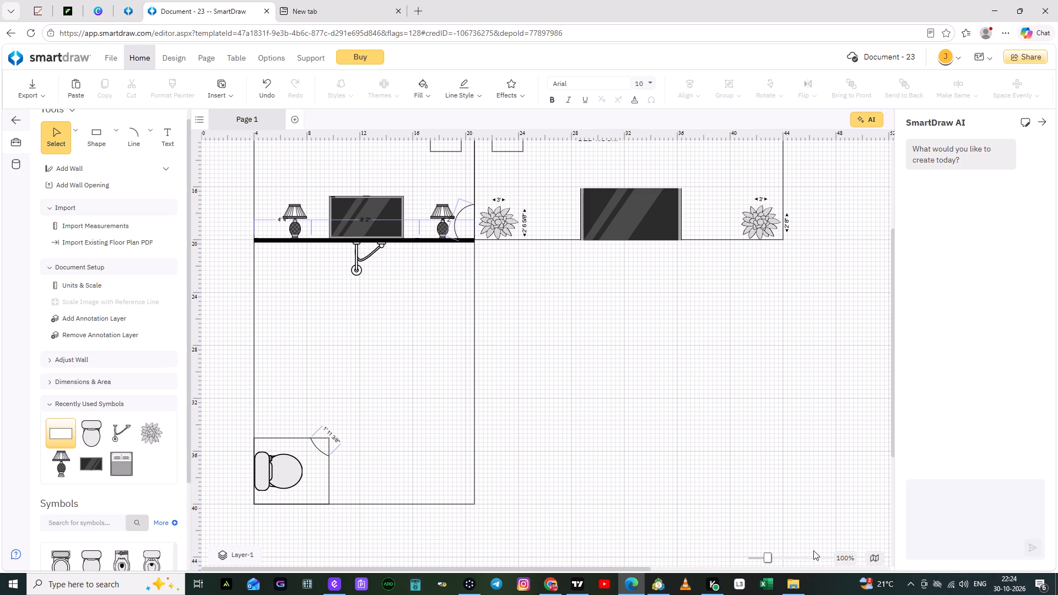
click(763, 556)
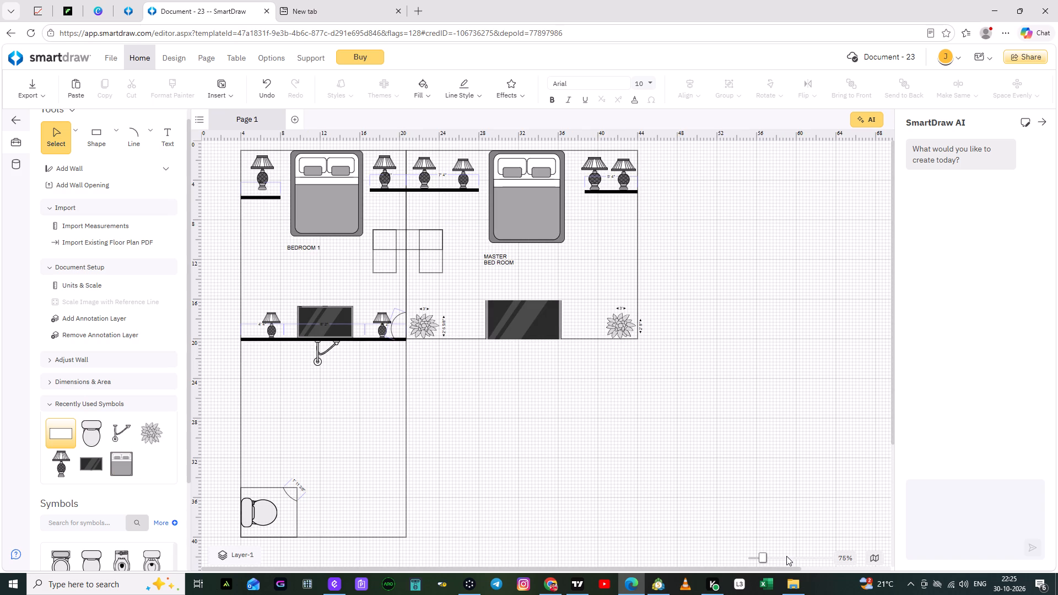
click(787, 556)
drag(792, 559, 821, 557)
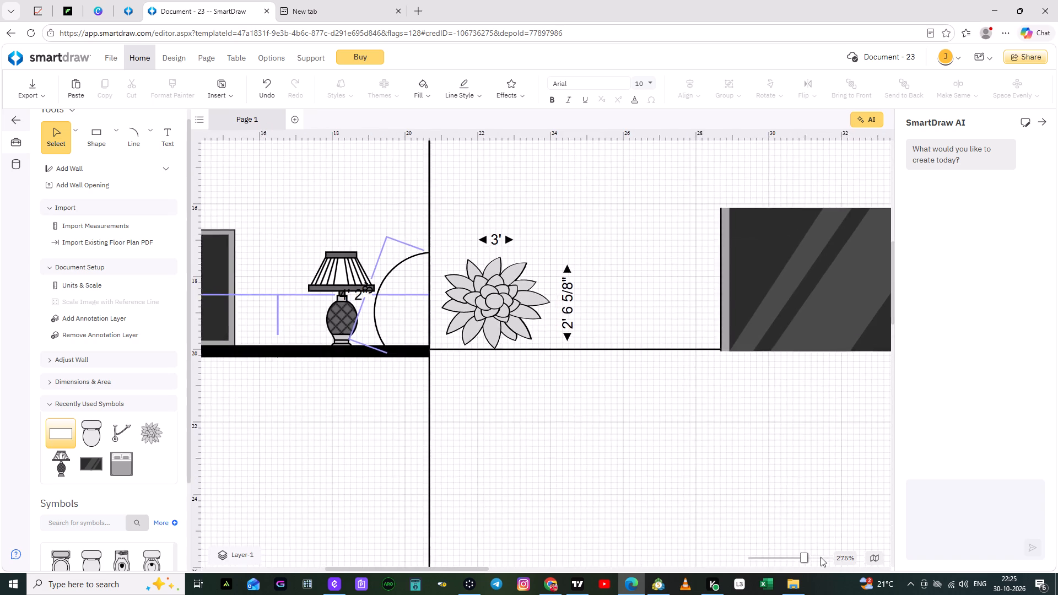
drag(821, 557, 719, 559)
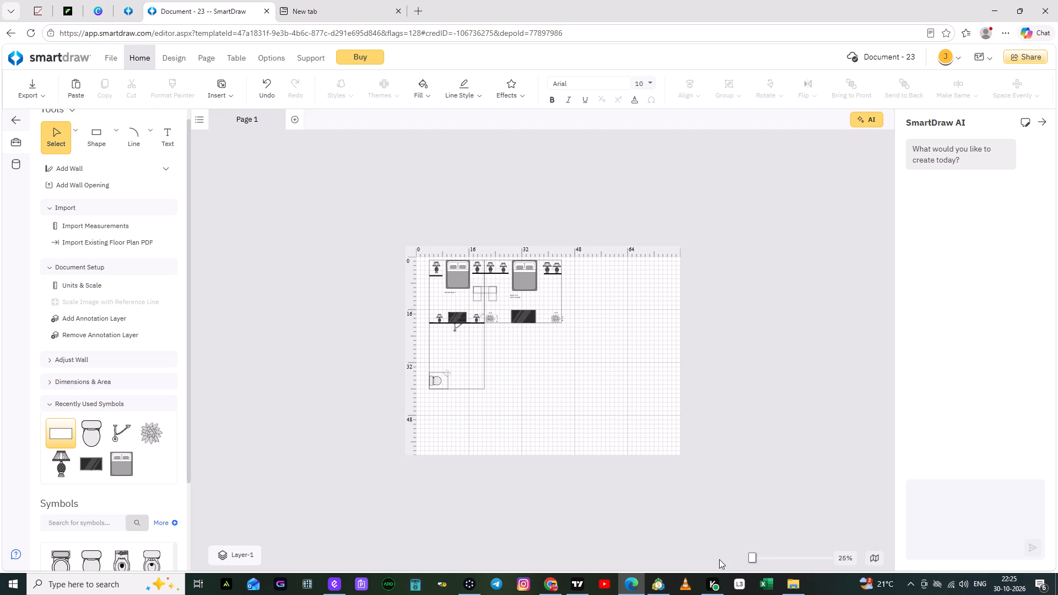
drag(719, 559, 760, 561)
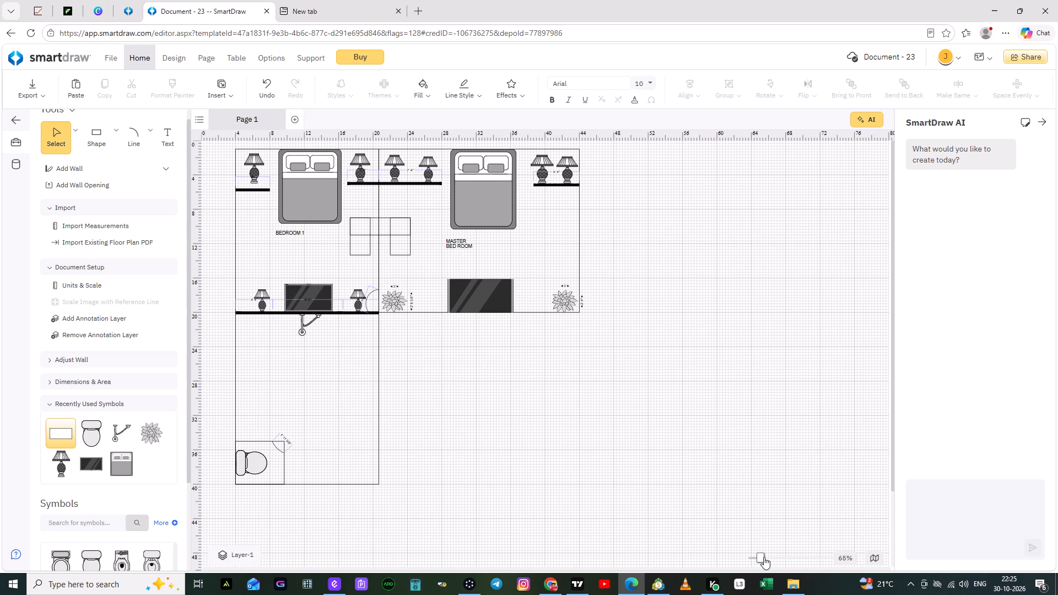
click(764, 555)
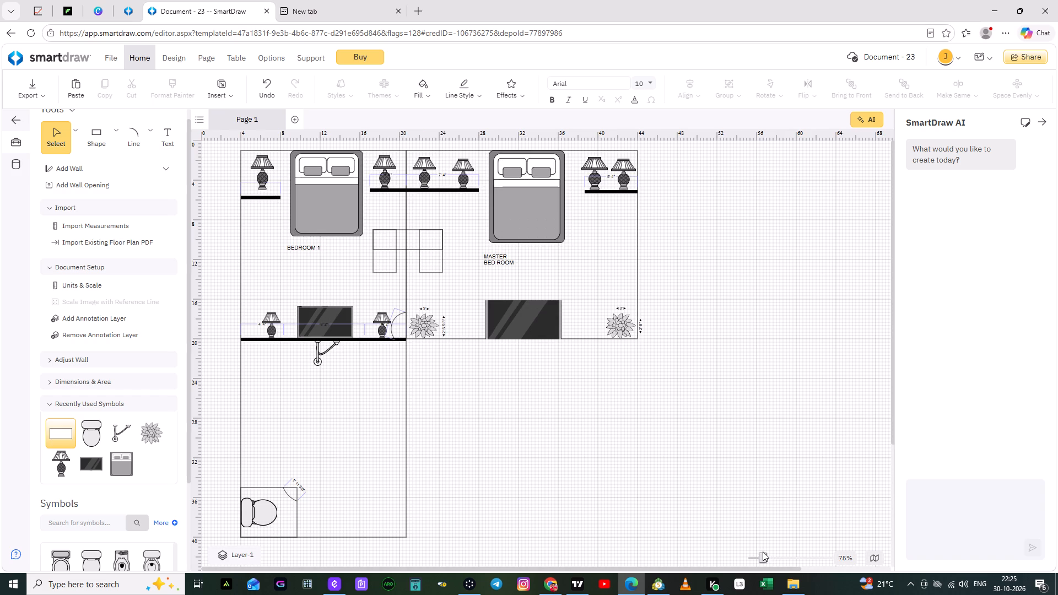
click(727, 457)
Place a Combination Bath/Shower symbol, 3' wide by 5' high, in the bathroom against its right wall.
click(771, 556)
click(771, 560)
click(768, 556)
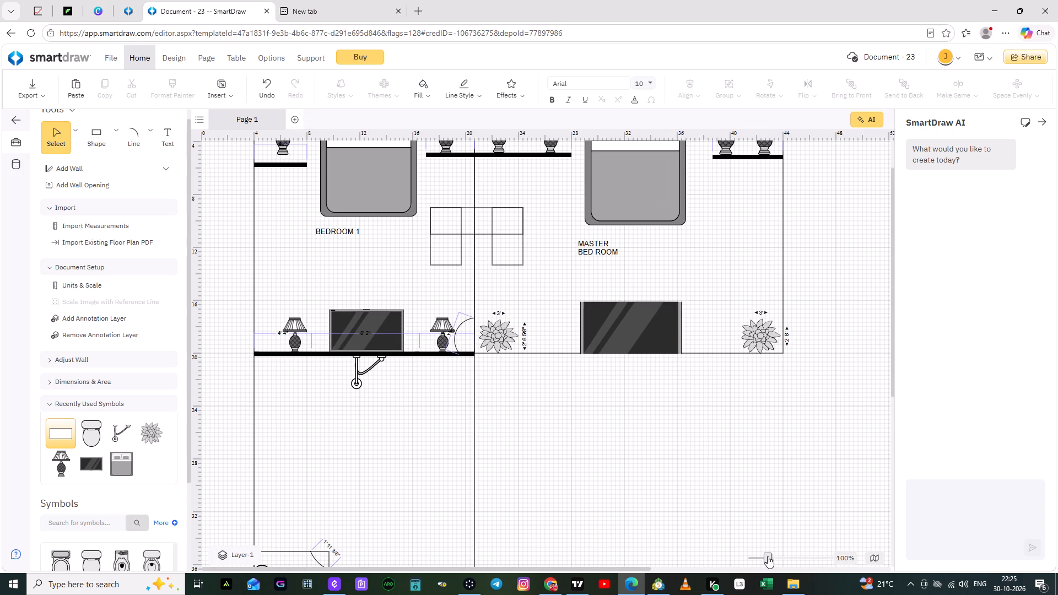
click(609, 474)
scroll(598, 474, down, 1)
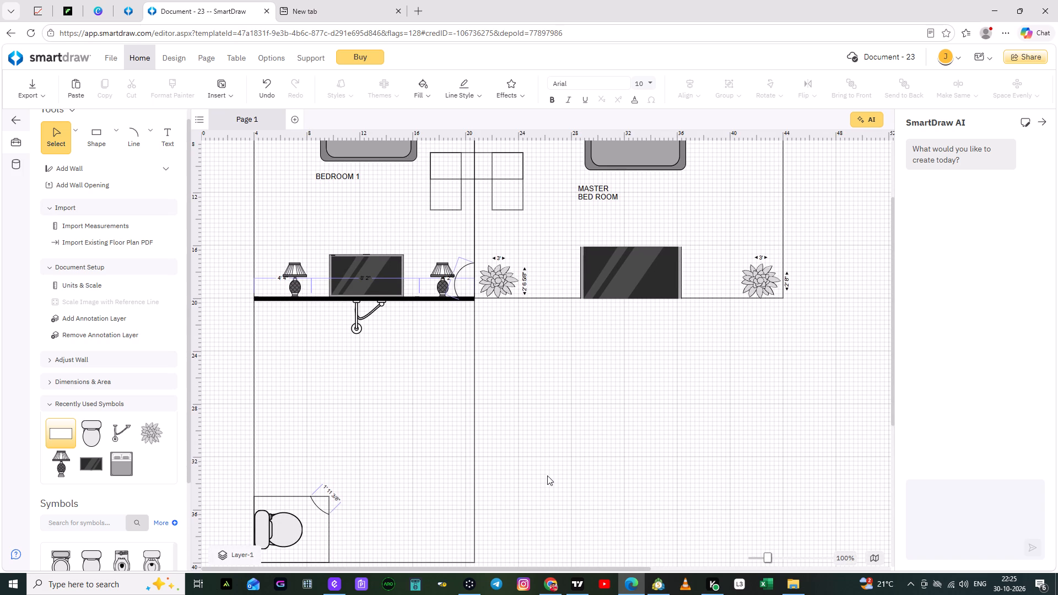
scroll(547, 475, down, 1)
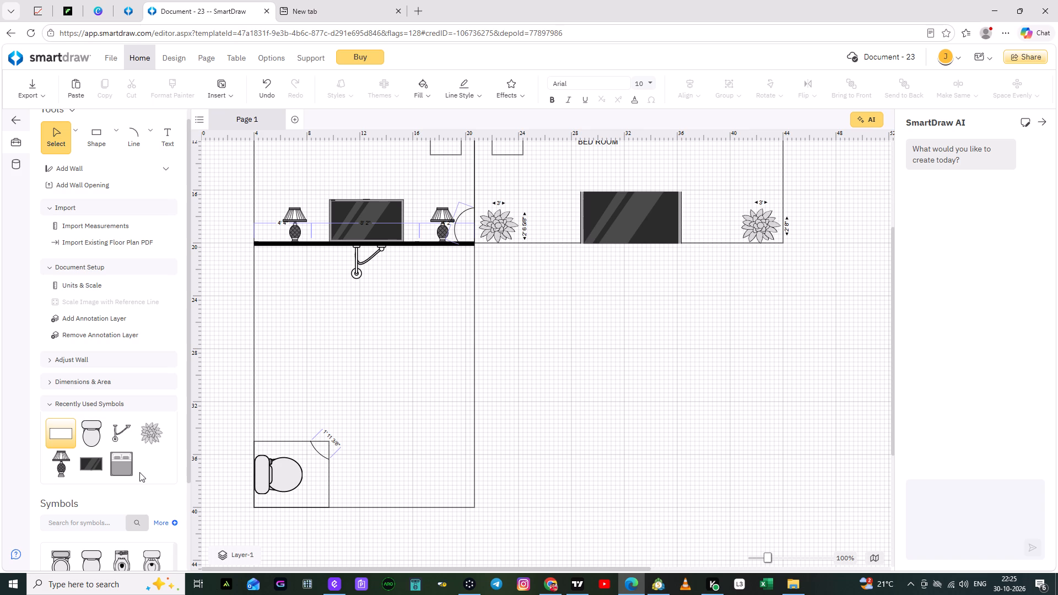
scroll(136, 473, up, 2)
scroll(136, 473, down, 1)
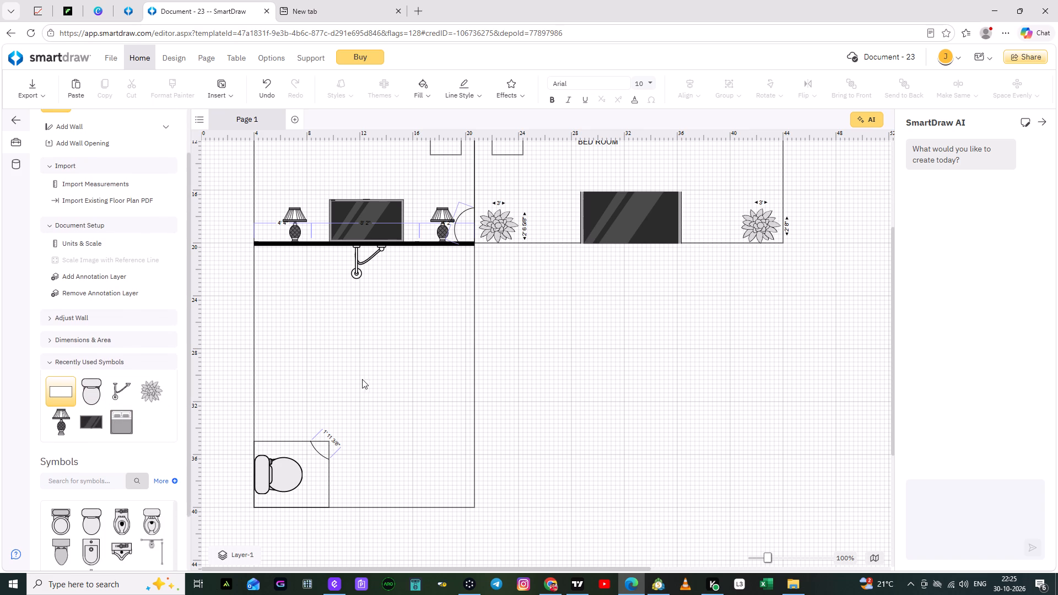
scroll(101, 534, down, 2)
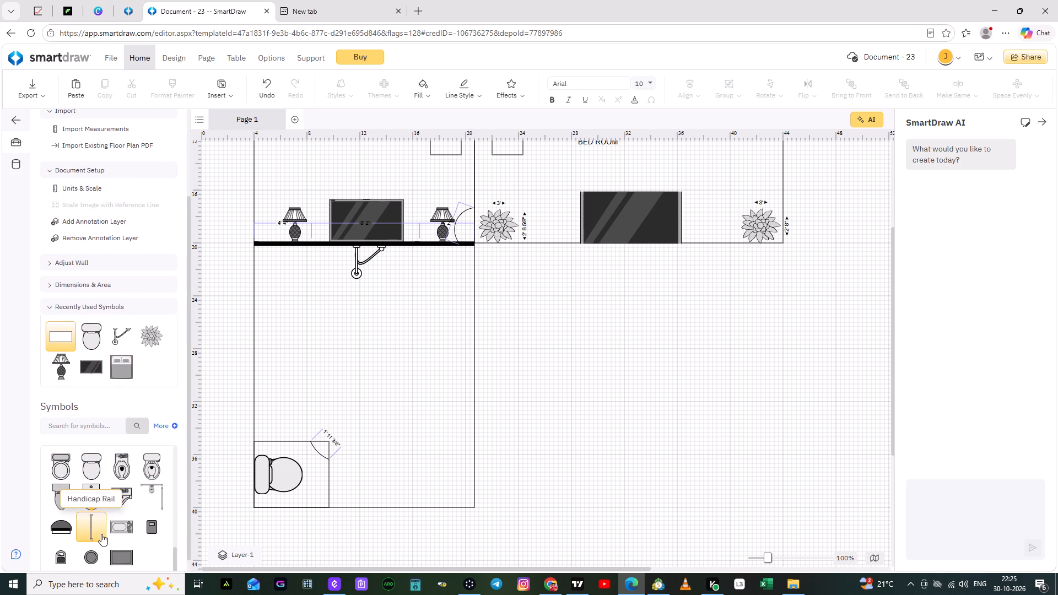
scroll(101, 534, up, 1)
scroll(101, 534, down, 1)
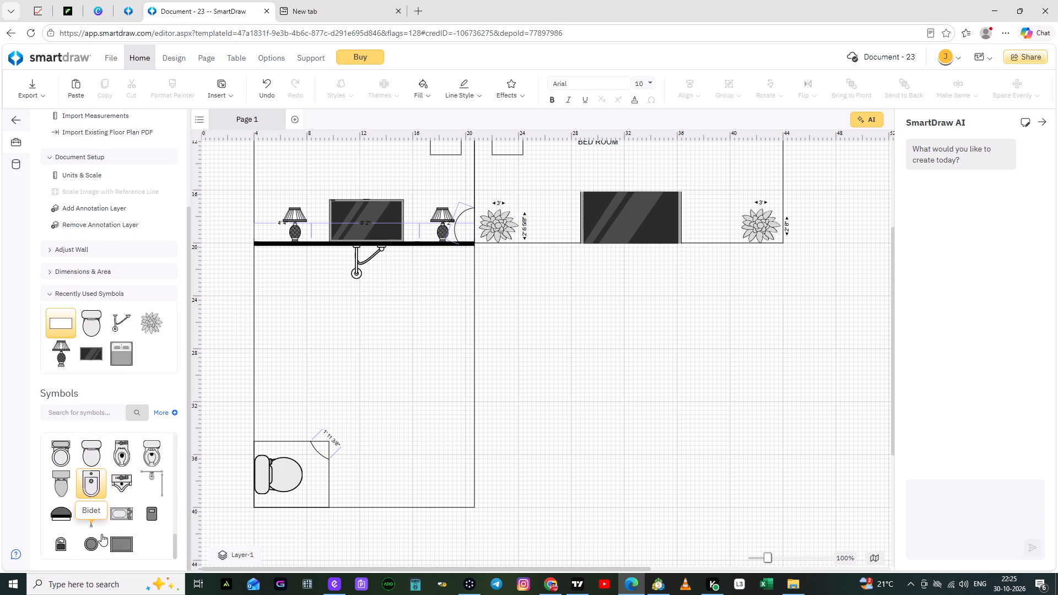
scroll(101, 534, up, 4)
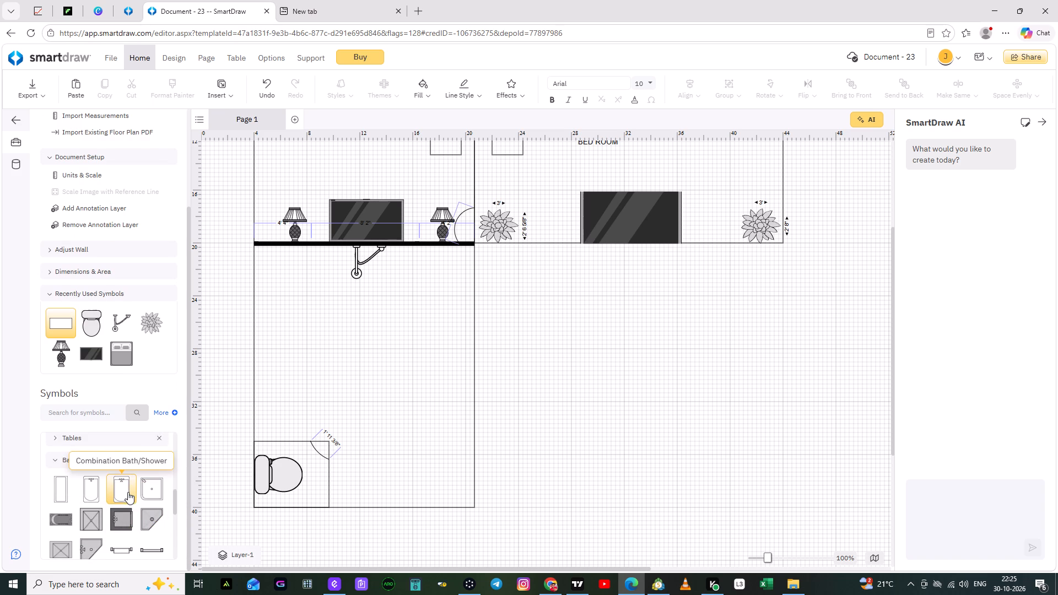
drag(125, 492, 396, 431)
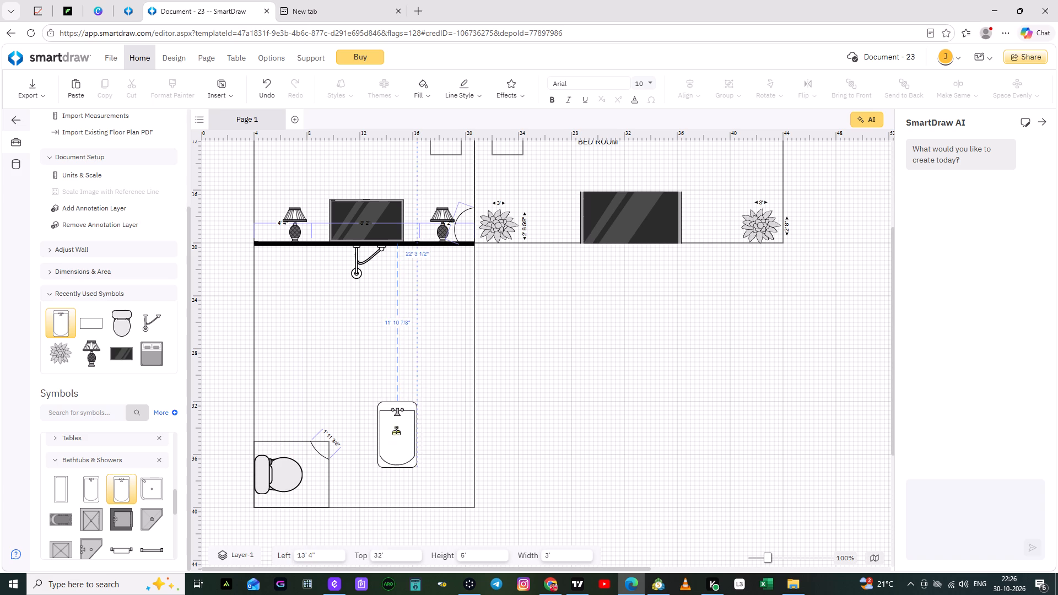
drag(396, 431, 452, 382)
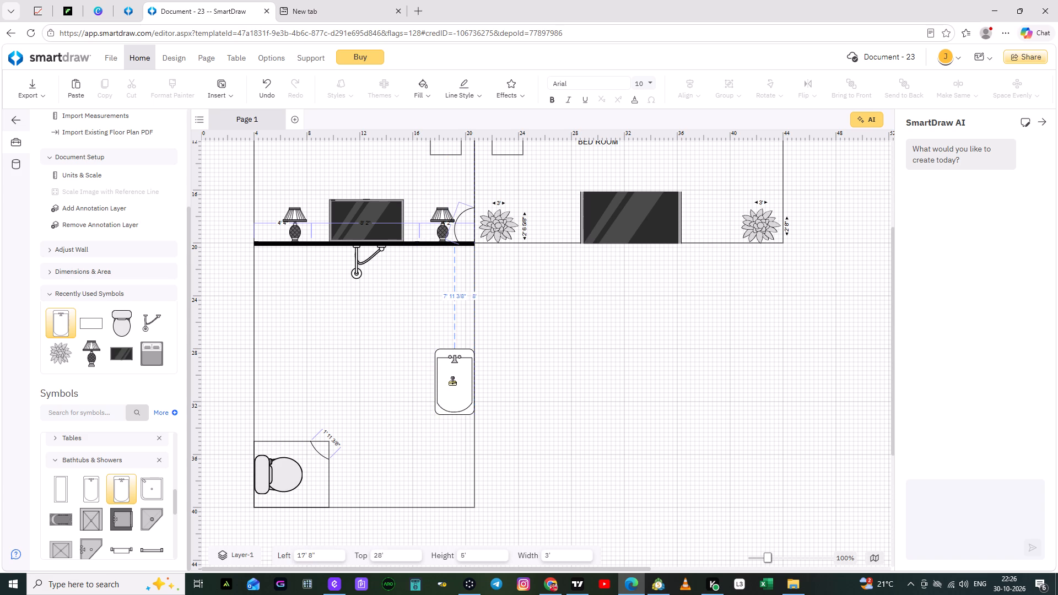
drag(452, 382, 454, 381)
Rotate the bathtub a quarter turn so its faucet end faces the bathroom's right wall, and shift it lower along that wall.
drag(424, 343, 455, 282)
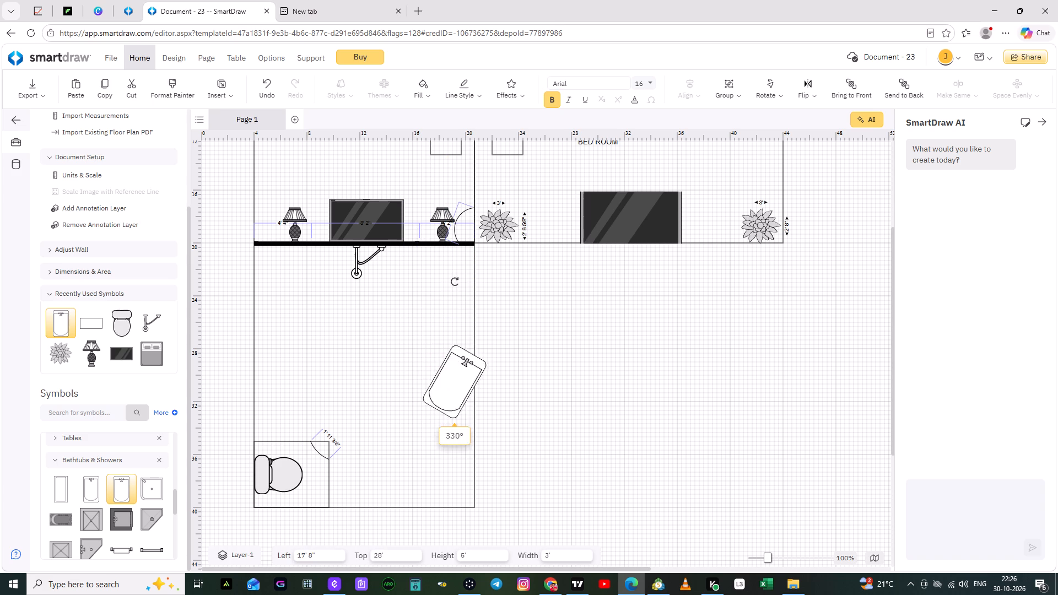
drag(455, 282, 536, 320)
click(539, 333)
drag(453, 394, 439, 410)
click(531, 412)
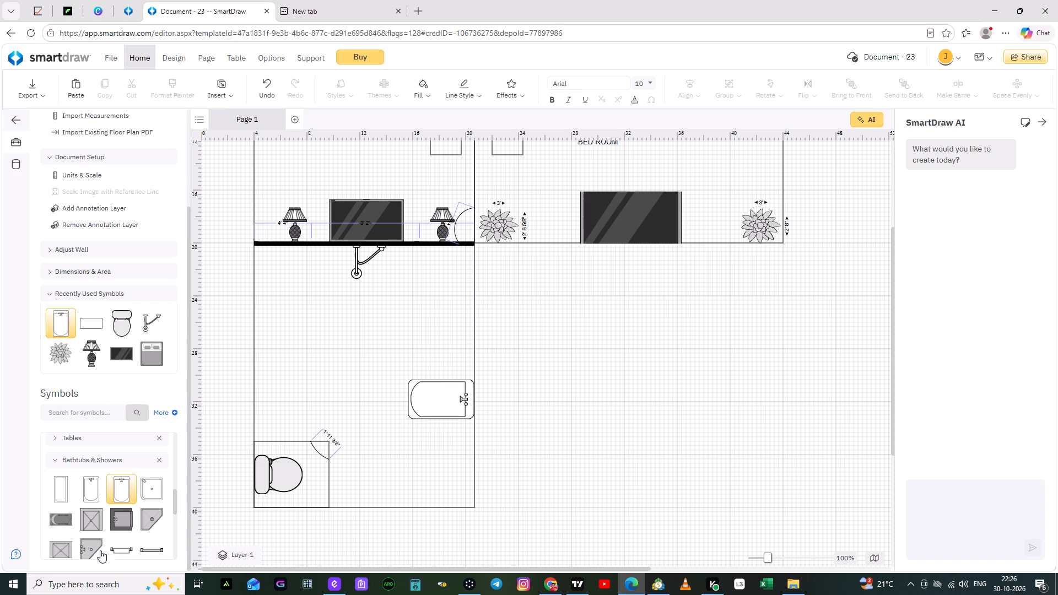
Browse the Bathtubs & Showers, Toilets, Tables and Couches & Sofas symbol categories for further furnishings.
scroll(117, 509, up, 2)
scroll(117, 513, down, 1)
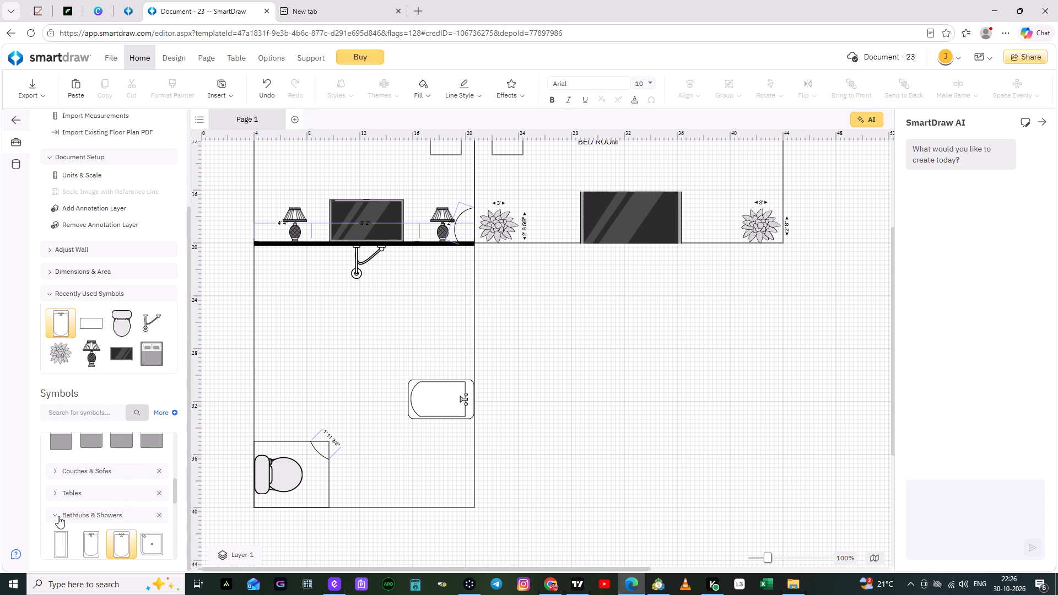
click(58, 516)
scroll(72, 518, down, 2)
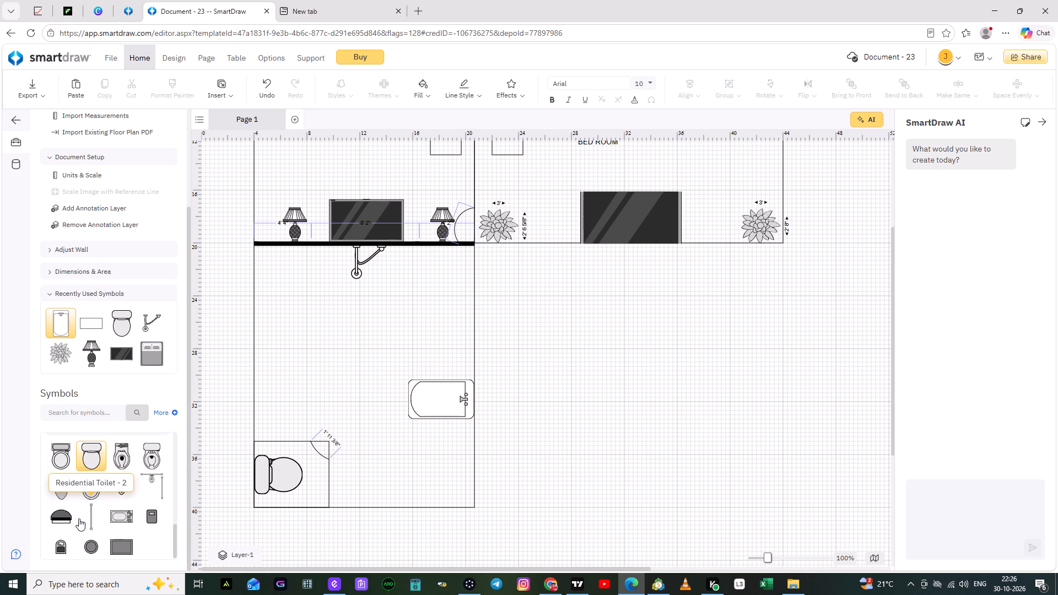
scroll(79, 518, down, 1)
scroll(79, 518, up, 2)
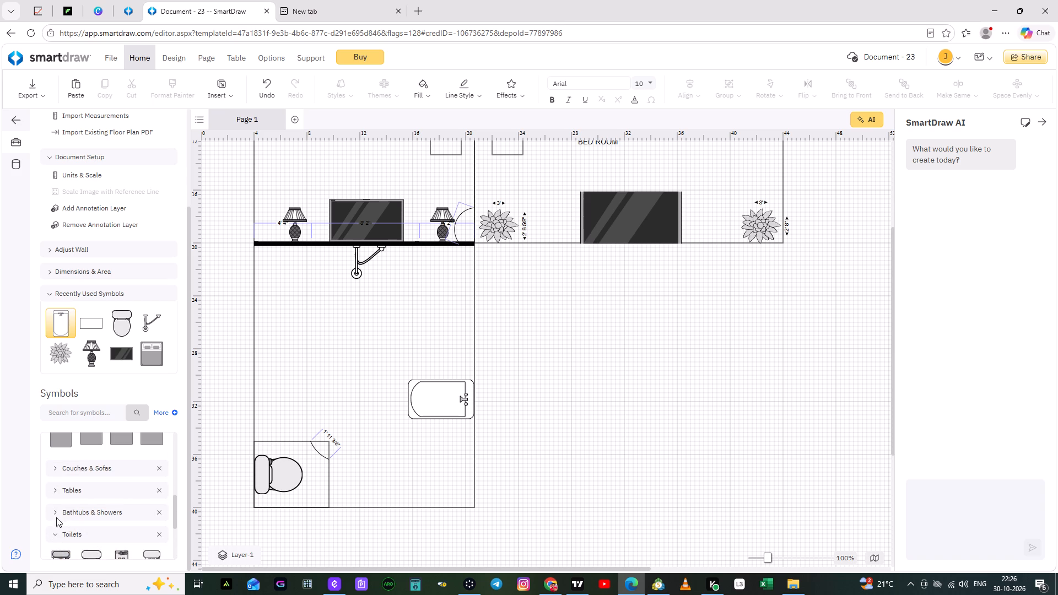
click(56, 513)
scroll(56, 513, up, 1)
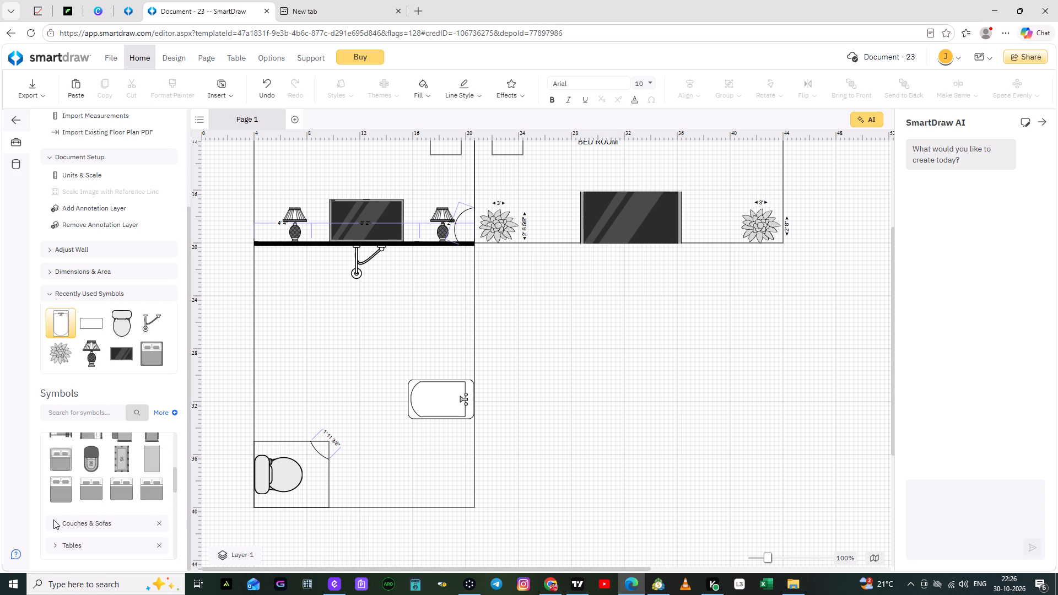
click(56, 544)
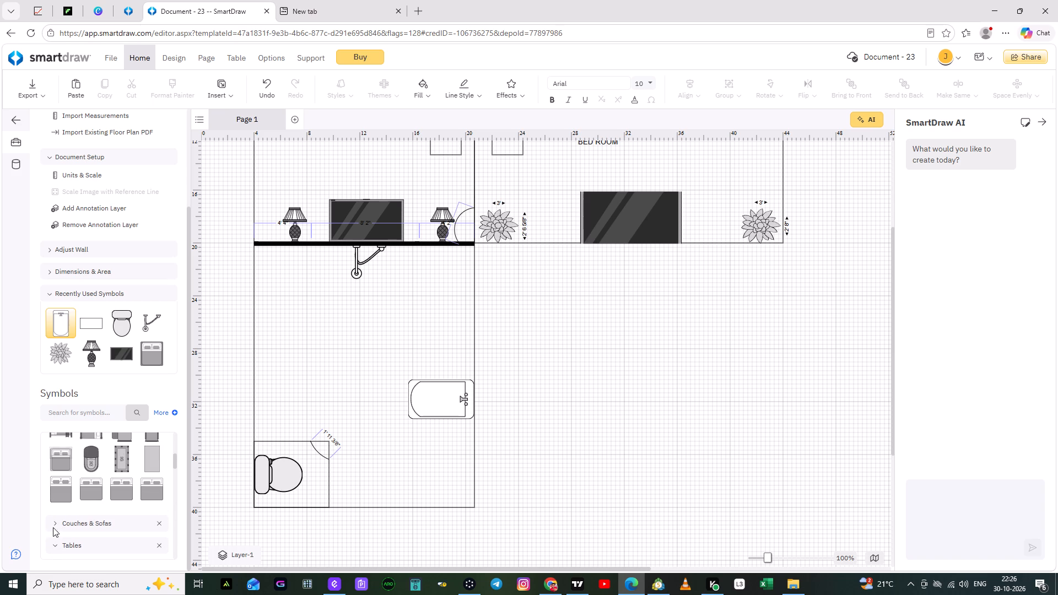
click(53, 526)
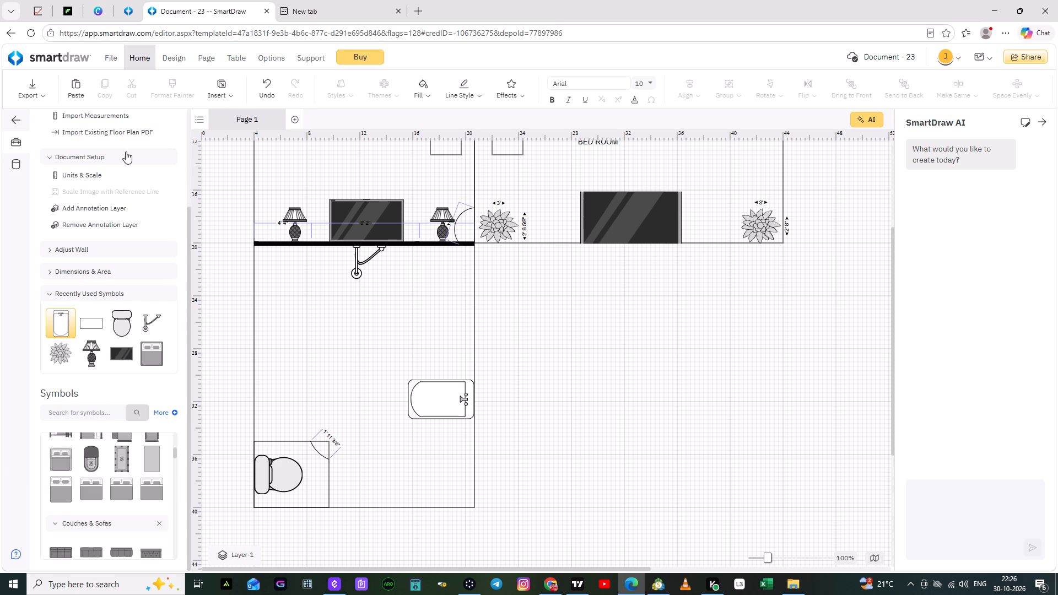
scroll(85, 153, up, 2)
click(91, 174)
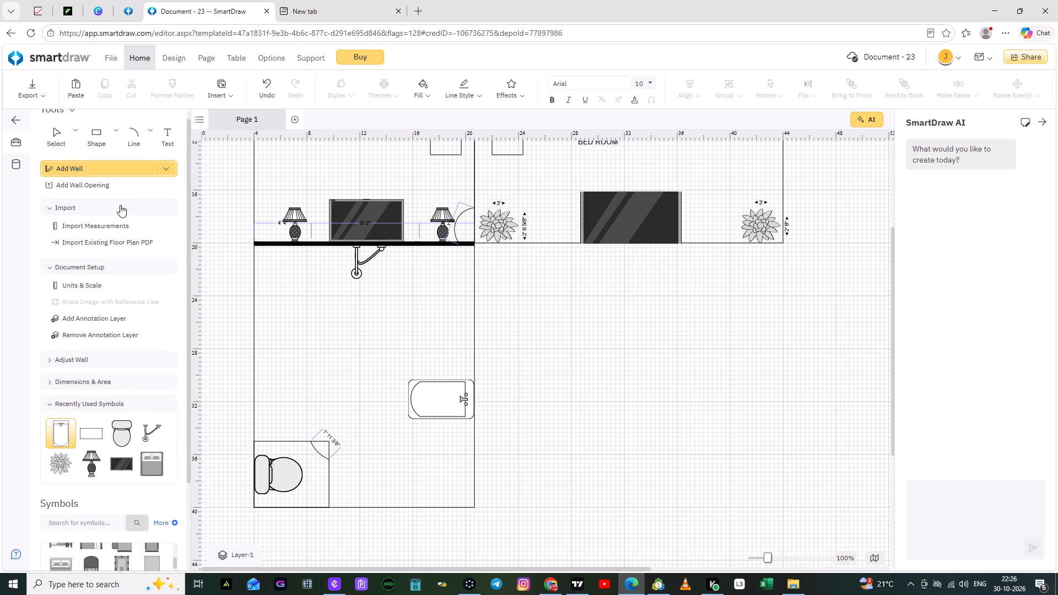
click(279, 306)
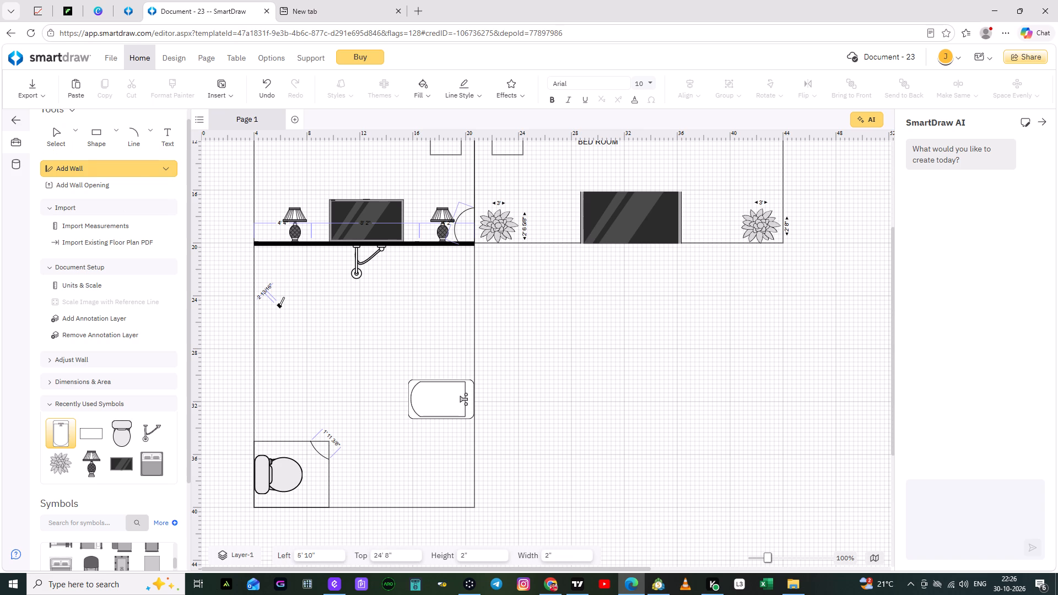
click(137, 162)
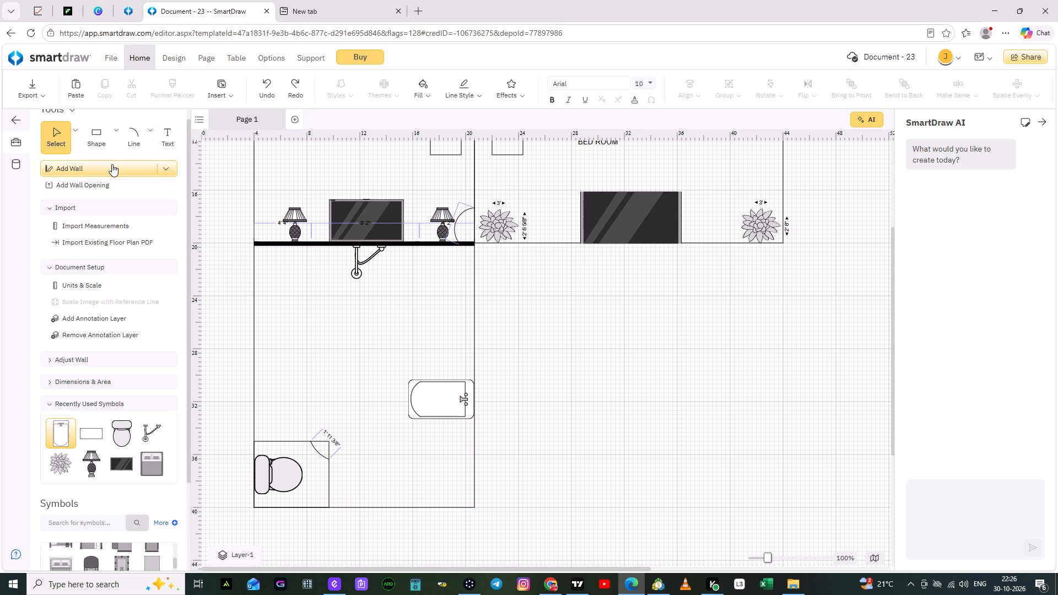
Add the text label "BATH ROOM" in the upper-left part of the bathroom, below BEDROOM 1's lower wall.
click(161, 143)
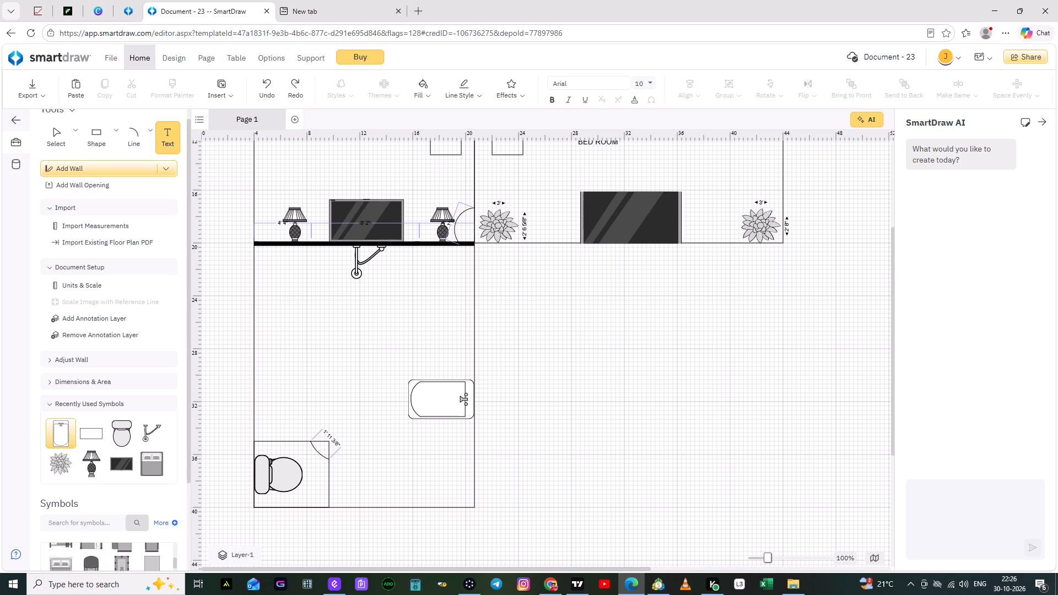
click(276, 307)
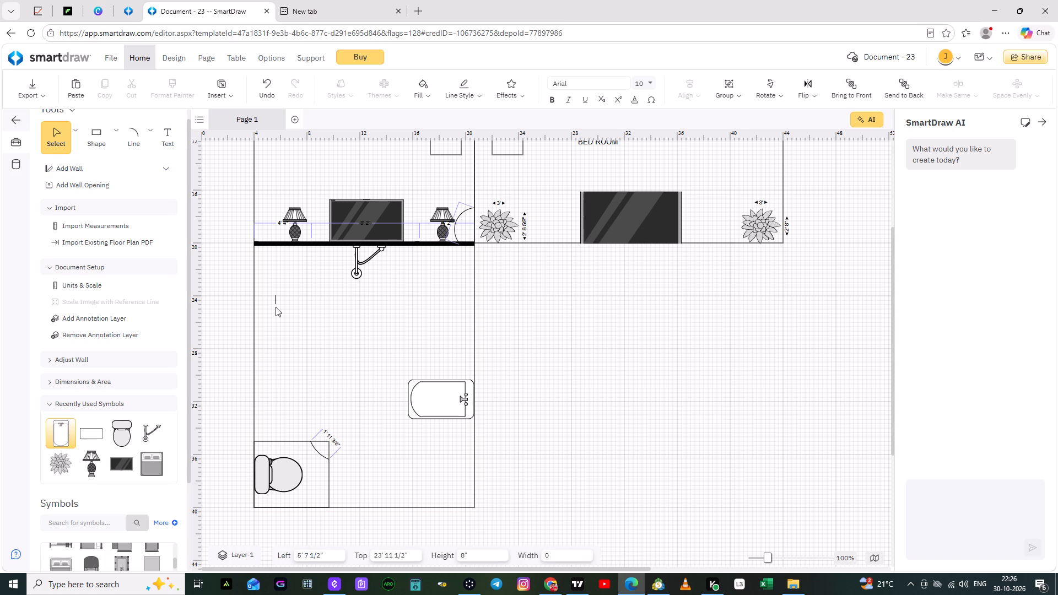
key(b)
key(a)
text(TH)
key(space)
key(r)
key(o)
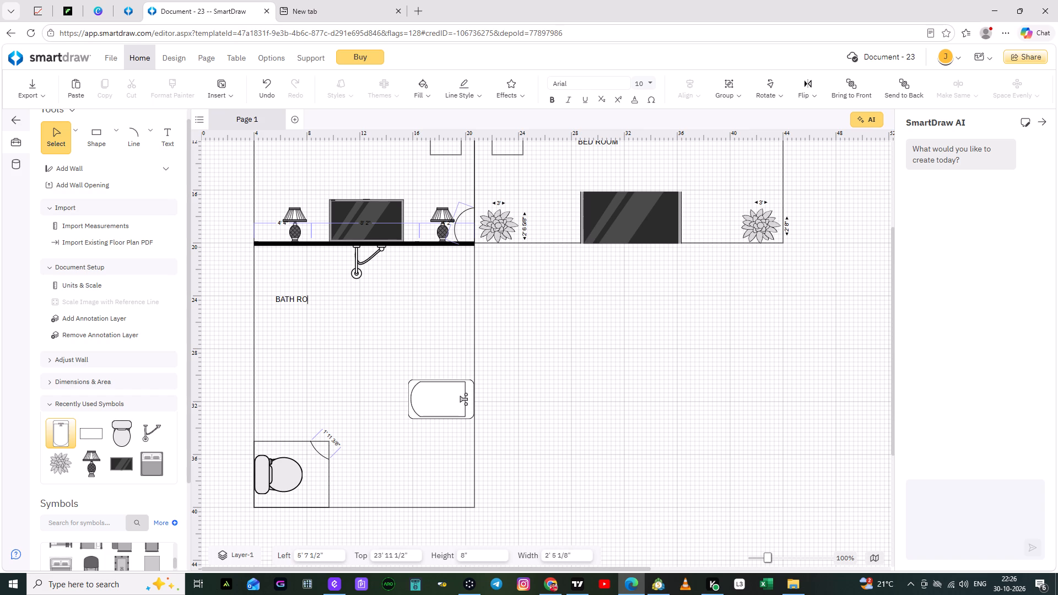
text(OM)
key(Return)
click(279, 327)
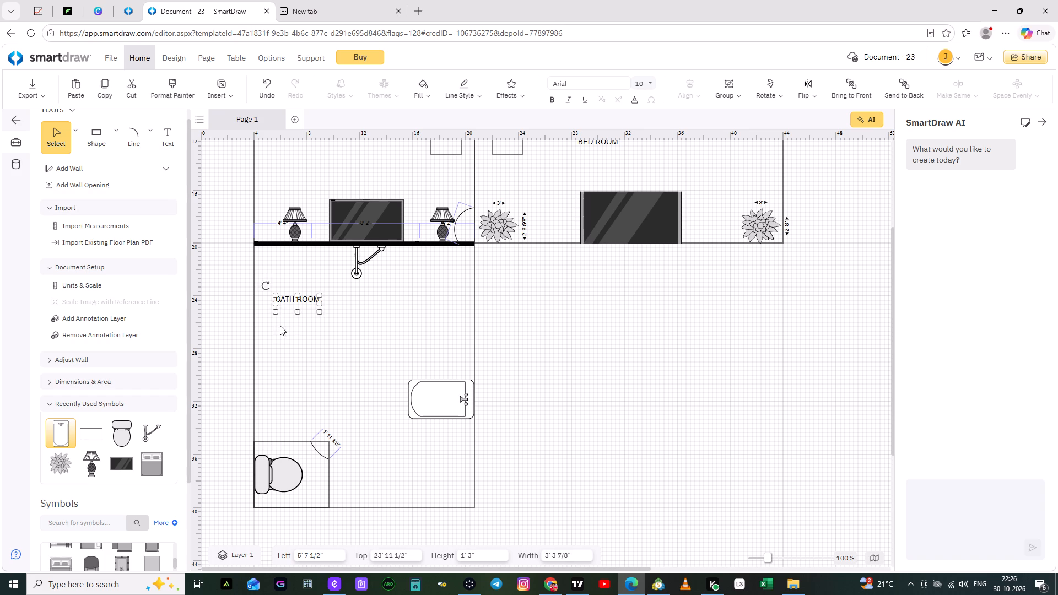
Enlarge the BATH ROOM label's text box from its lower-right corner toward the bathroom's right wall.
click(290, 300)
drag(320, 313, 349, 333)
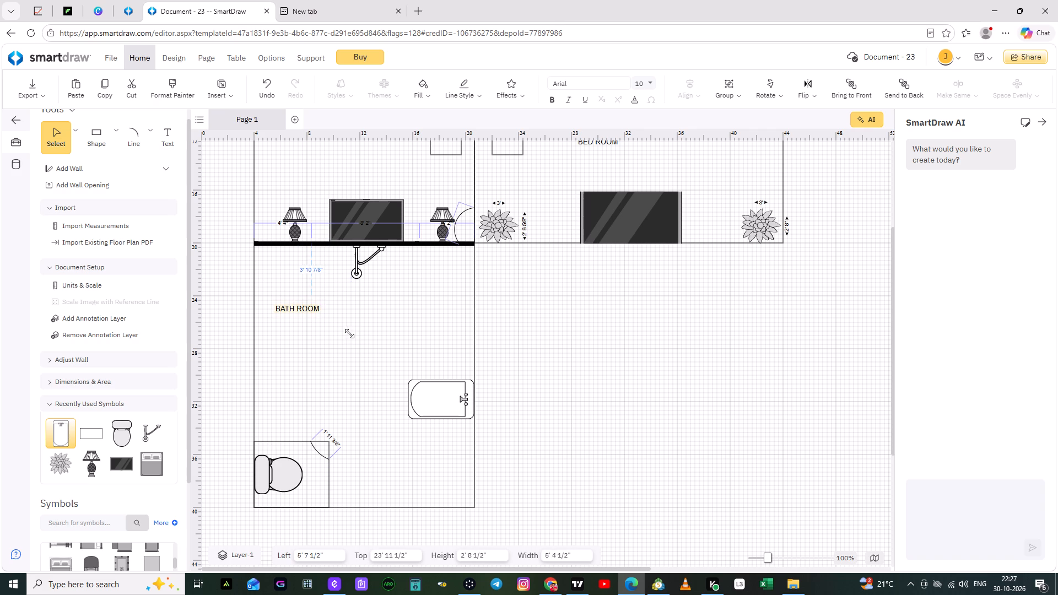
drag(349, 333, 465, 347)
click(383, 355)
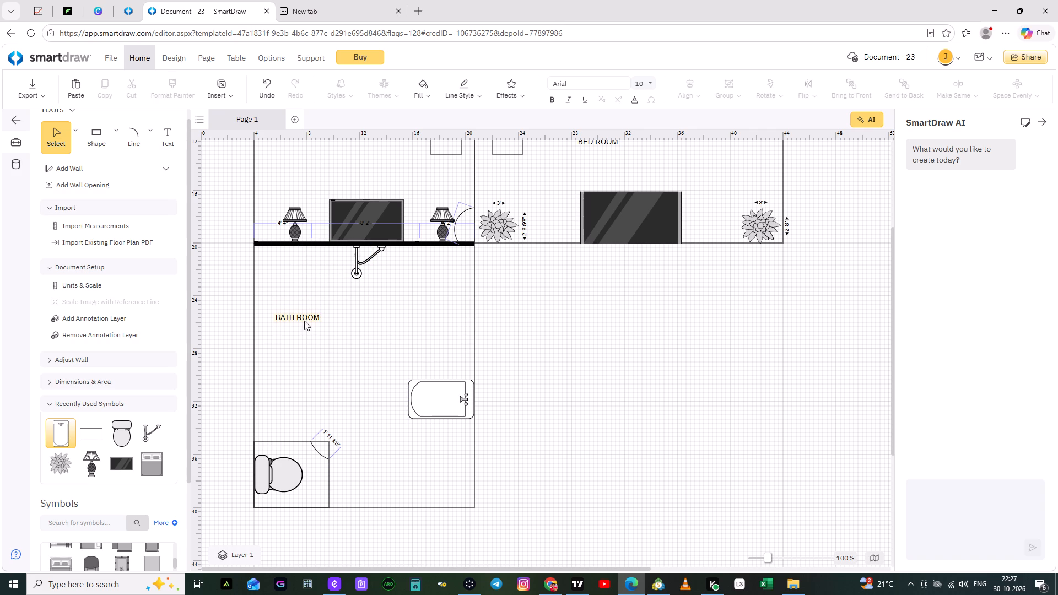
Move the BATH ROOM label slightly up, closer to BEDROOM 1's lower wall.
drag(304, 320, 304, 304)
click(352, 340)
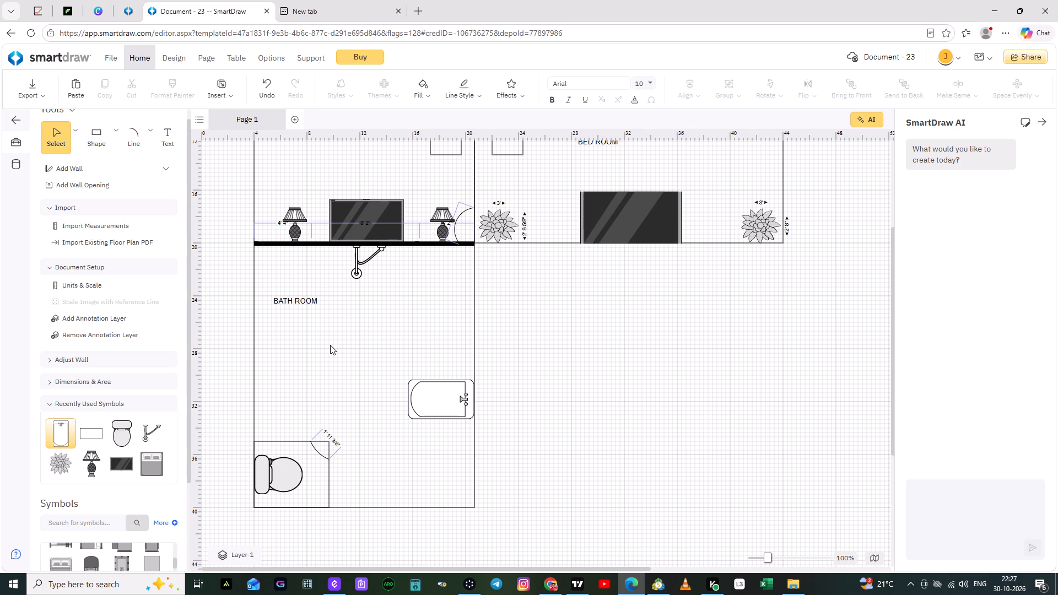
Place the long vertical bar symbol from the Toilets category in the middle of the bathroom, between the toilet enclosure and the bathtub.
scroll(153, 441, down, 1)
scroll(123, 502, down, 2)
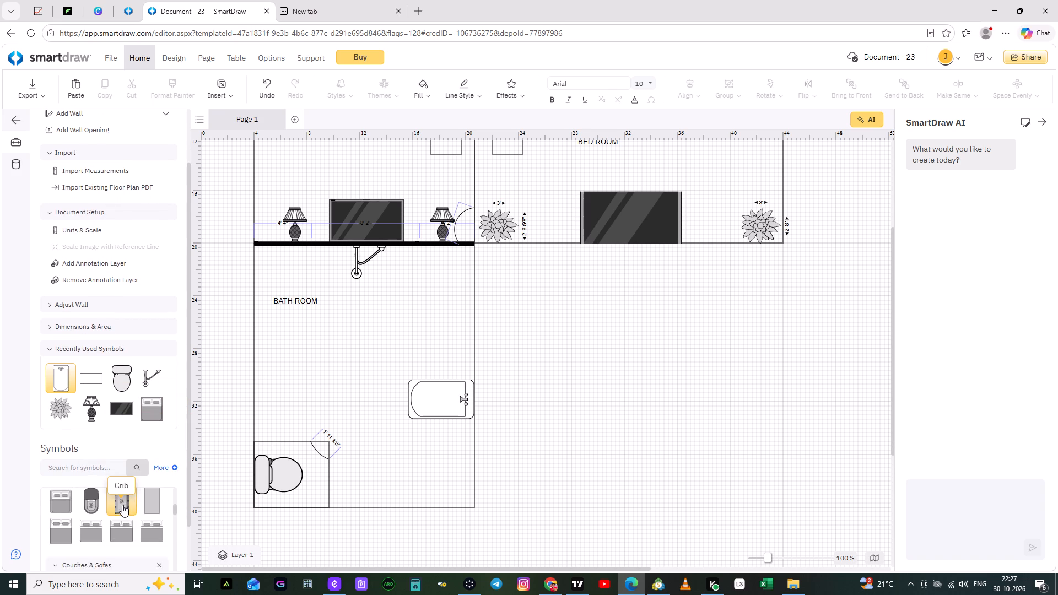
scroll(122, 505, down, 1)
scroll(117, 441, down, 2)
scroll(116, 502, down, 2)
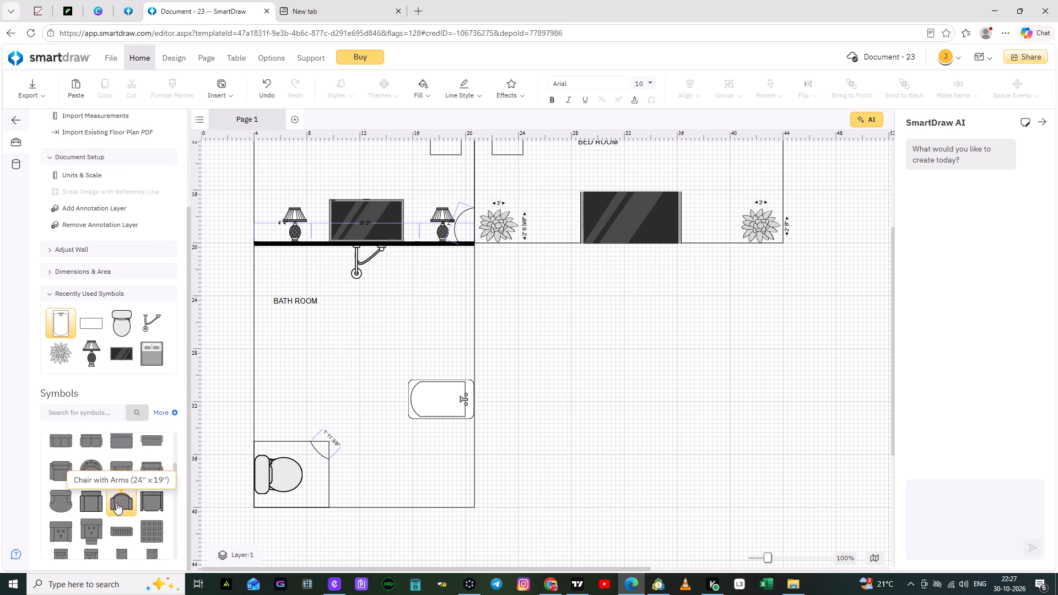
scroll(116, 502, down, 8)
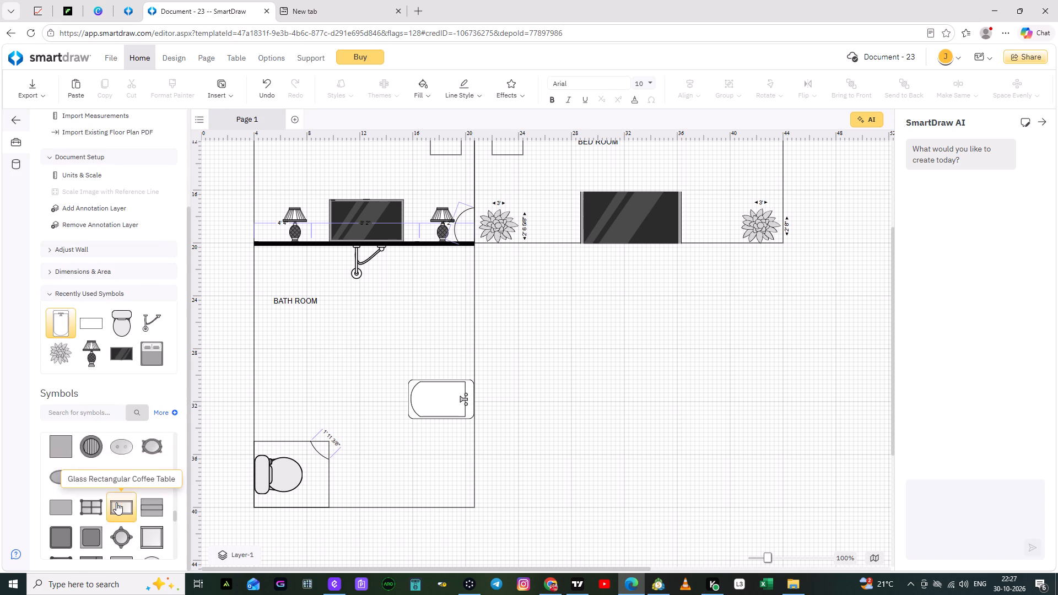
scroll(116, 502, down, 5)
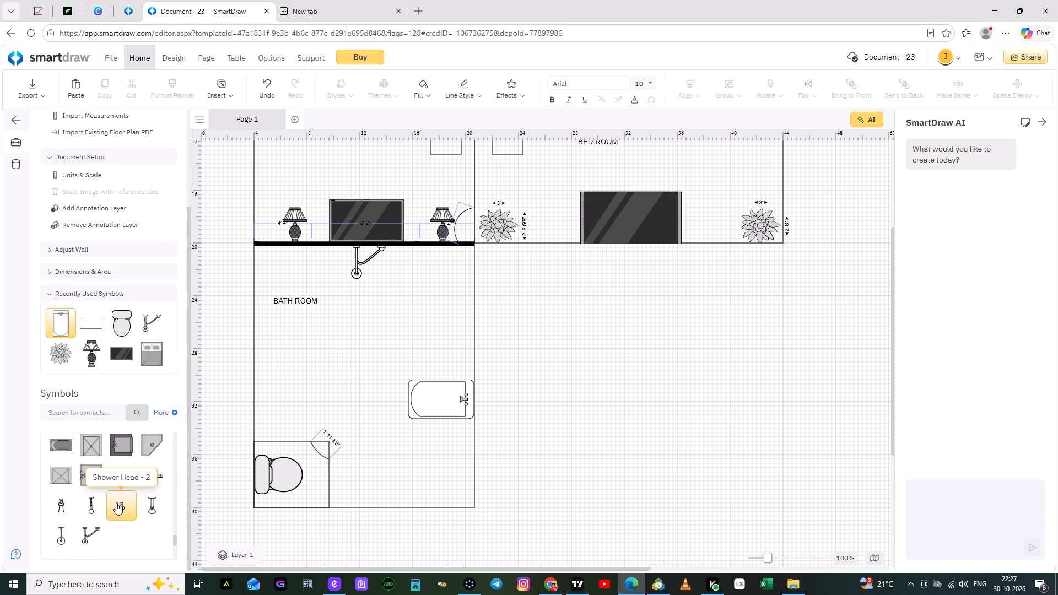
scroll(105, 517, down, 3)
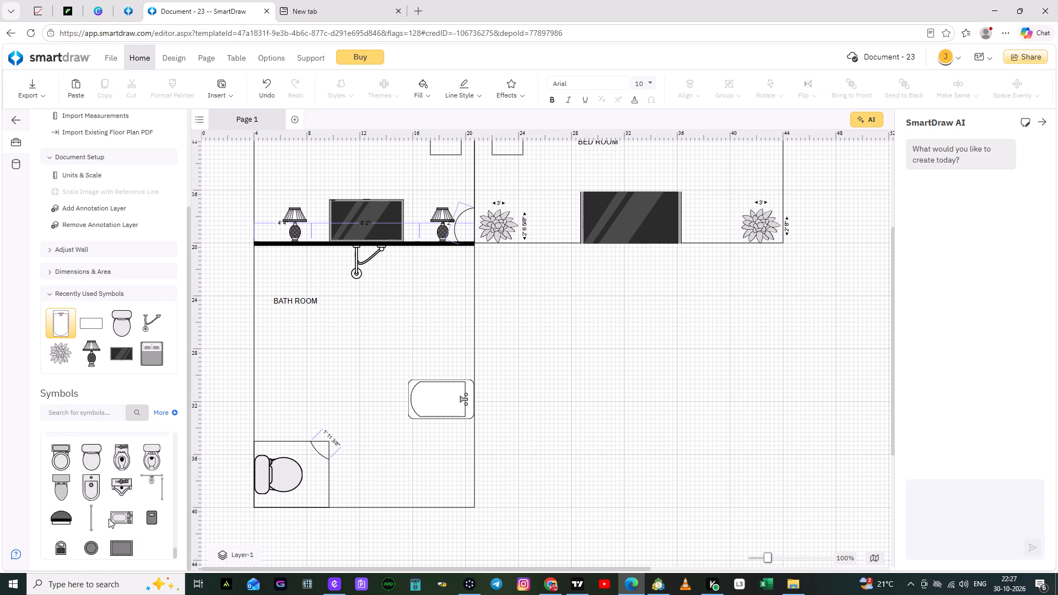
drag(93, 515, 360, 377)
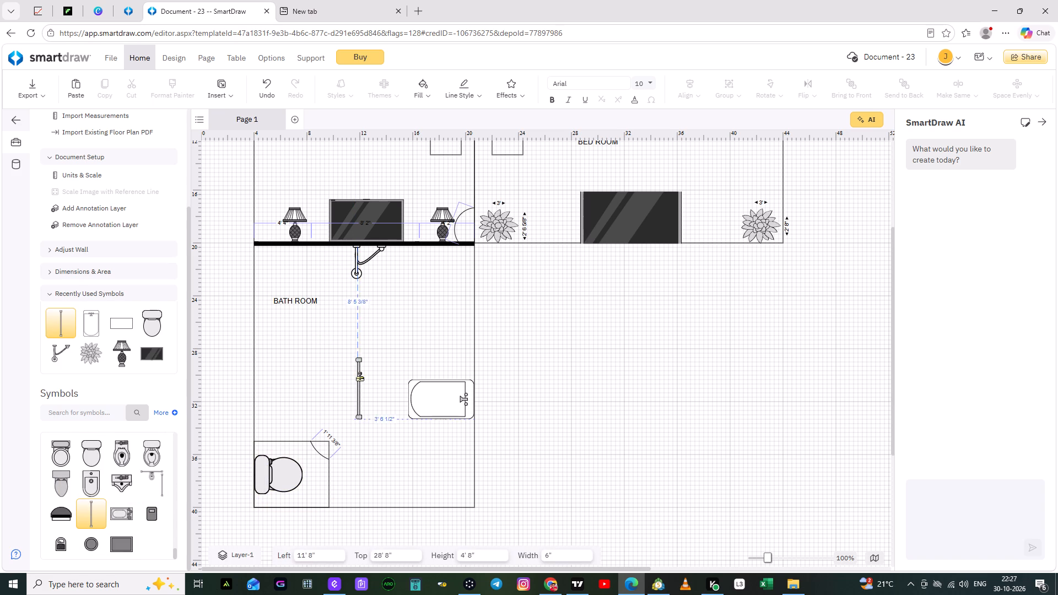
drag(360, 377, 361, 375)
Enlarge the vertical bar symbol from its lower-left corner to about 1' 8" wide and 6' high.
drag(357, 405, 349, 405)
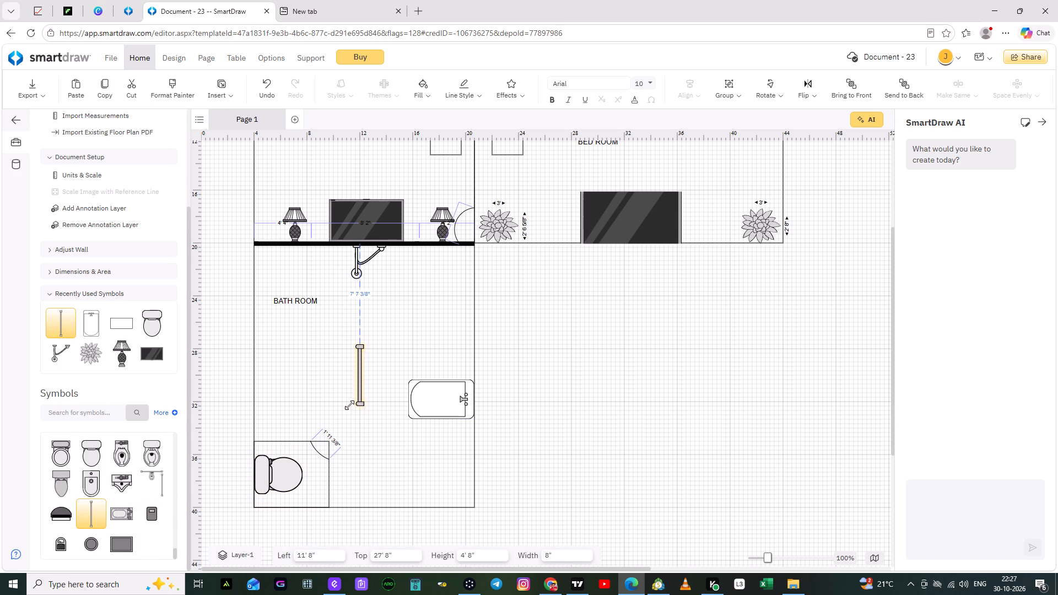
drag(349, 405, 342, 413)
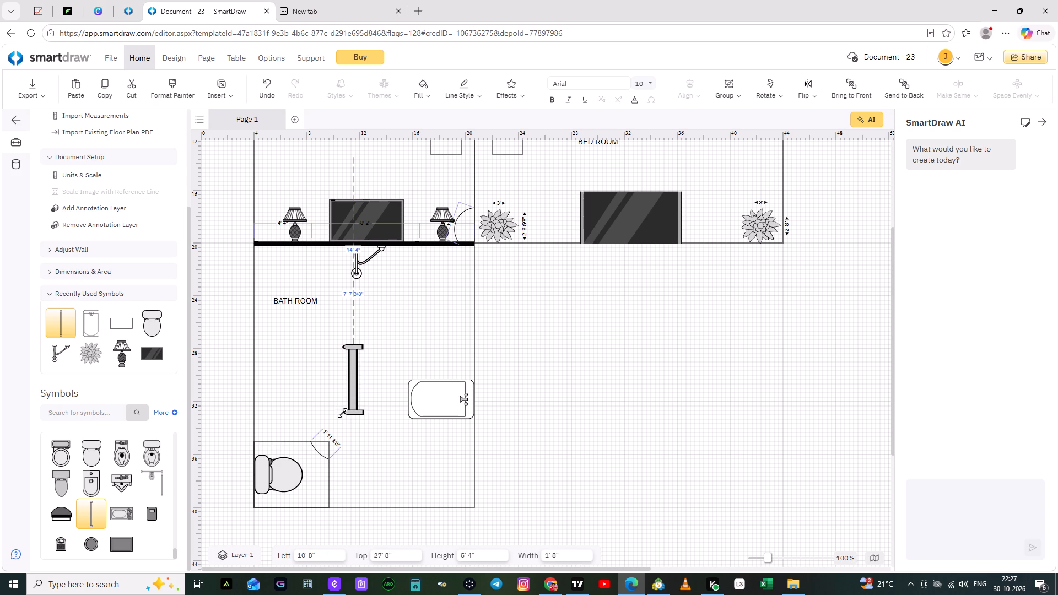
drag(342, 413, 342, 424)
click(381, 443)
Move the vertical bar against the bathroom's upper wall, to the right of the shower head.
drag(353, 390, 420, 323)
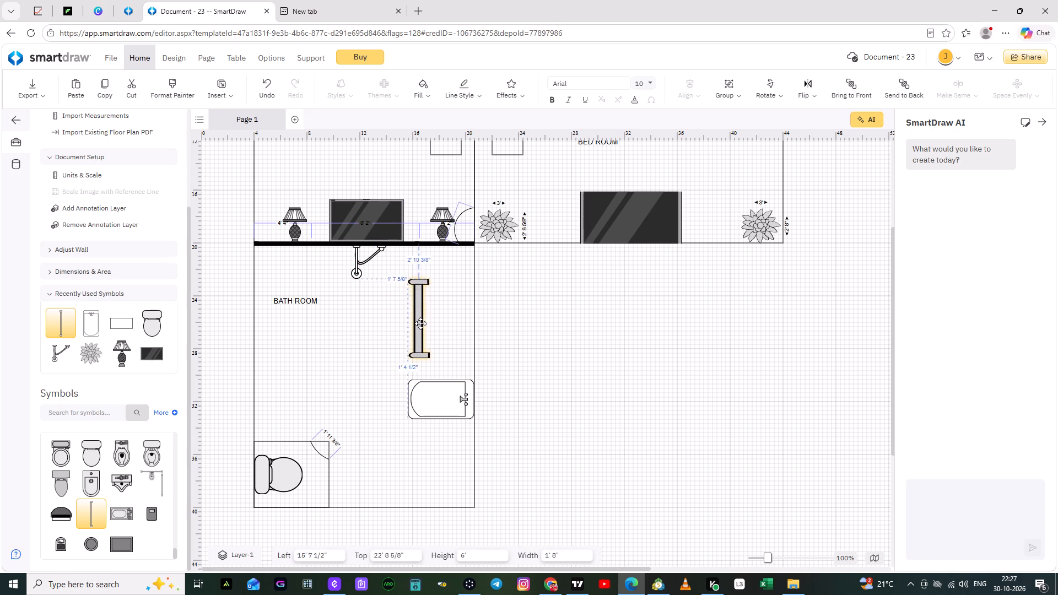
drag(420, 323, 423, 294)
click(385, 343)
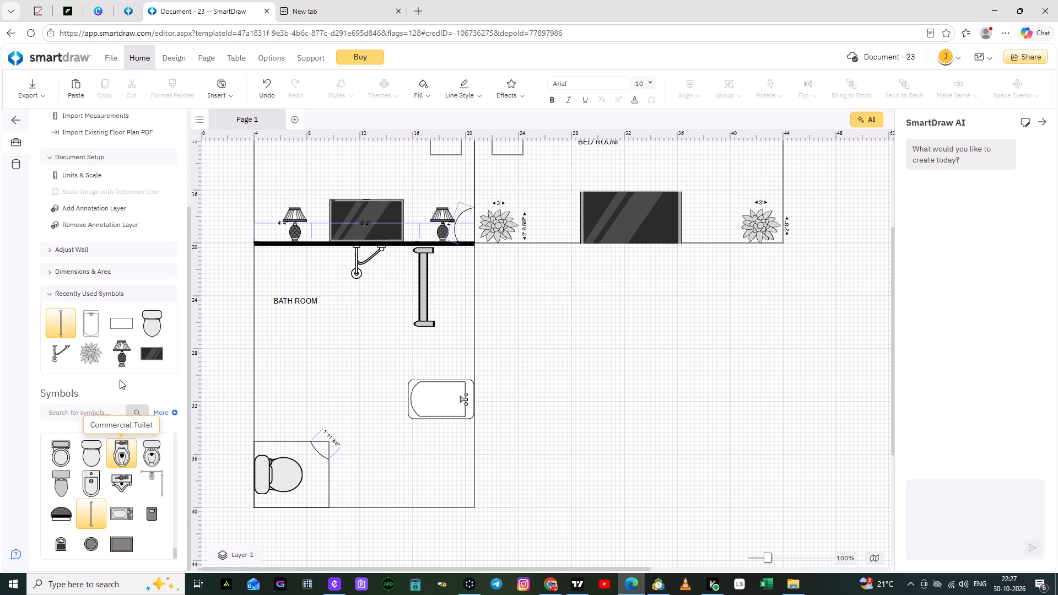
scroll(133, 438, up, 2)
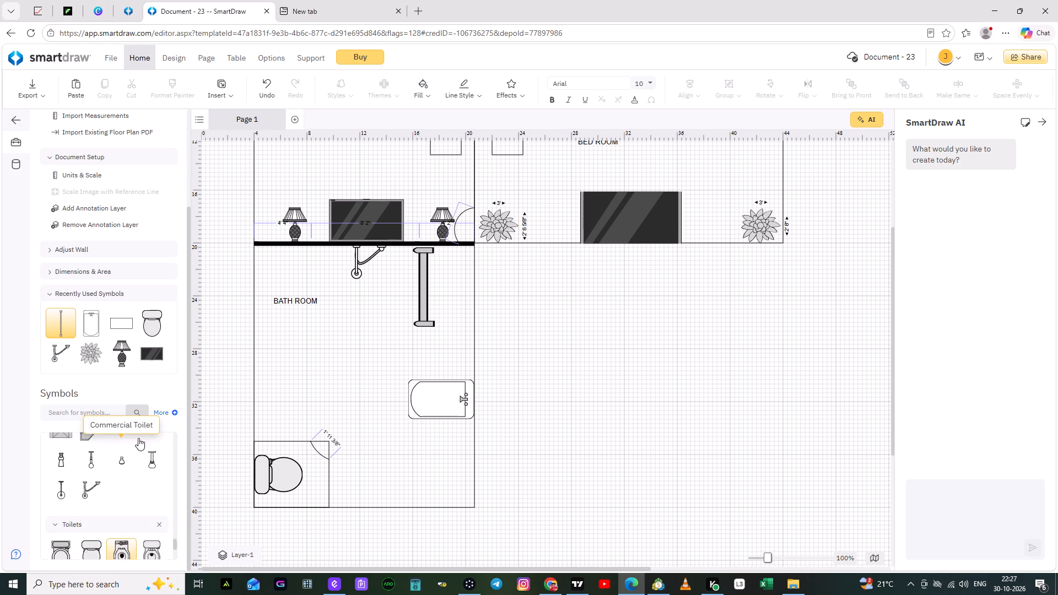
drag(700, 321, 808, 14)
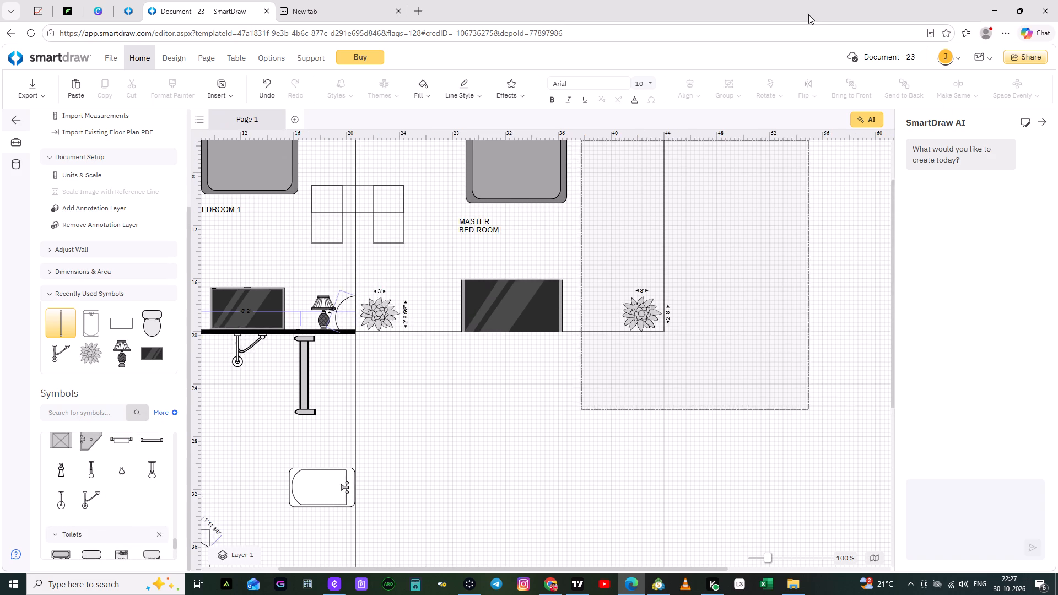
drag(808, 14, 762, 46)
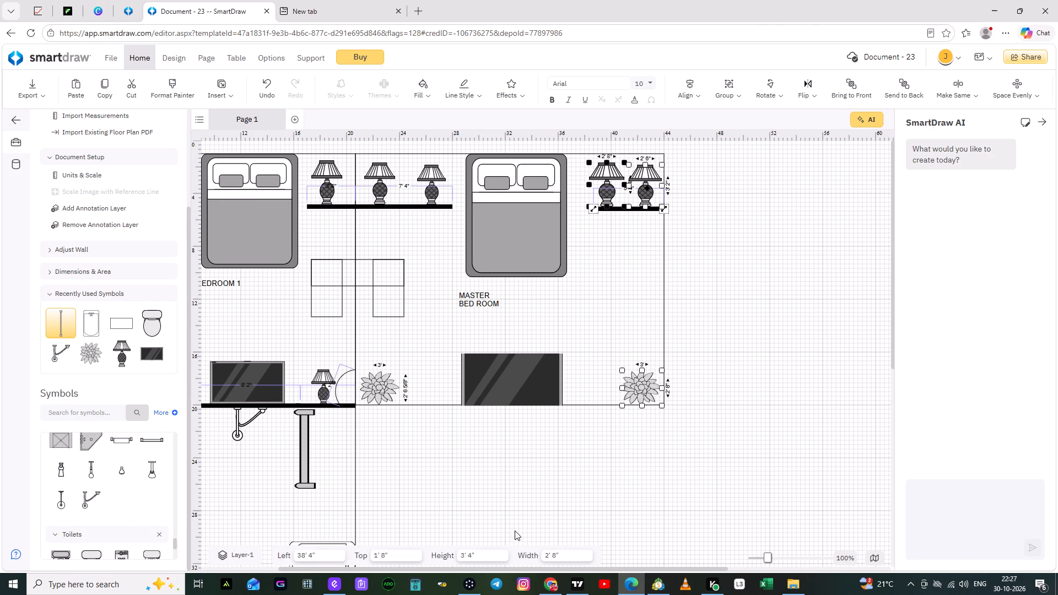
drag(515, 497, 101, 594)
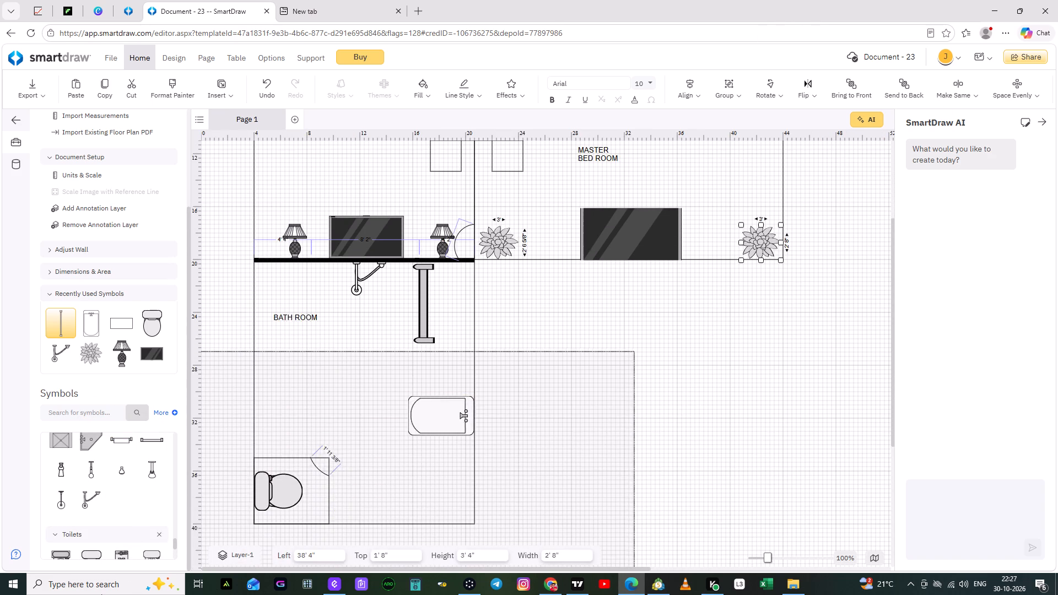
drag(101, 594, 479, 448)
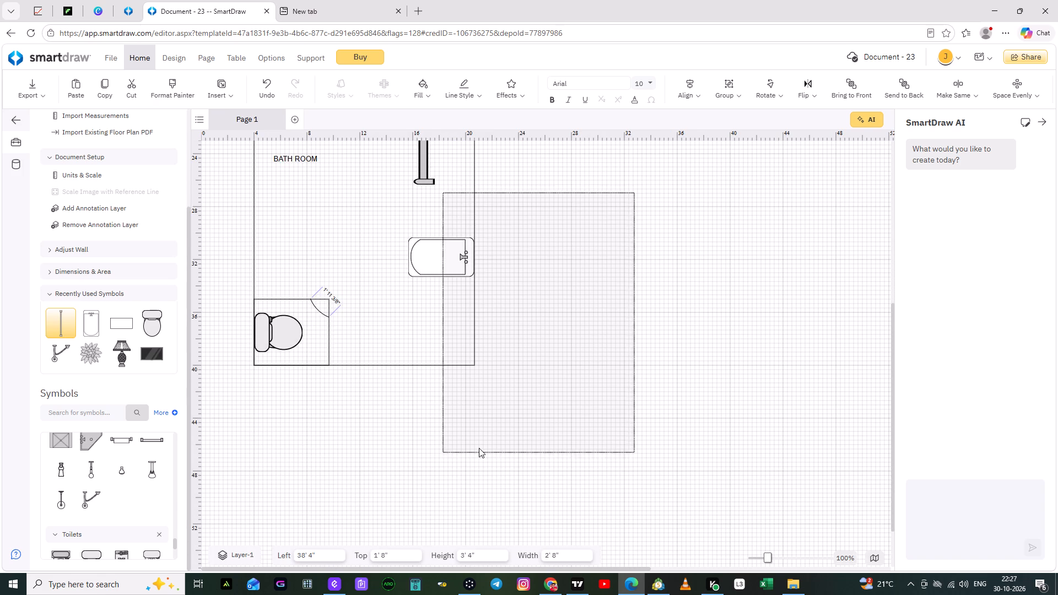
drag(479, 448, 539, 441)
Add a rectangular room about 23' 8" wide below MASTER BED ROOM, from the bathroom's right wall down to its lower wall line.
scroll(331, 462, up, 2)
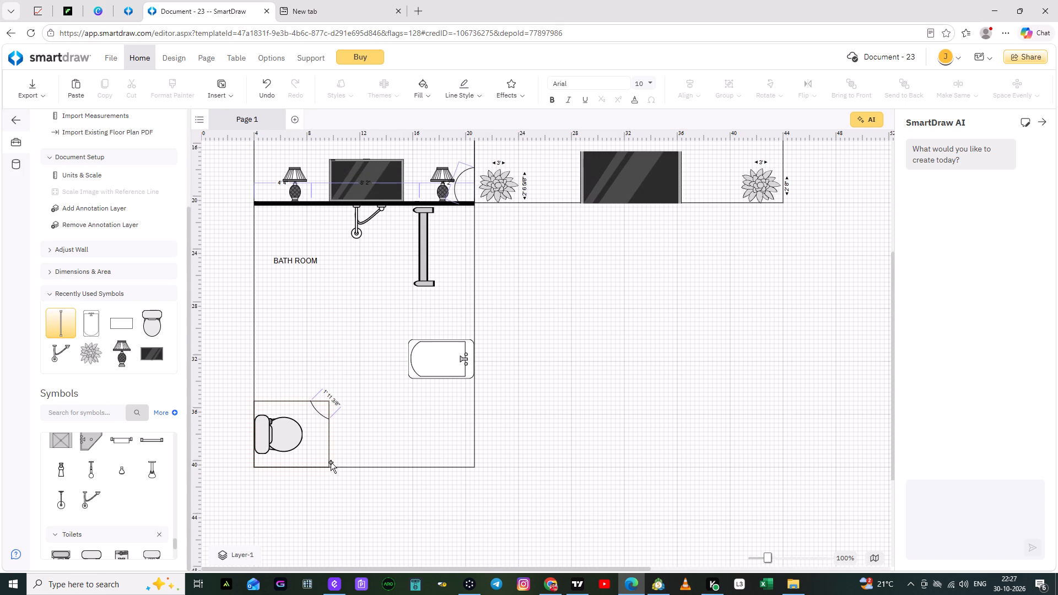
scroll(457, 387, up, 2)
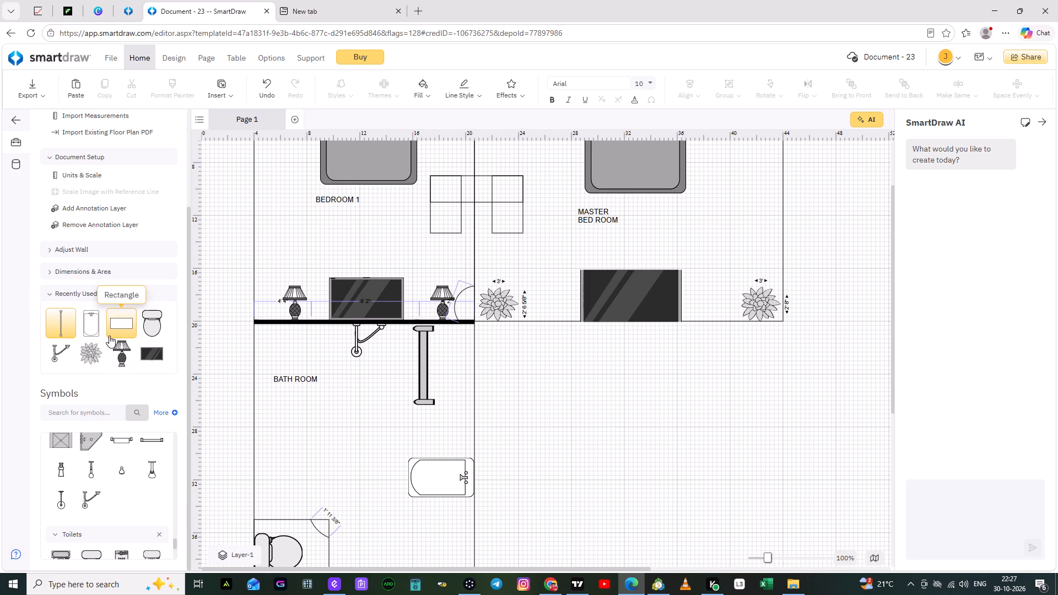
drag(113, 322, 557, 351)
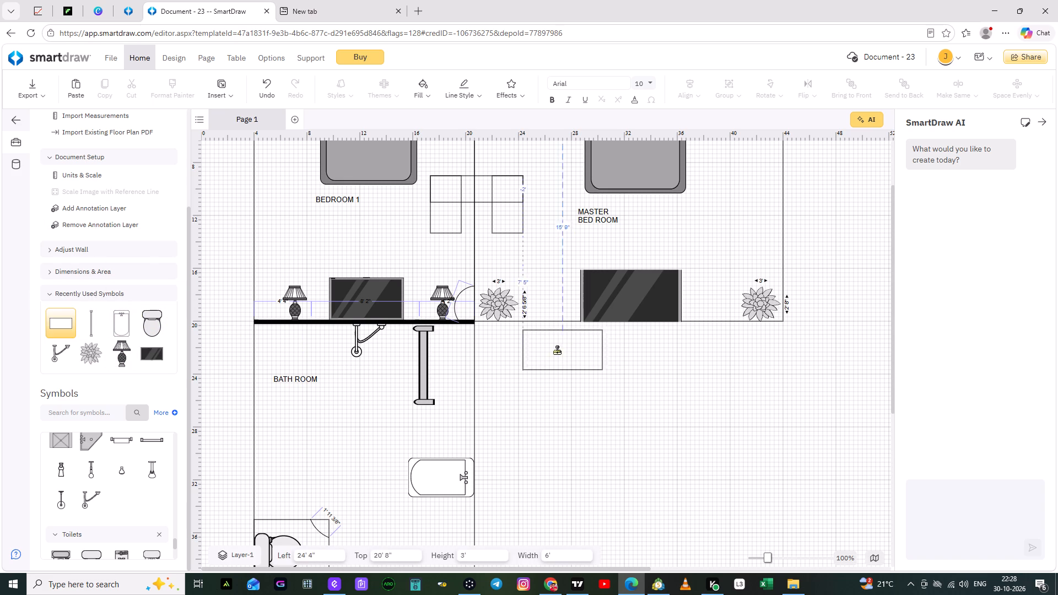
drag(557, 351, 516, 340)
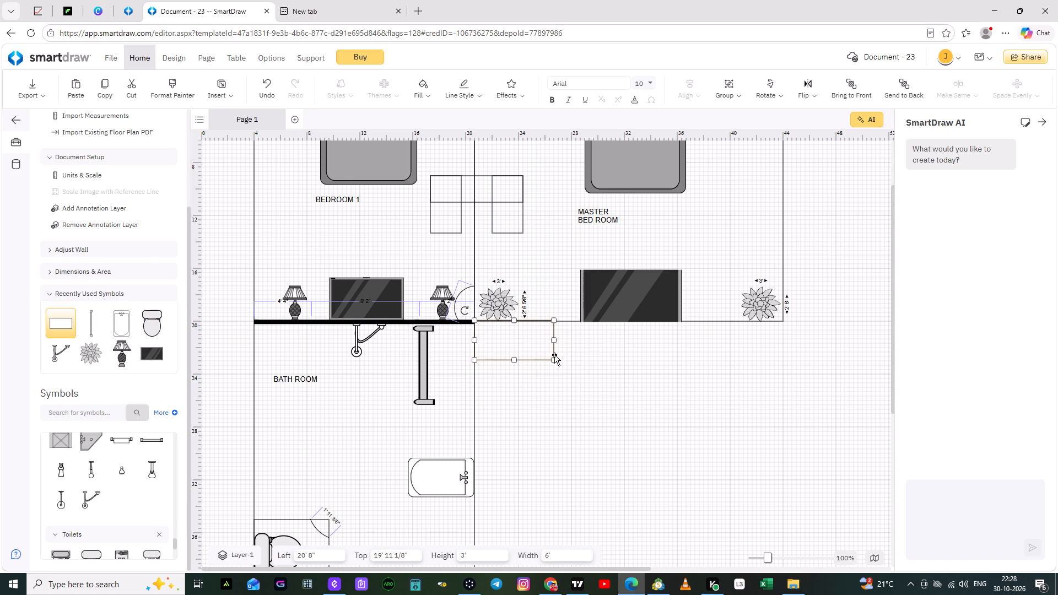
drag(556, 360, 695, 423)
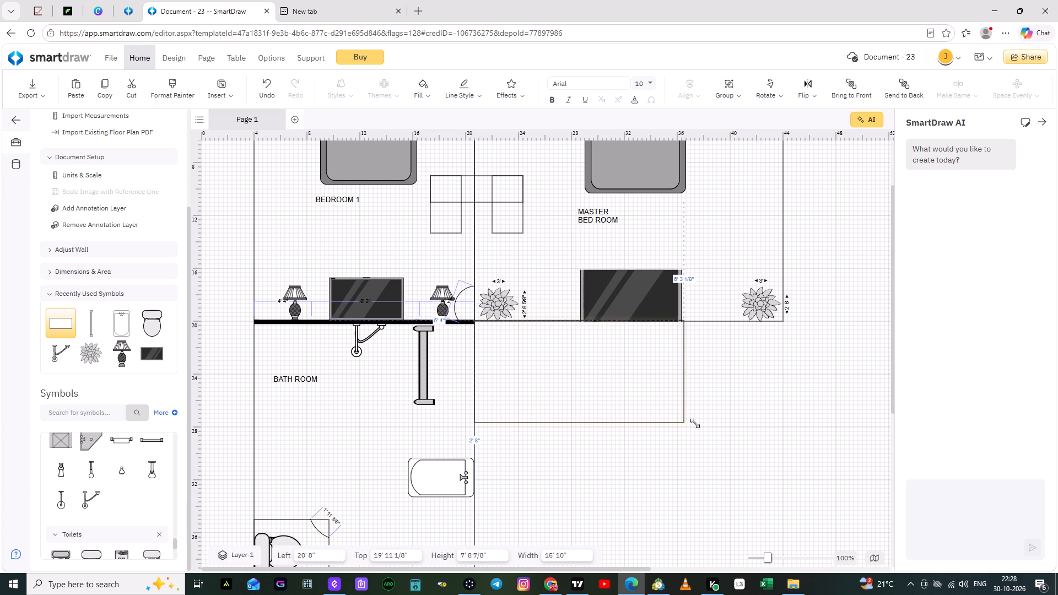
drag(695, 423, 786, 456)
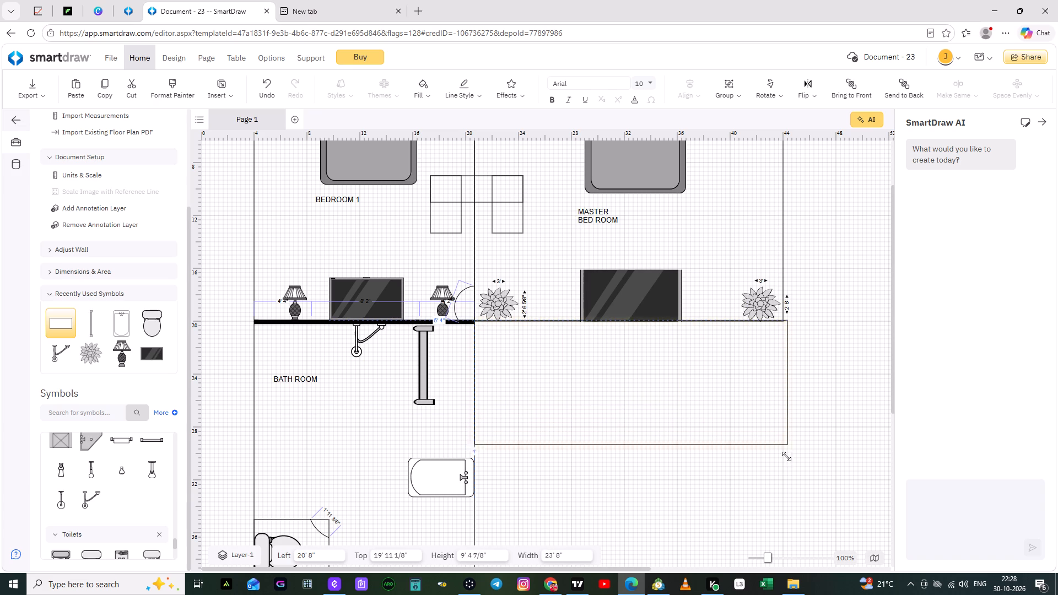
drag(786, 456, 804, 578)
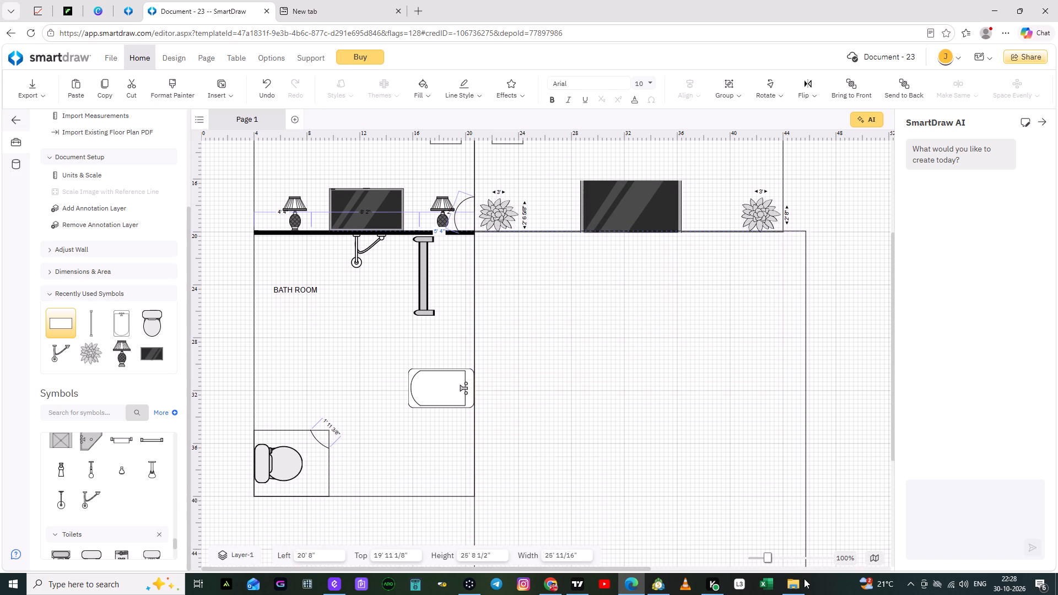
drag(804, 578, 787, 465)
click(523, 342)
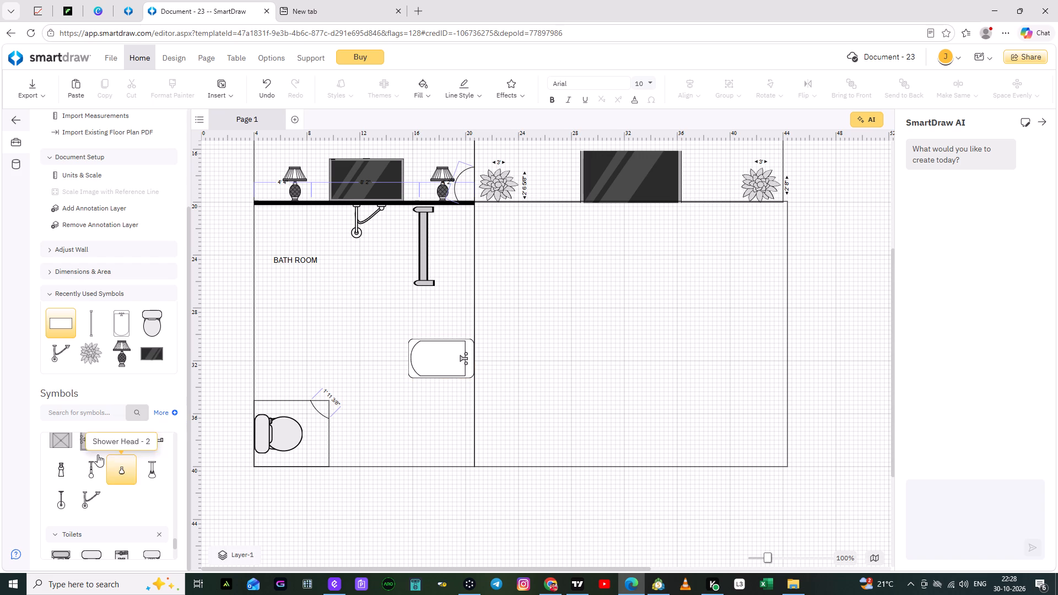
Remove the Toilets category from the symbol library.
click(156, 535)
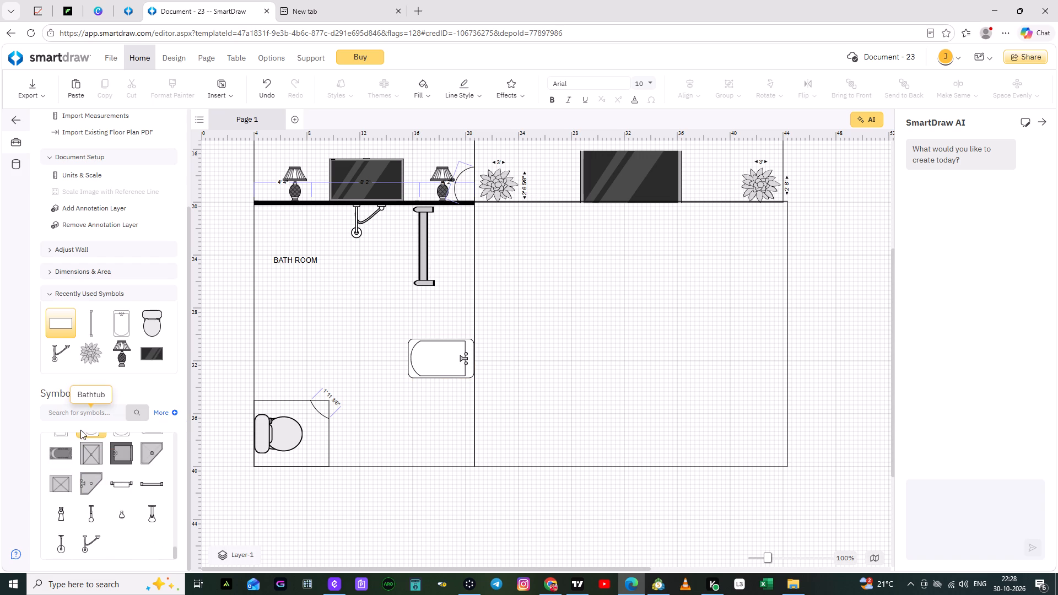
Search the symbol library for "KITCHEN".
click(80, 409)
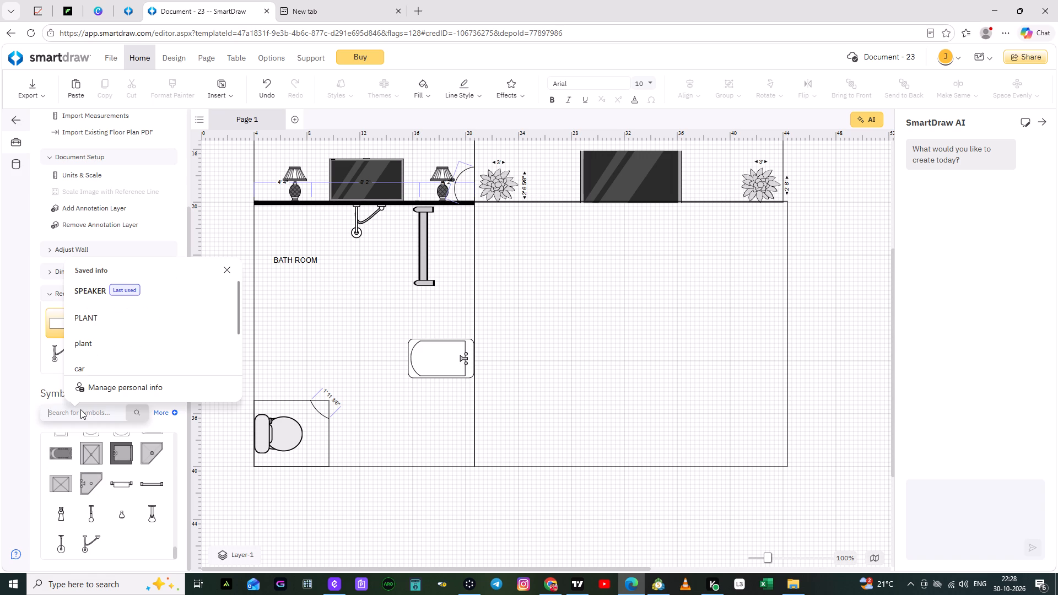
text(KI)
key(t)
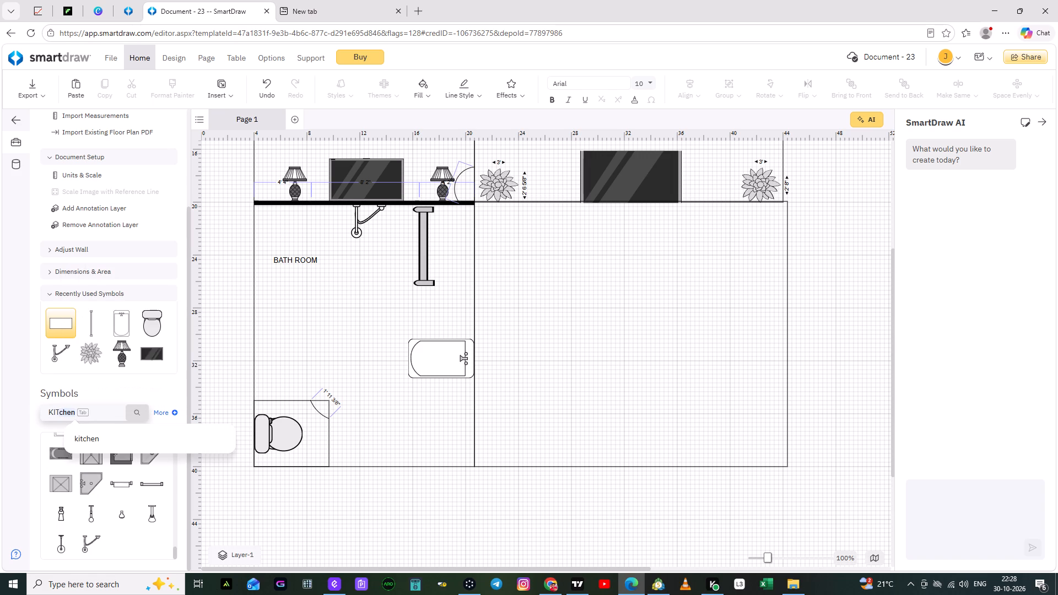
key(c)
key(h)
key(e)
key(n)
key(Return)
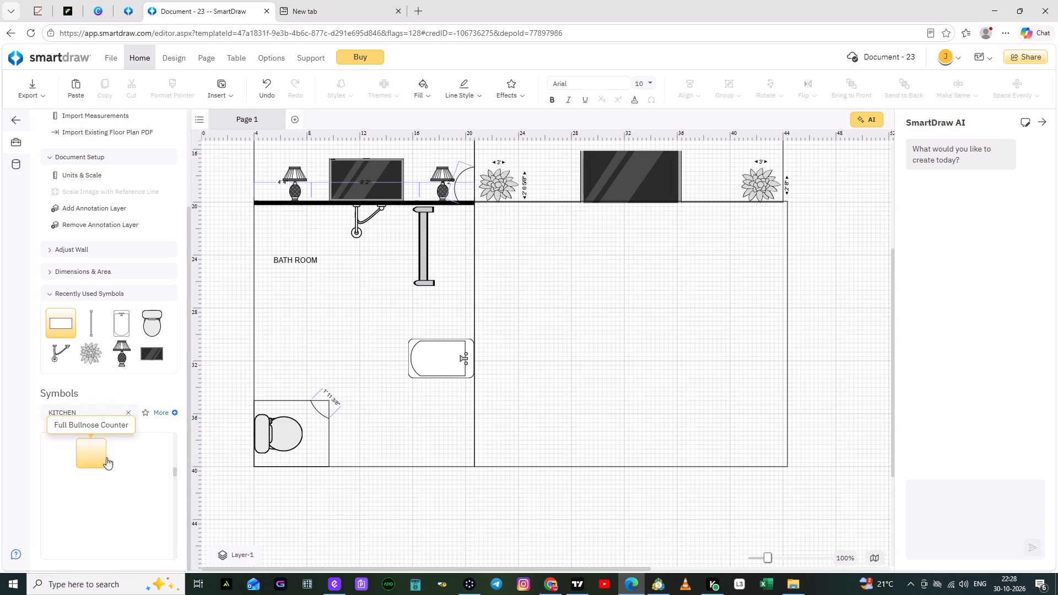
Place the Range - 6 Burners with Griddle symbol in the upper-left part of the new room below MASTER BED ROOM.
scroll(118, 481, down, 2)
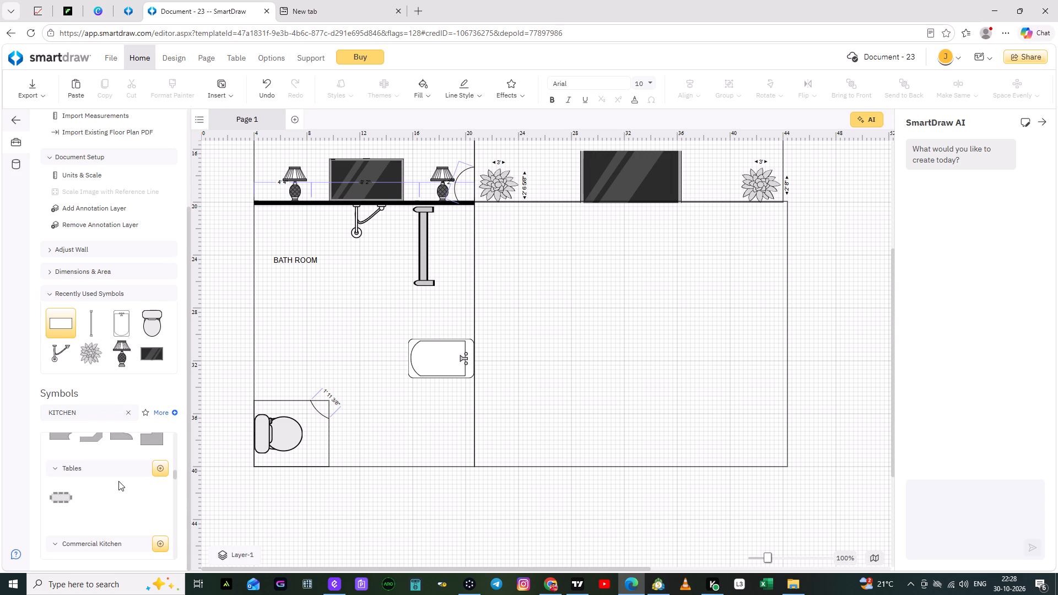
scroll(118, 481, up, 1)
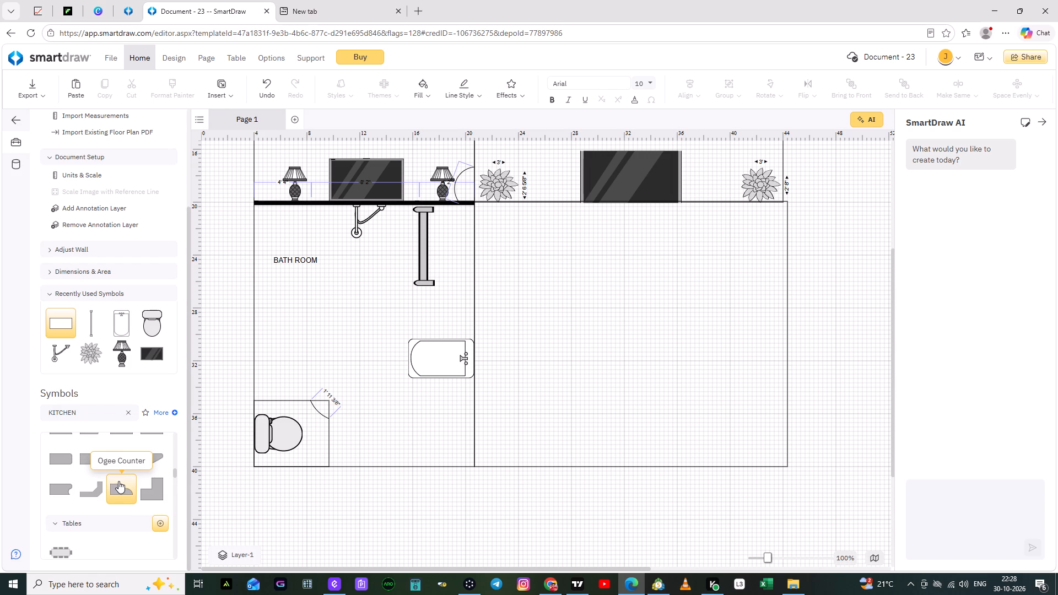
scroll(120, 497, down, 2)
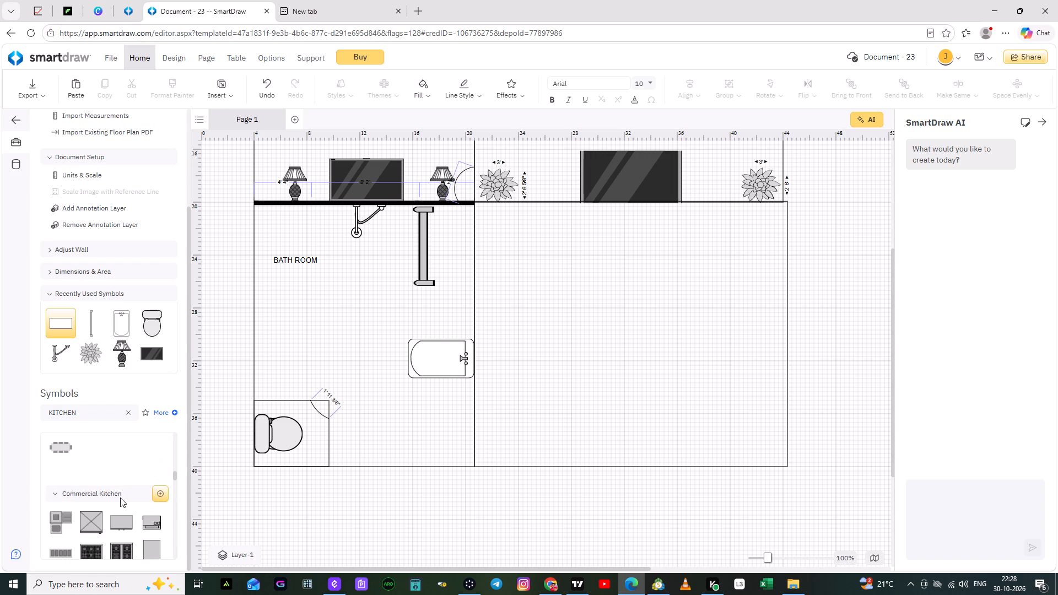
scroll(120, 497, down, 1)
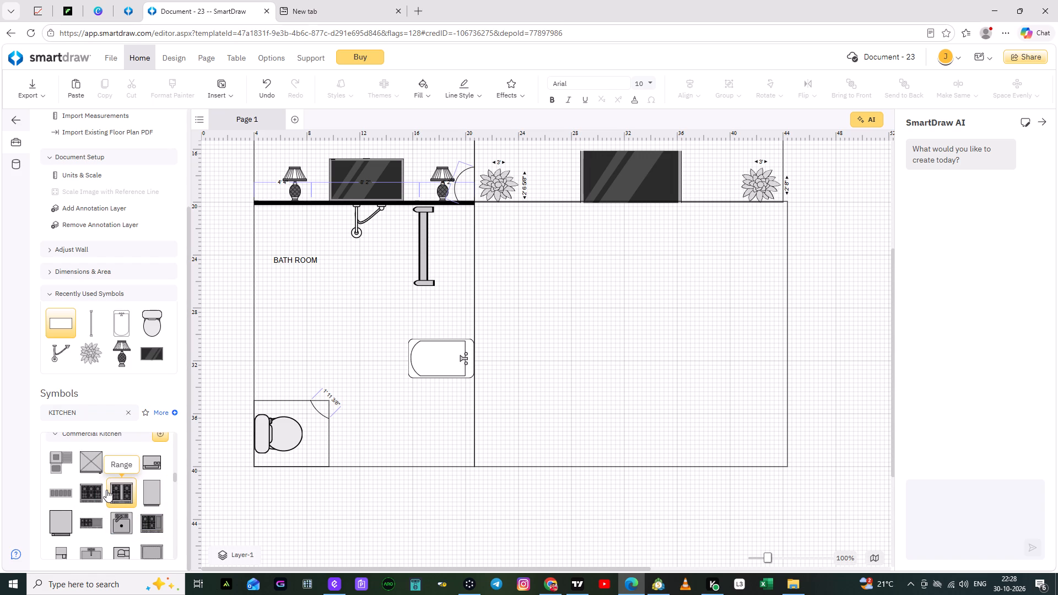
scroll(120, 506, down, 1)
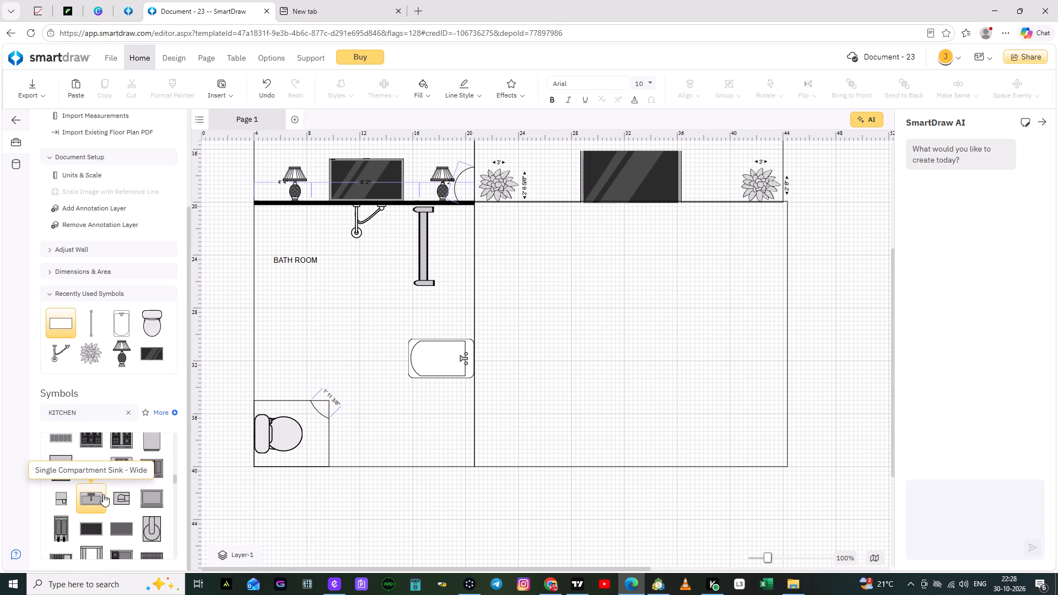
drag(95, 467, 323, 414)
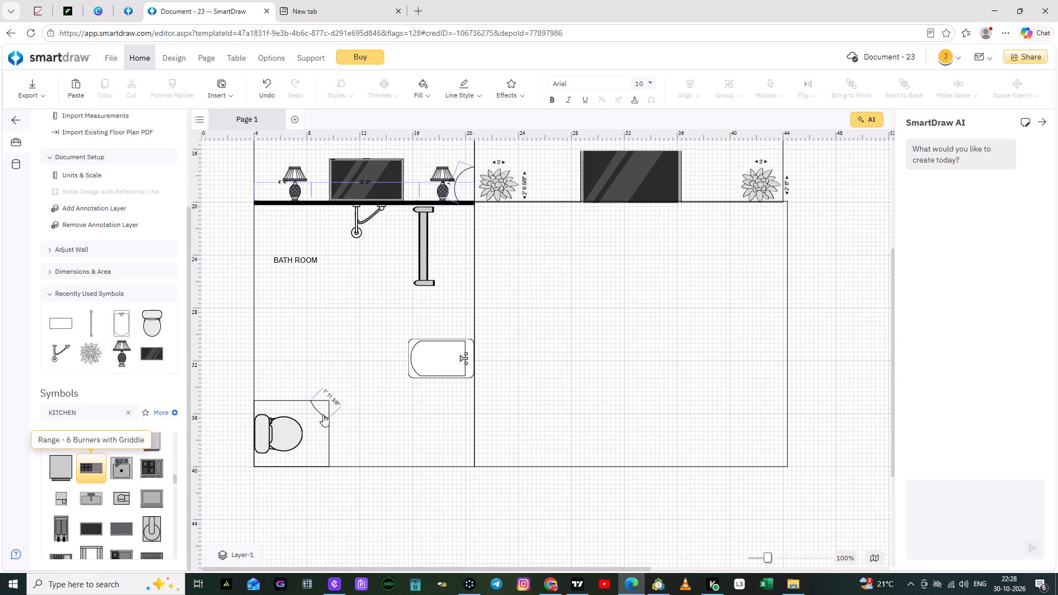
drag(323, 414, 537, 299)
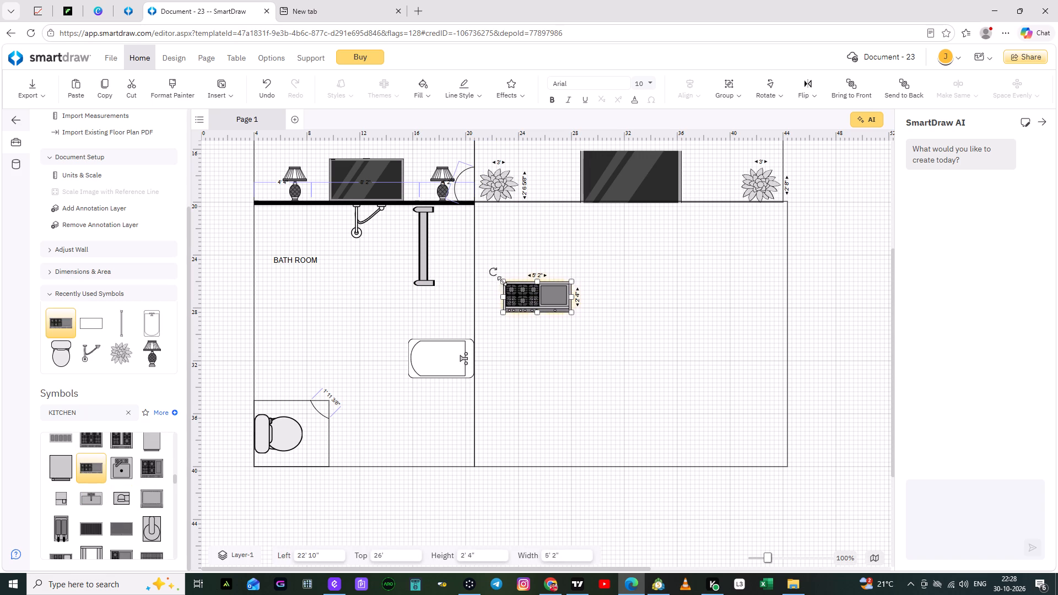
Rotate the range a quarter turn so it stands vertically with its burners at the lower end.
drag(493, 271, 519, 338)
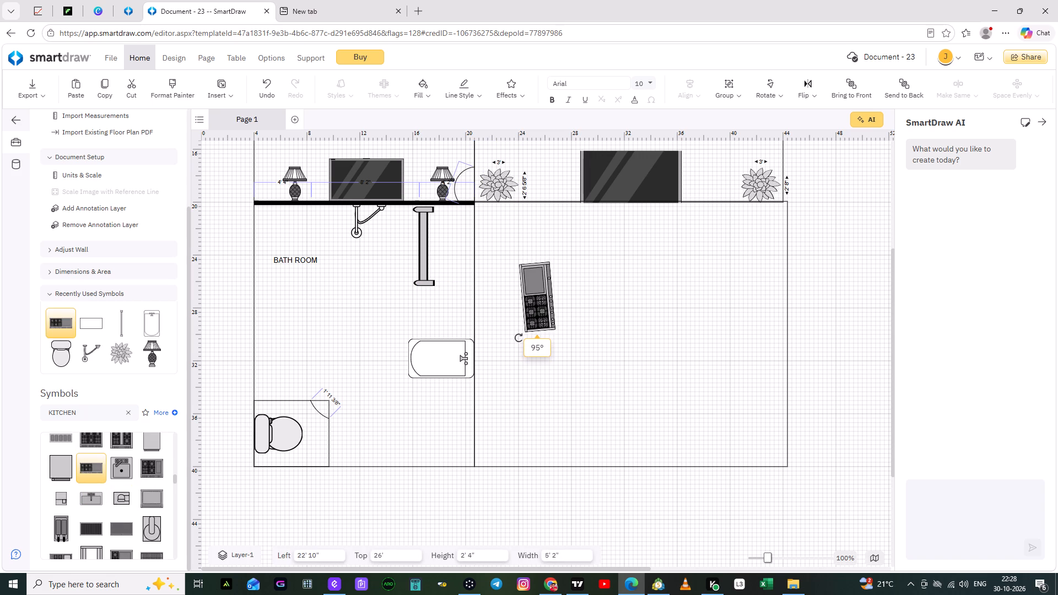
drag(519, 338, 514, 344)
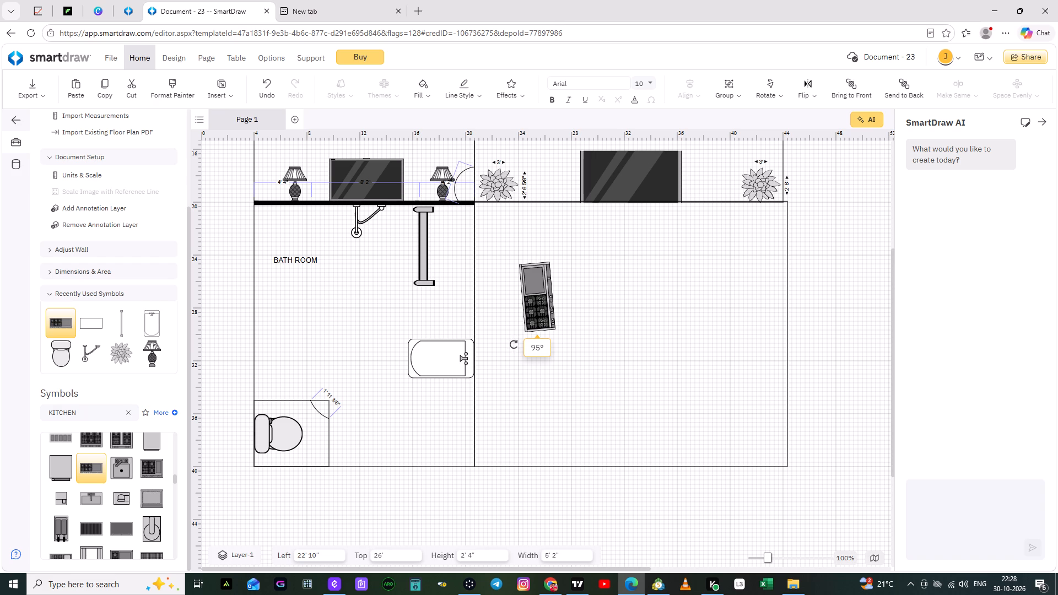
drag(514, 344, 510, 345)
click(510, 354)
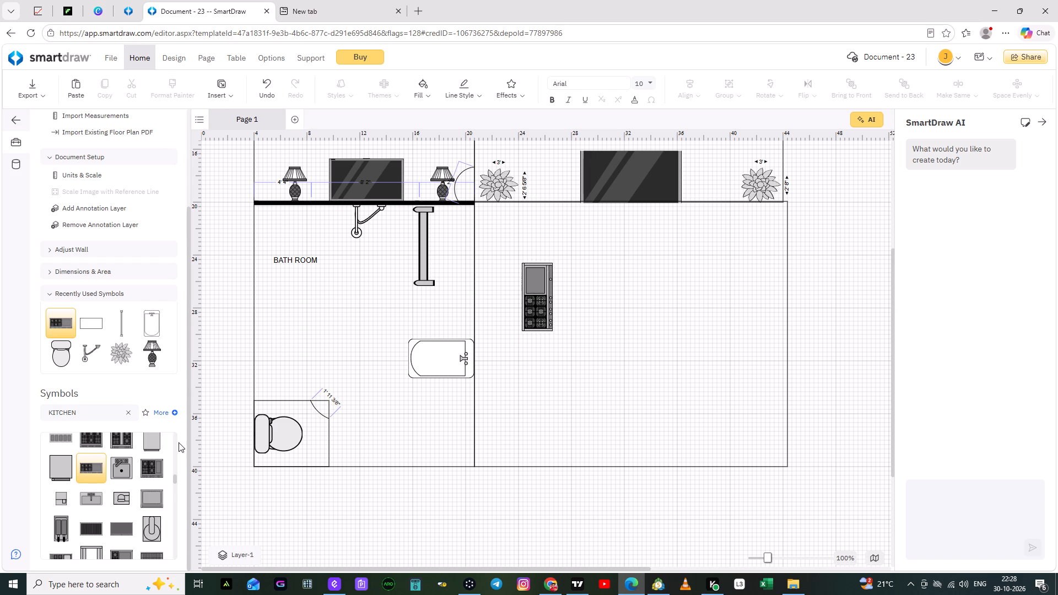
Look through the commercial kitchen, appliance, sink and kitchen elevation symbols for further kitchen fixtures.
scroll(123, 506, down, 3)
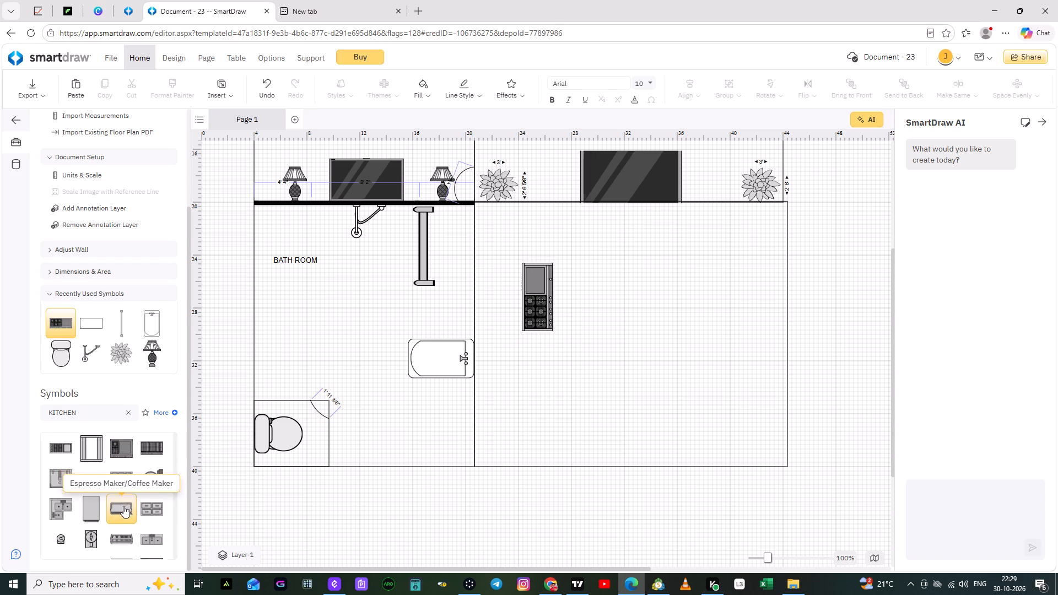
scroll(123, 506, down, 2)
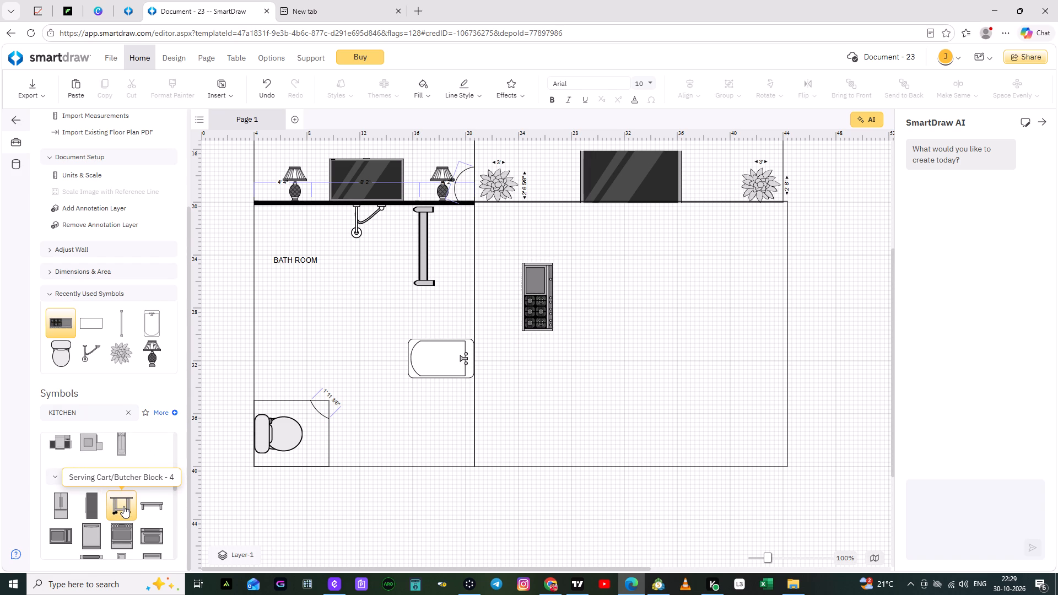
scroll(123, 506, up, 1)
scroll(123, 506, down, 3)
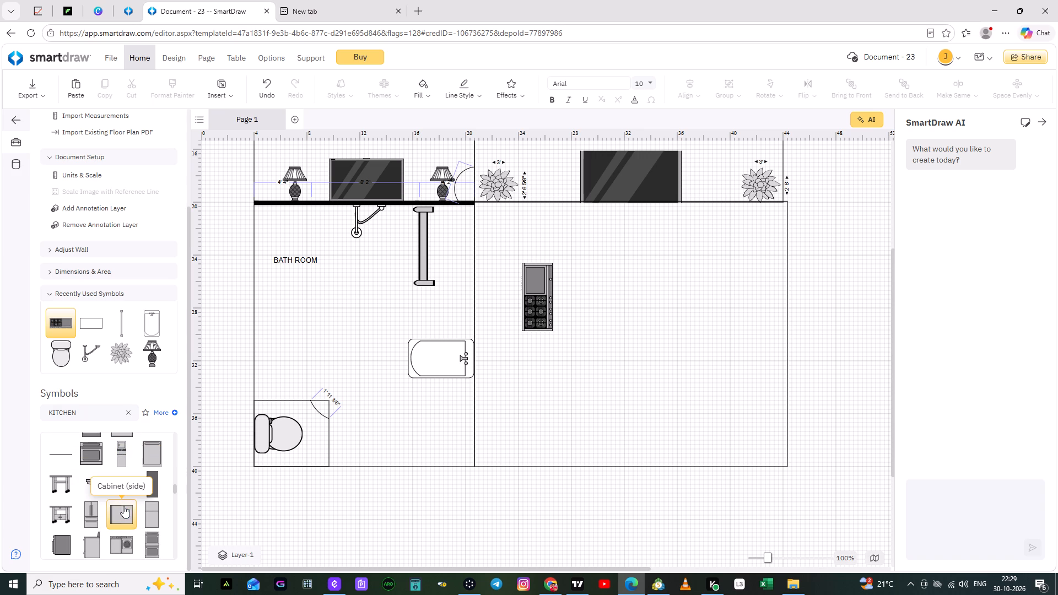
scroll(123, 506, up, 2)
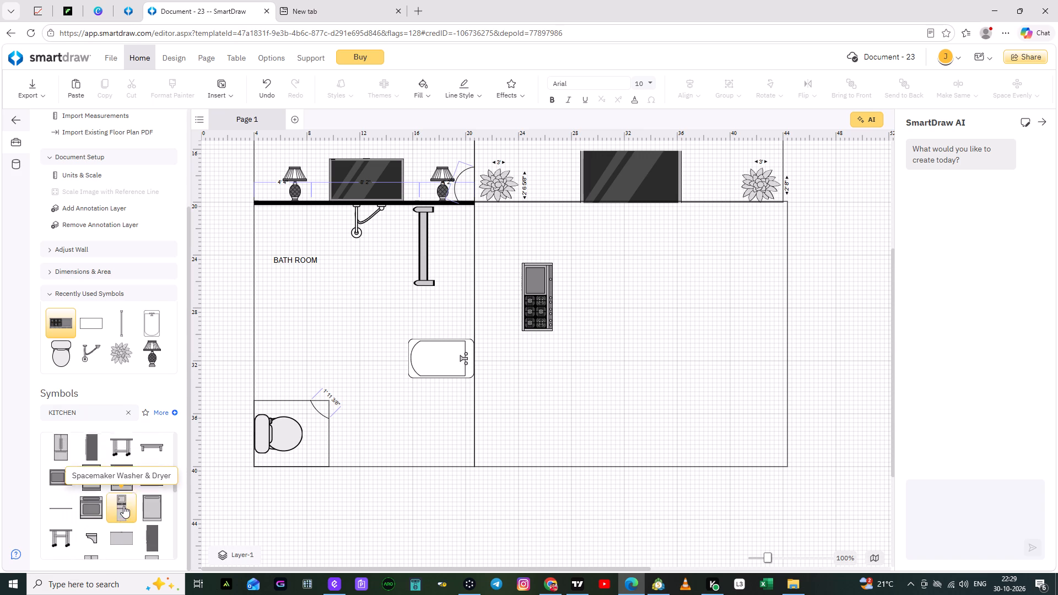
scroll(123, 506, up, 3)
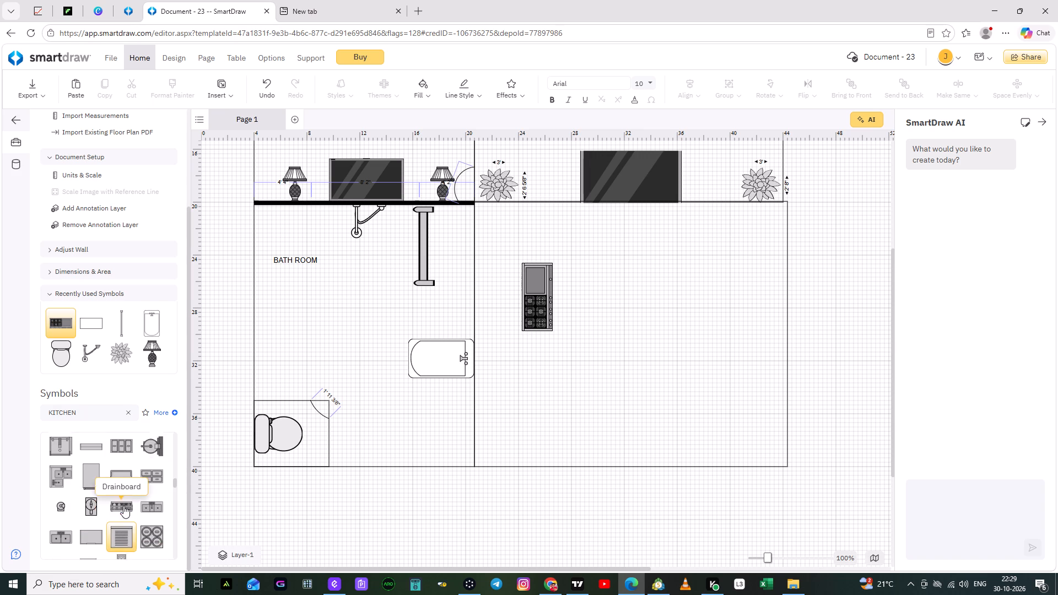
scroll(123, 506, up, 1)
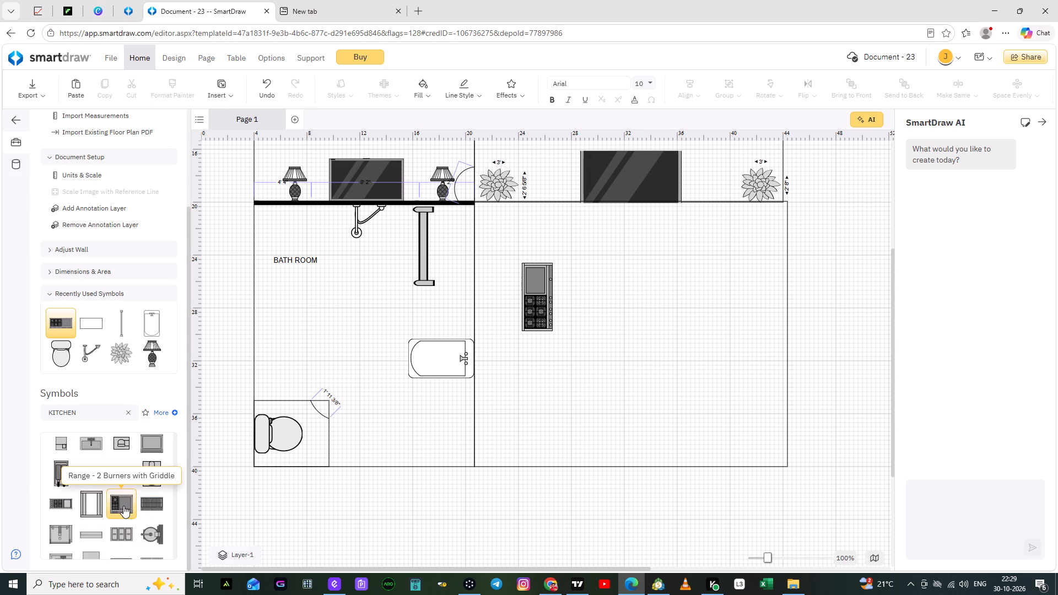
scroll(104, 517, up, 1)
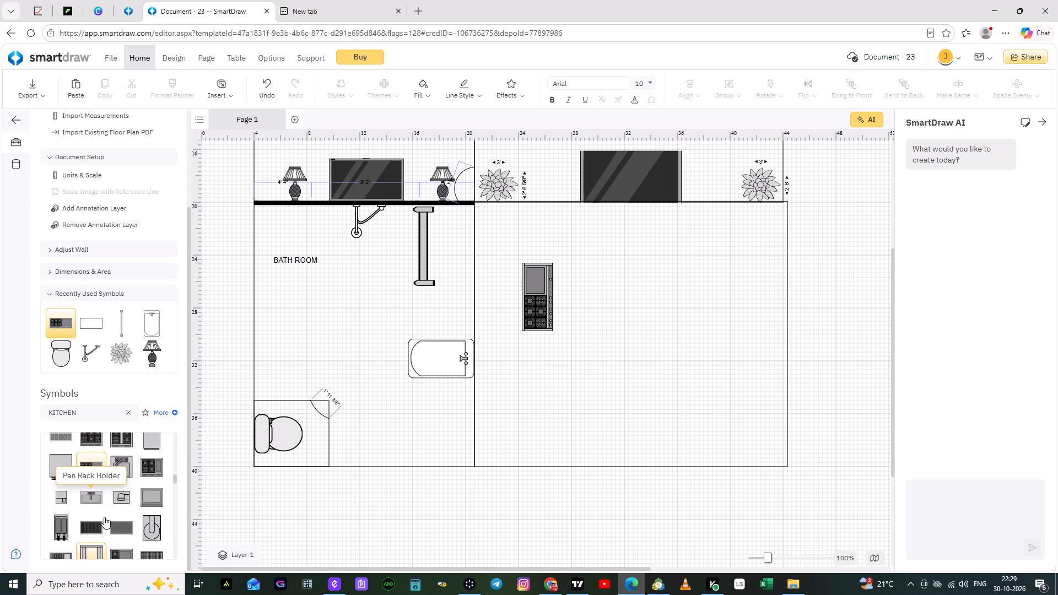
scroll(97, 452, up, 1)
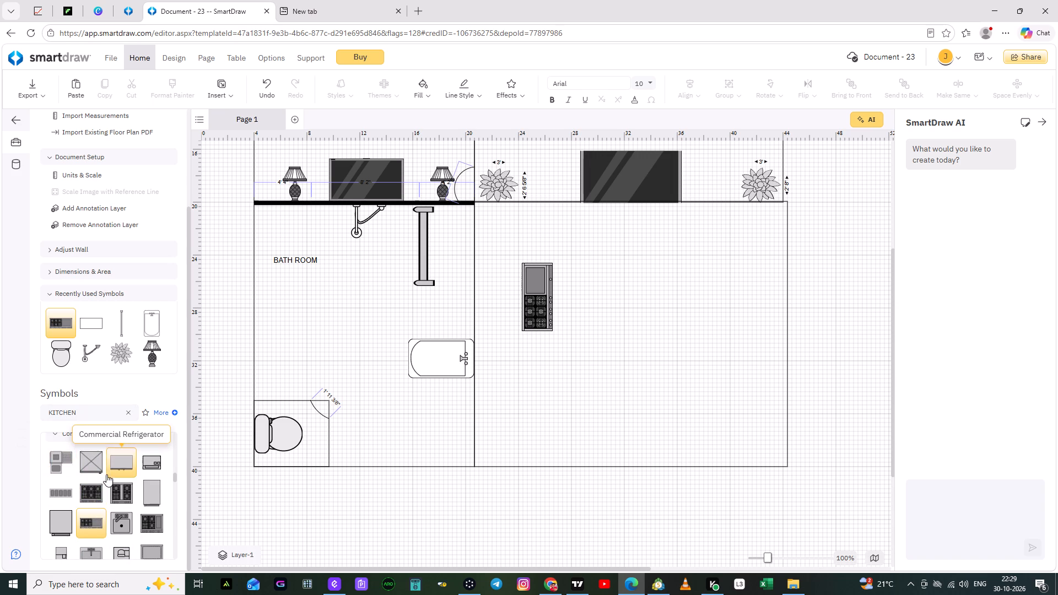
scroll(106, 474, down, 6)
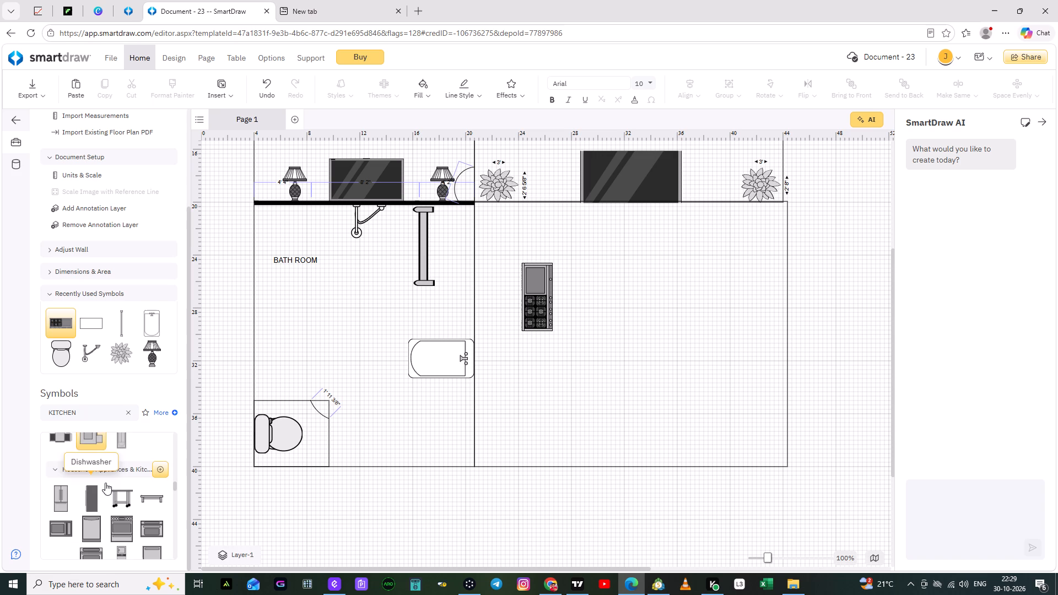
scroll(105, 483, down, 3)
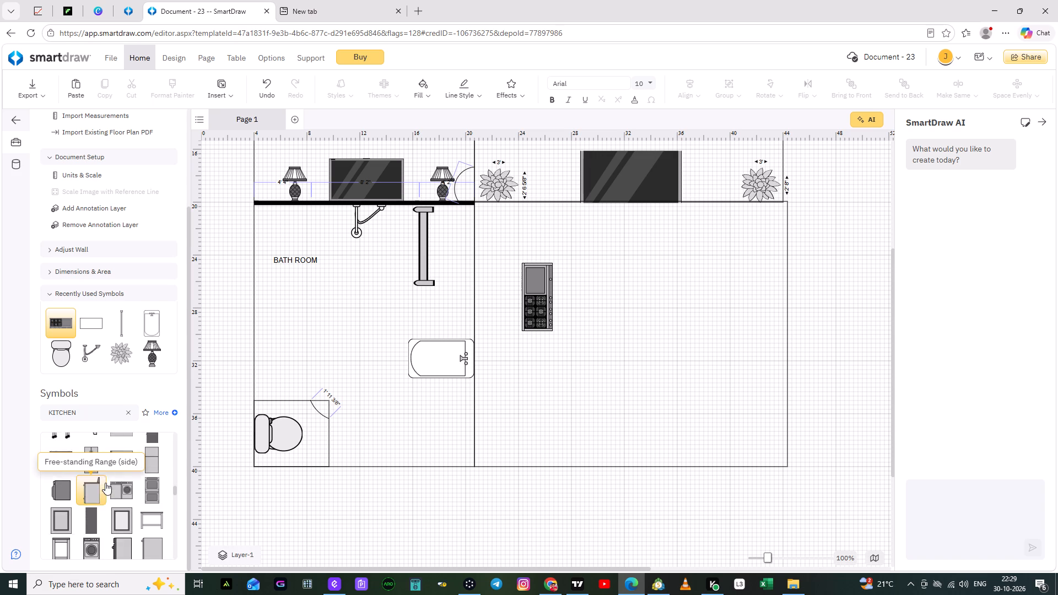
scroll(105, 483, down, 6)
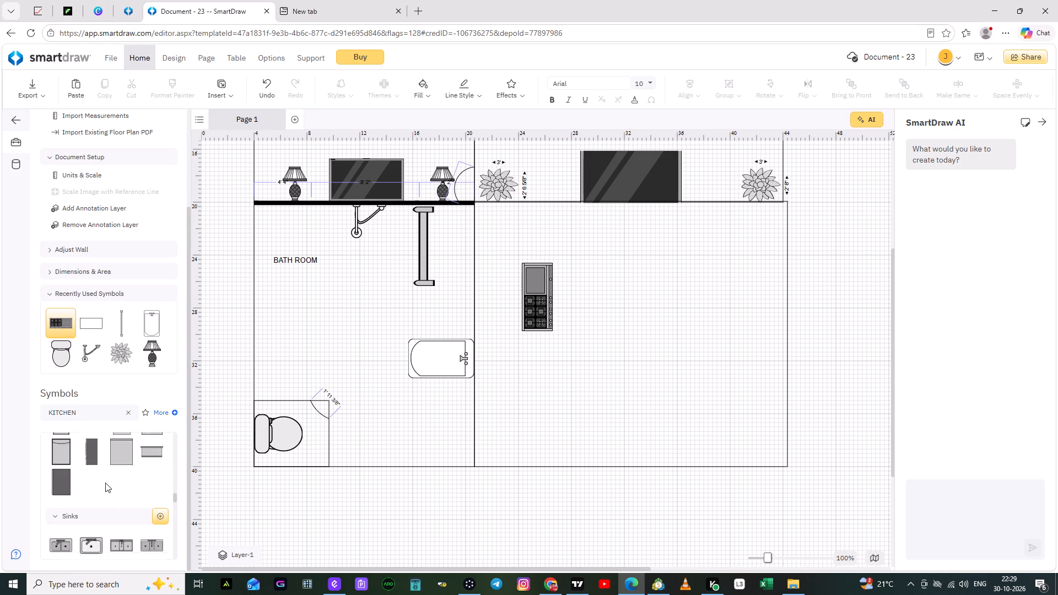
scroll(105, 483, down, 2)
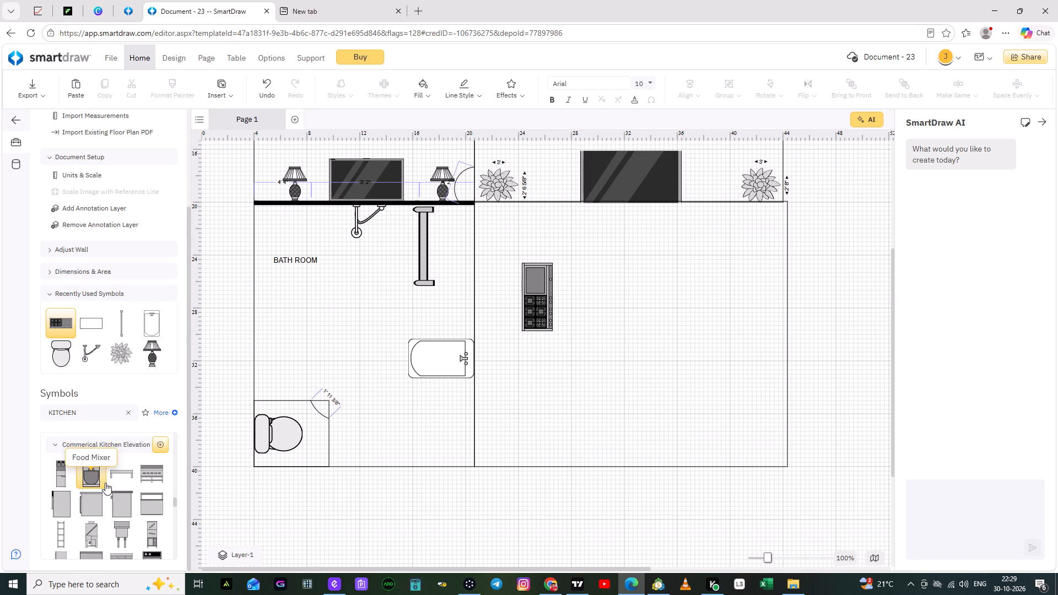
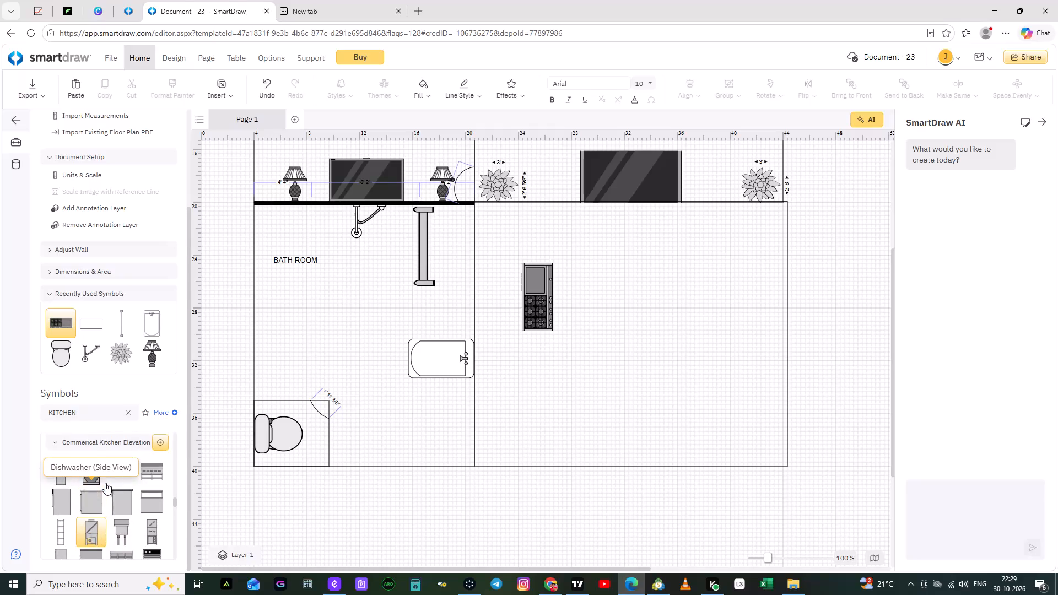
Look through the commercial kitchen elevation symbols for another fixture to add to the kitchen.
scroll(97, 484, down, 1)
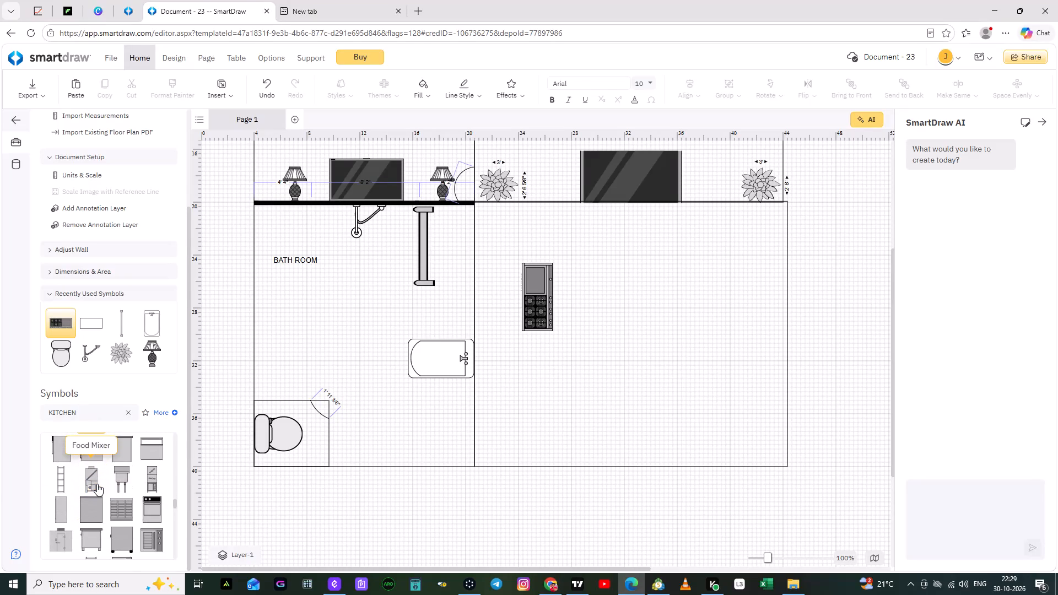
scroll(97, 484, down, 4)
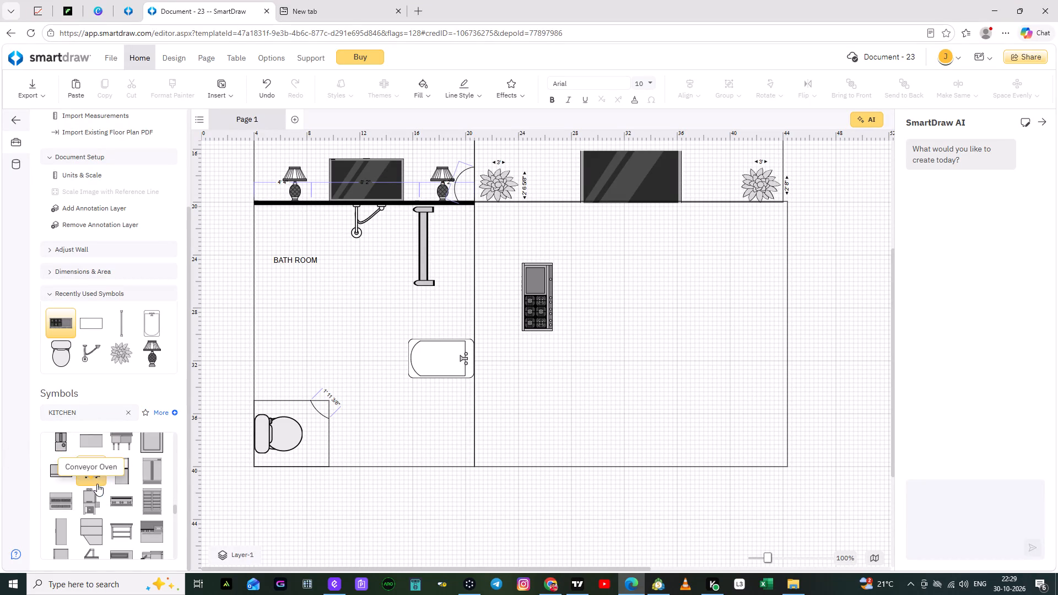
scroll(97, 484, down, 4)
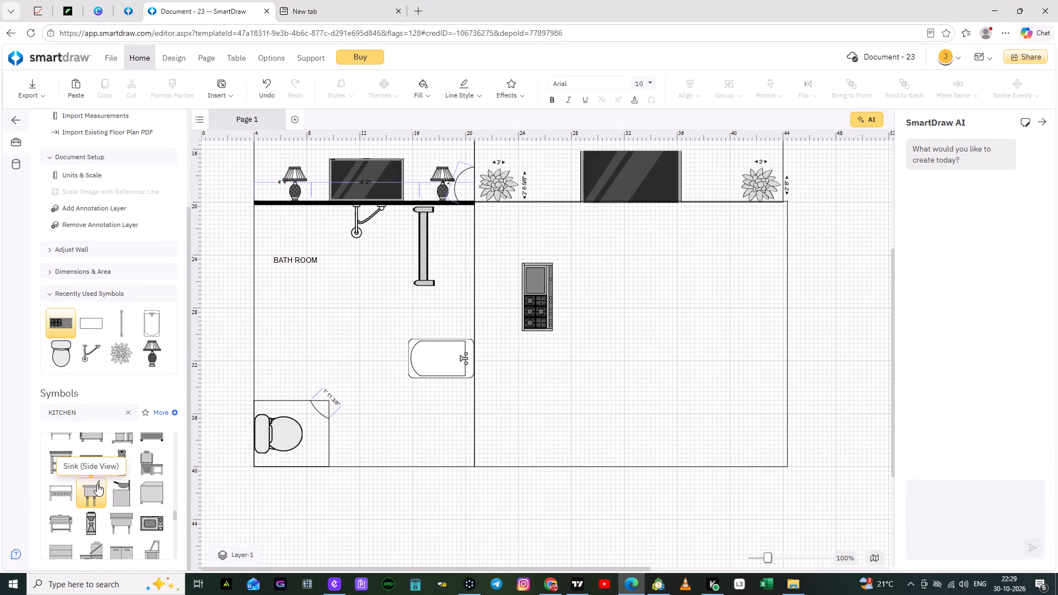
scroll(97, 484, down, 2)
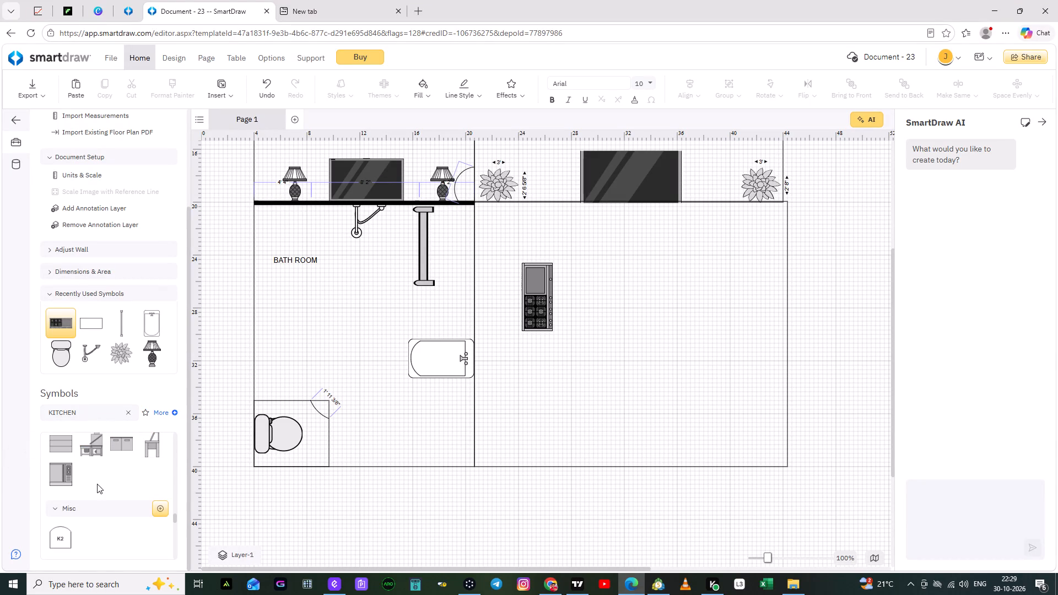
scroll(97, 484, down, 4)
scroll(97, 484, up, 1)
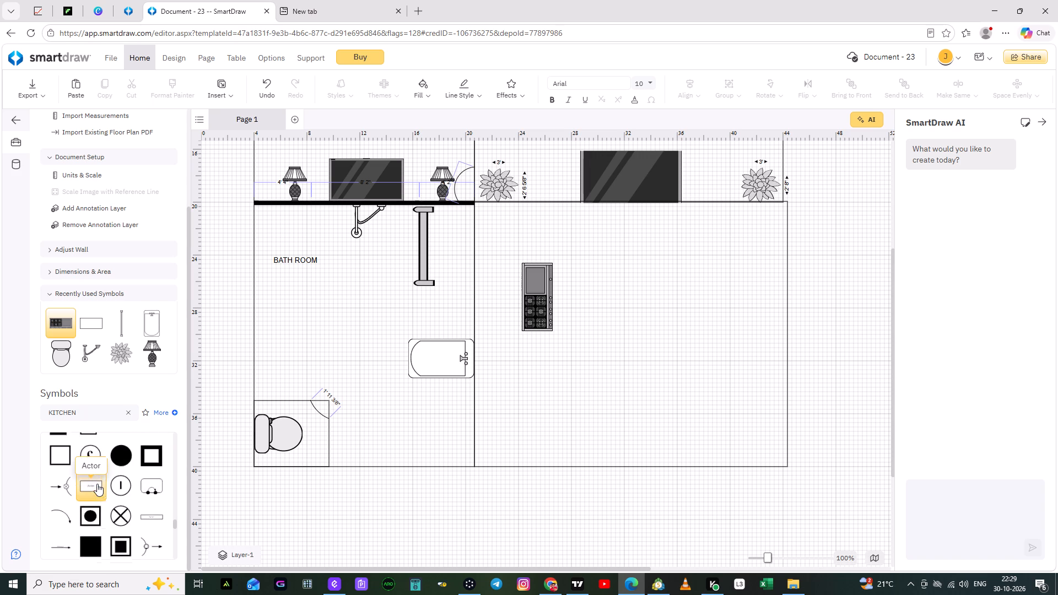
scroll(97, 484, up, 4)
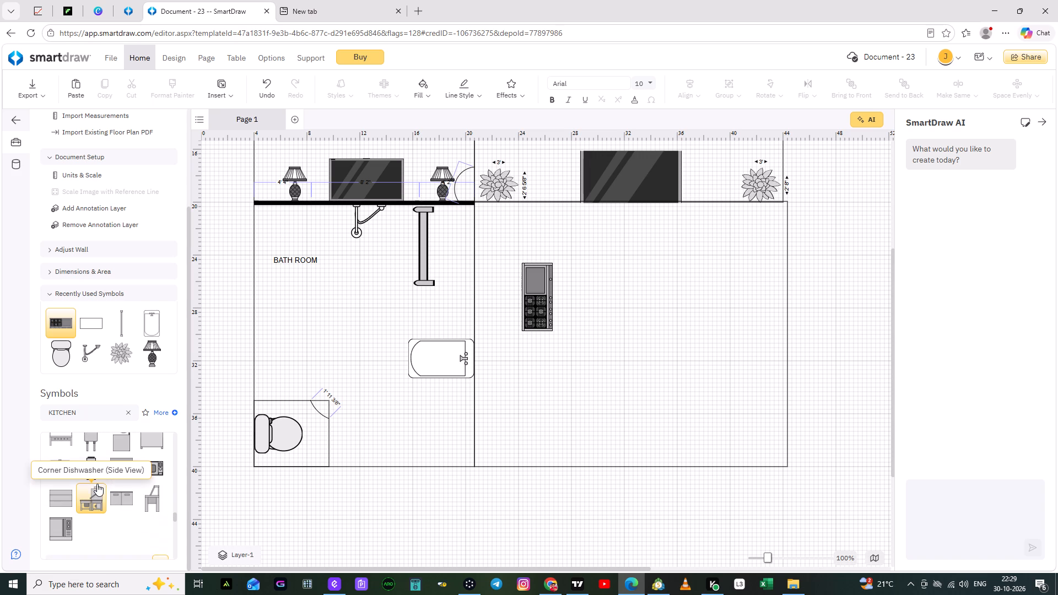
scroll(101, 484, up, 2)
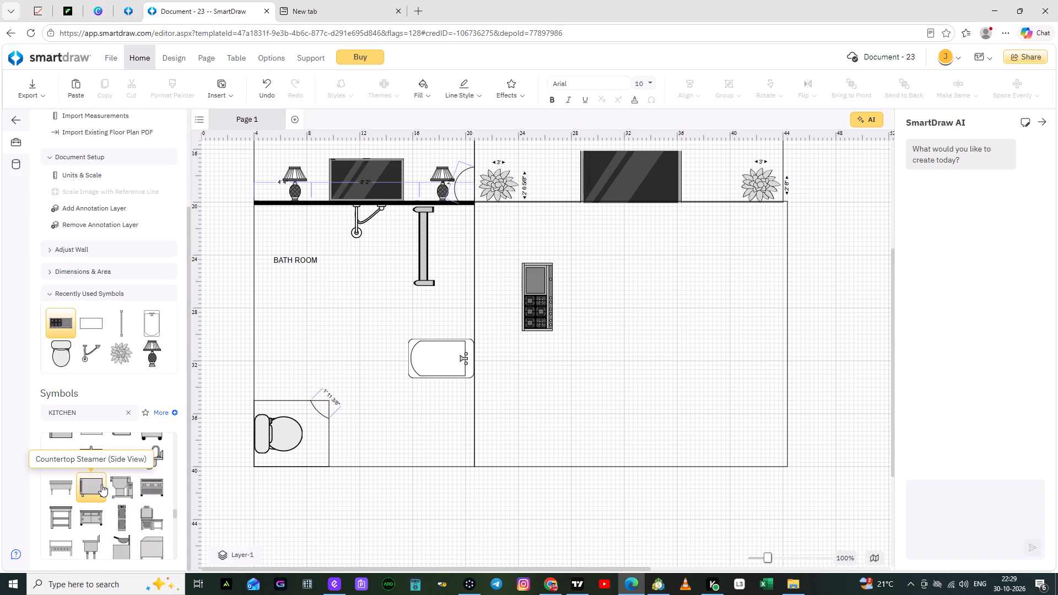
scroll(121, 500, up, 1)
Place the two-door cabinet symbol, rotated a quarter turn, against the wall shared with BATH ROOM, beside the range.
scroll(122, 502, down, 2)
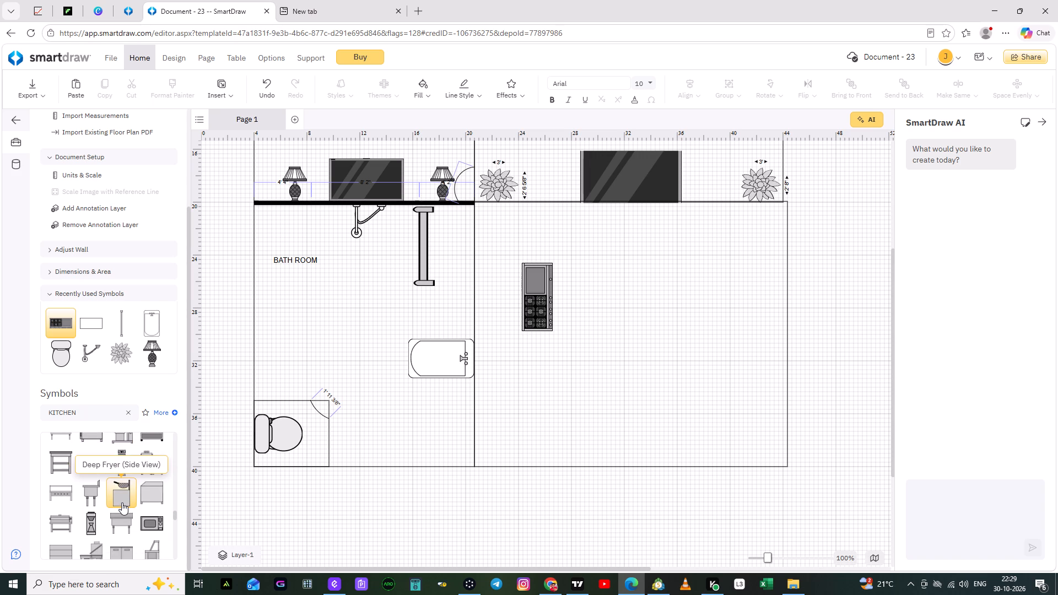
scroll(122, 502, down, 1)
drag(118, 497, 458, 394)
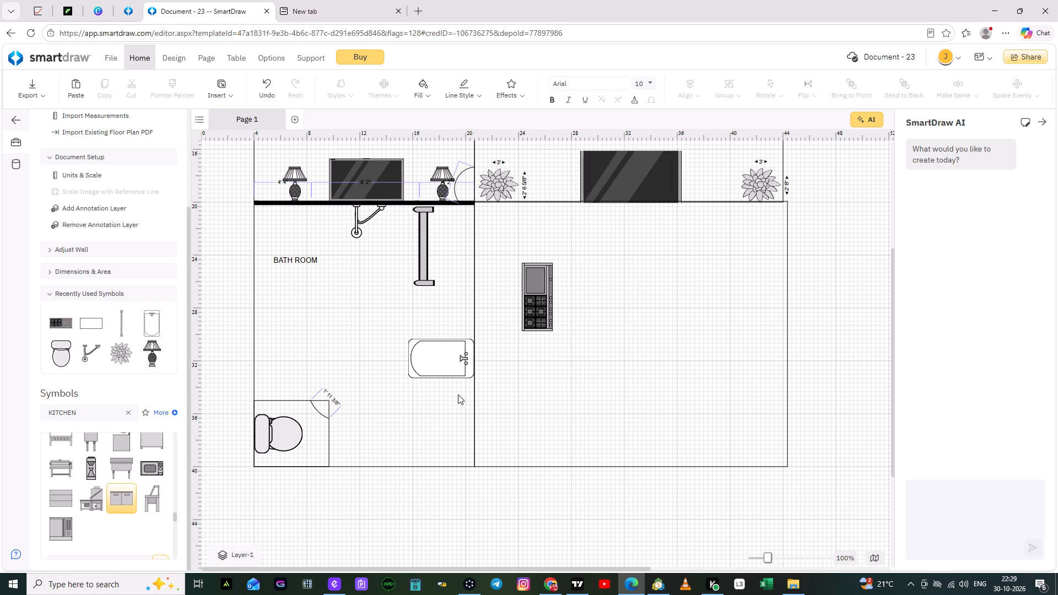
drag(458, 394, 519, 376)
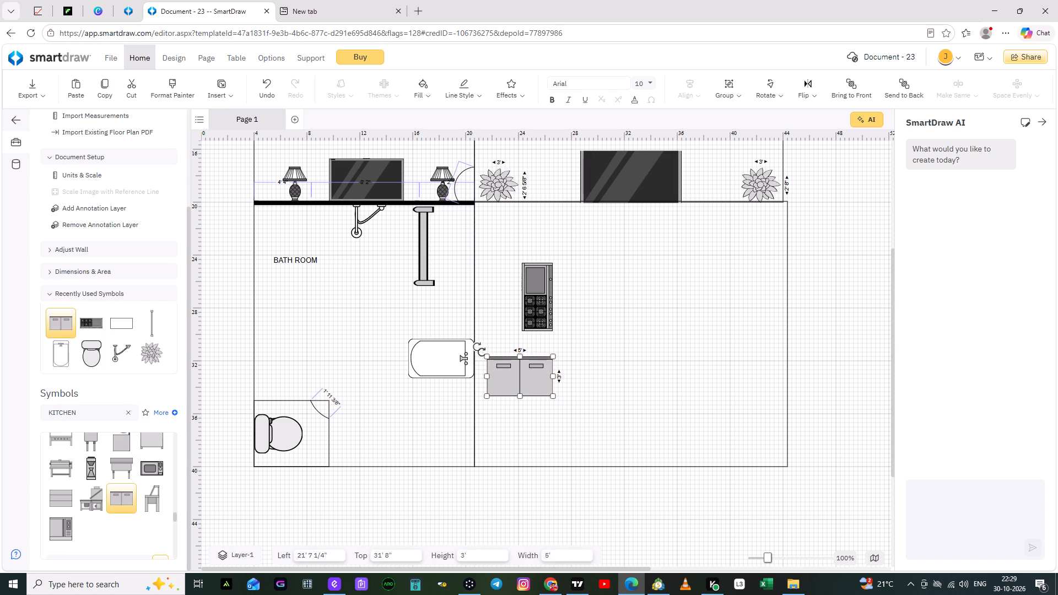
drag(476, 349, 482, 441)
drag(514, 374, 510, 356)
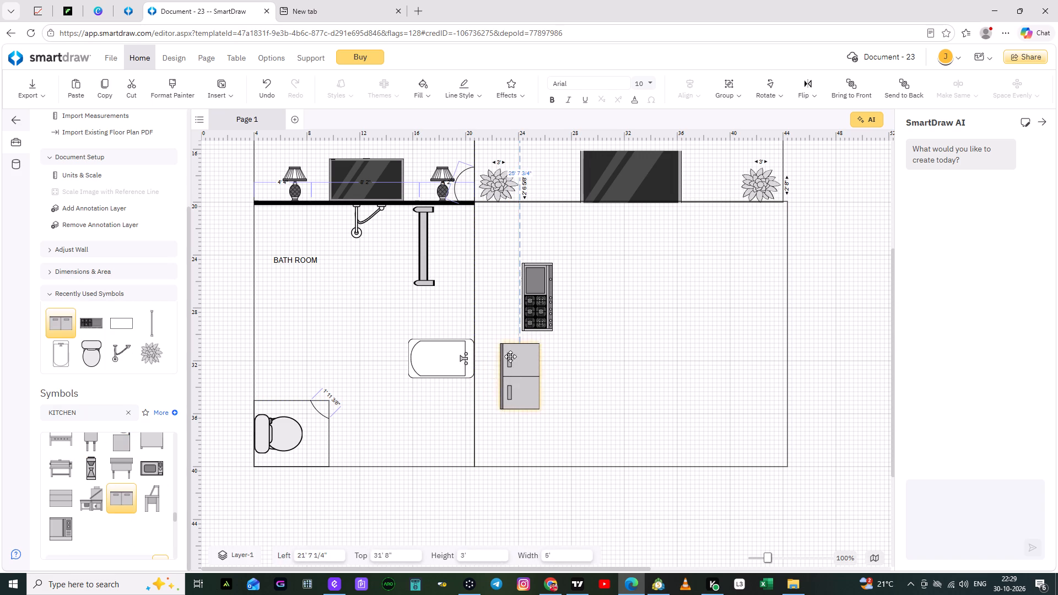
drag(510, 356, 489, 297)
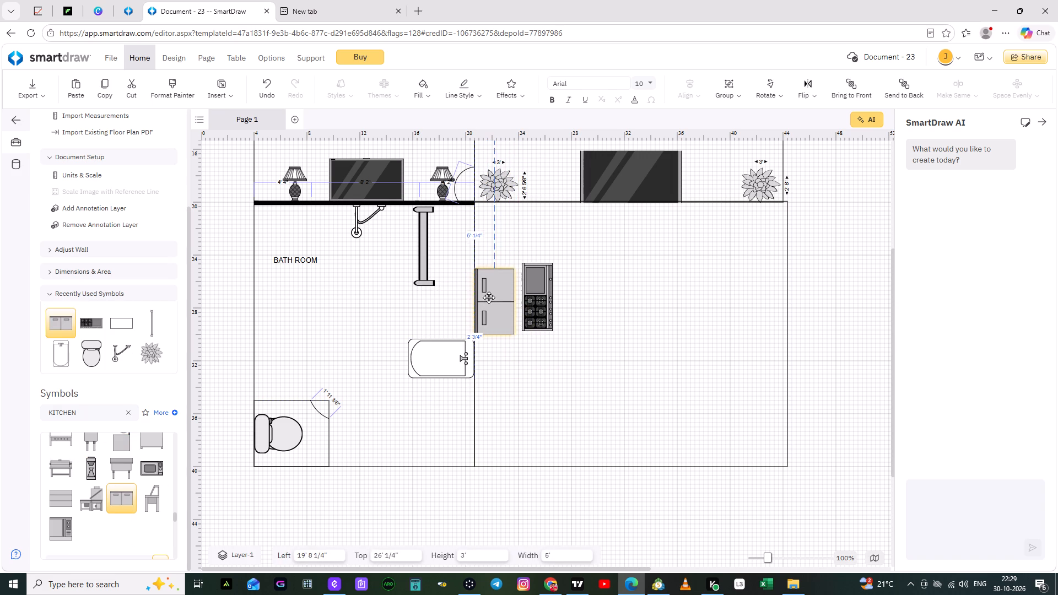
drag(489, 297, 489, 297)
Delete the vertically placed range from the kitchen.
drag(529, 302, 546, 317)
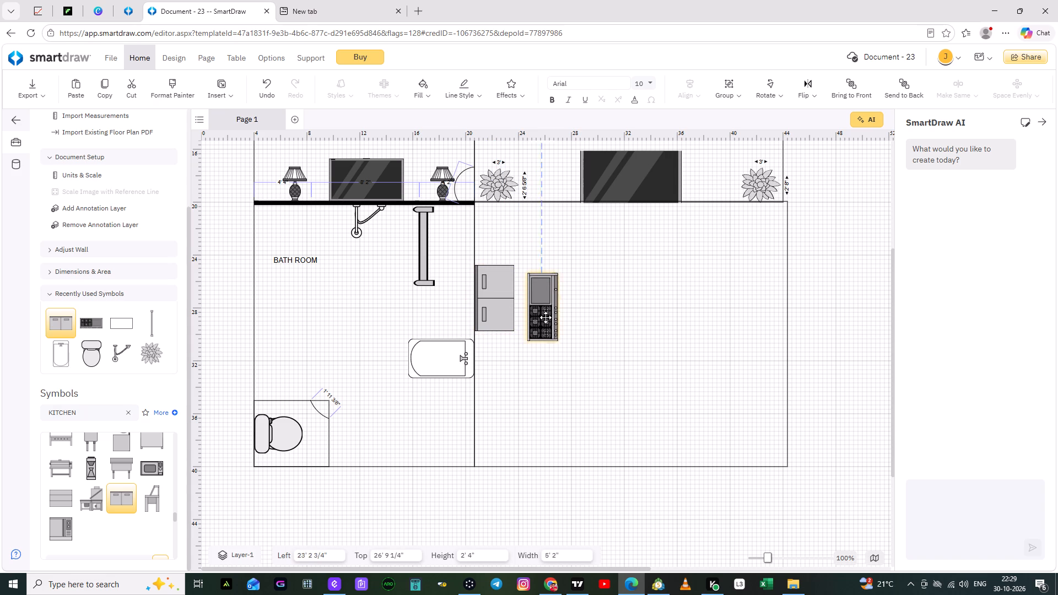
drag(546, 317, 552, 320)
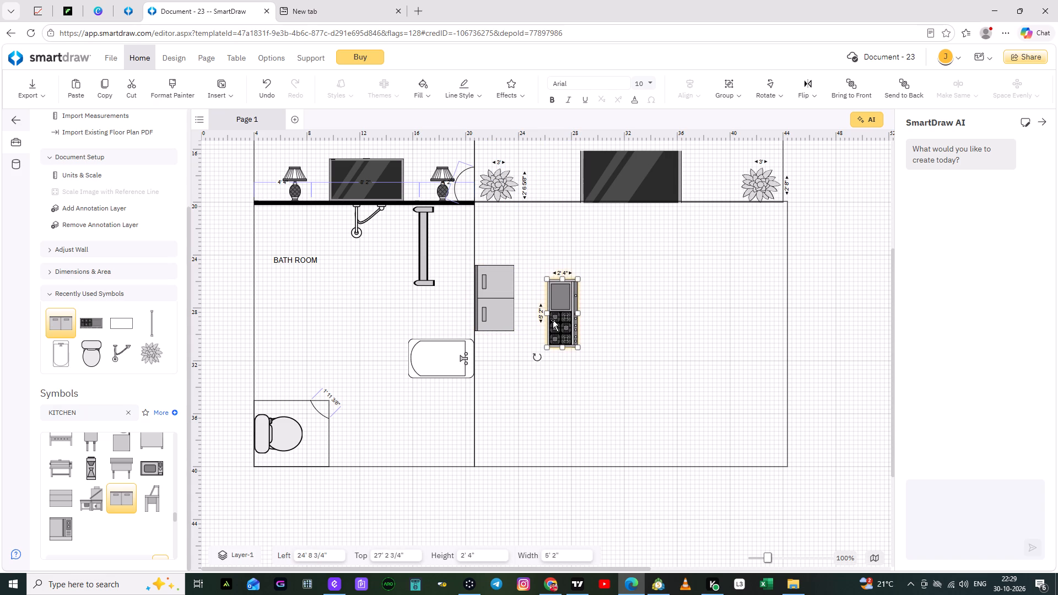
right_click(553, 320)
click(589, 115)
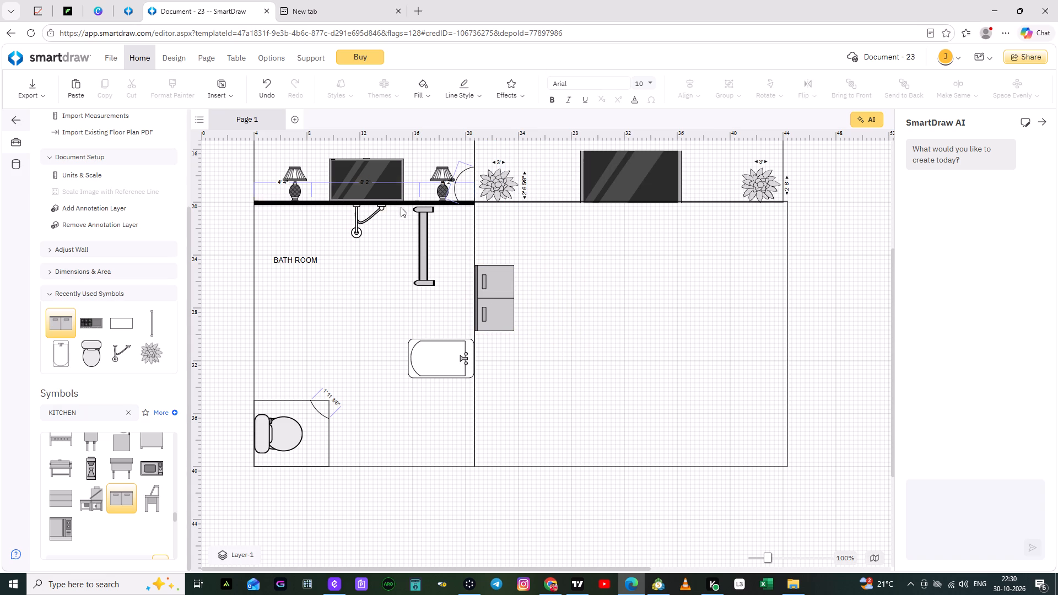
Place a new Range - 6 Burners with Griddle symbol horizontally in the kitchen, against the wall shared with BATH ROOM.
drag(101, 325, 466, 294)
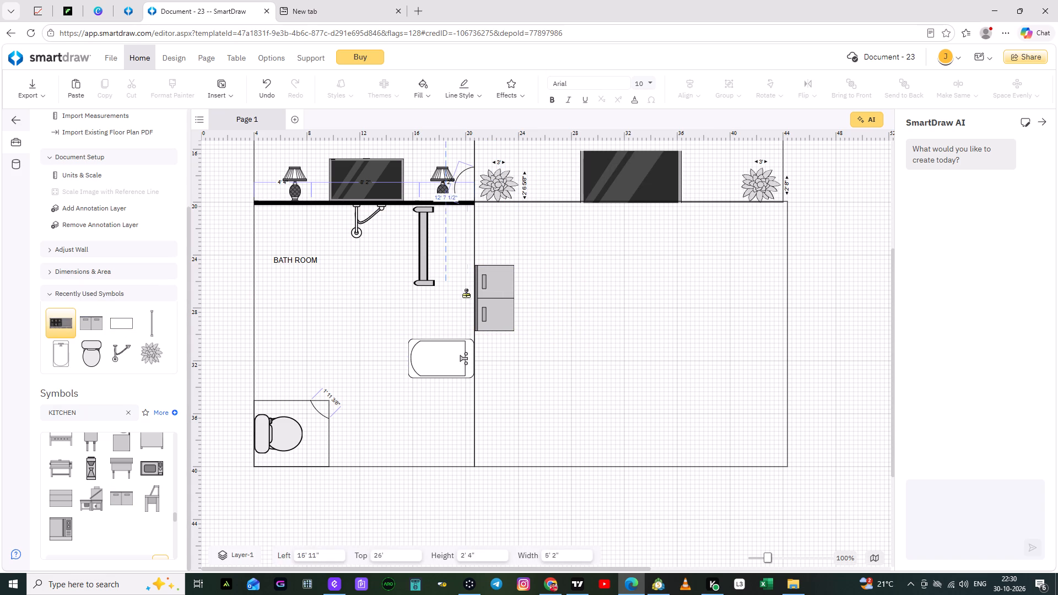
drag(466, 294, 510, 292)
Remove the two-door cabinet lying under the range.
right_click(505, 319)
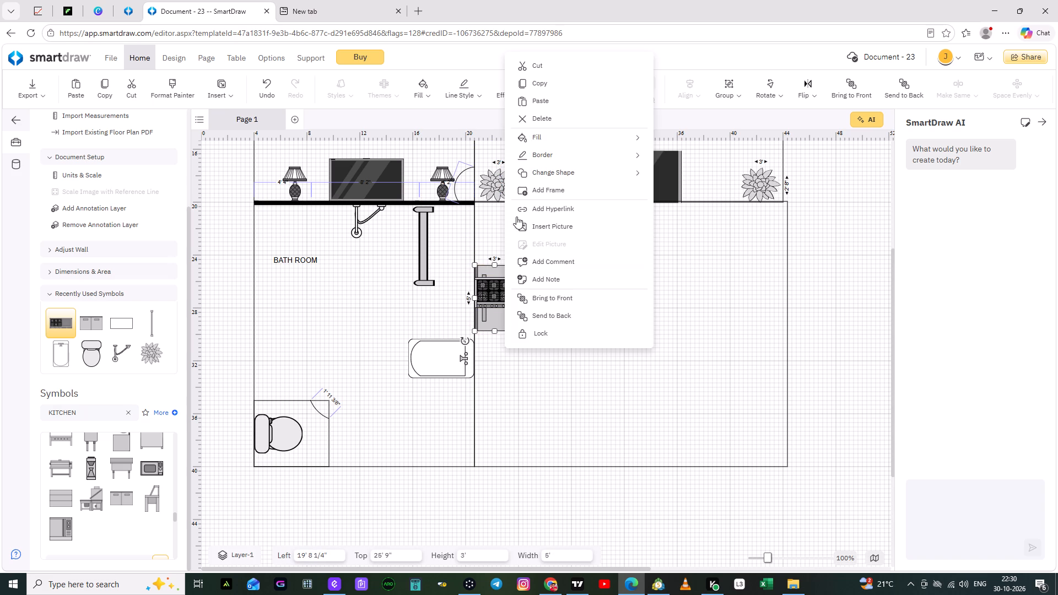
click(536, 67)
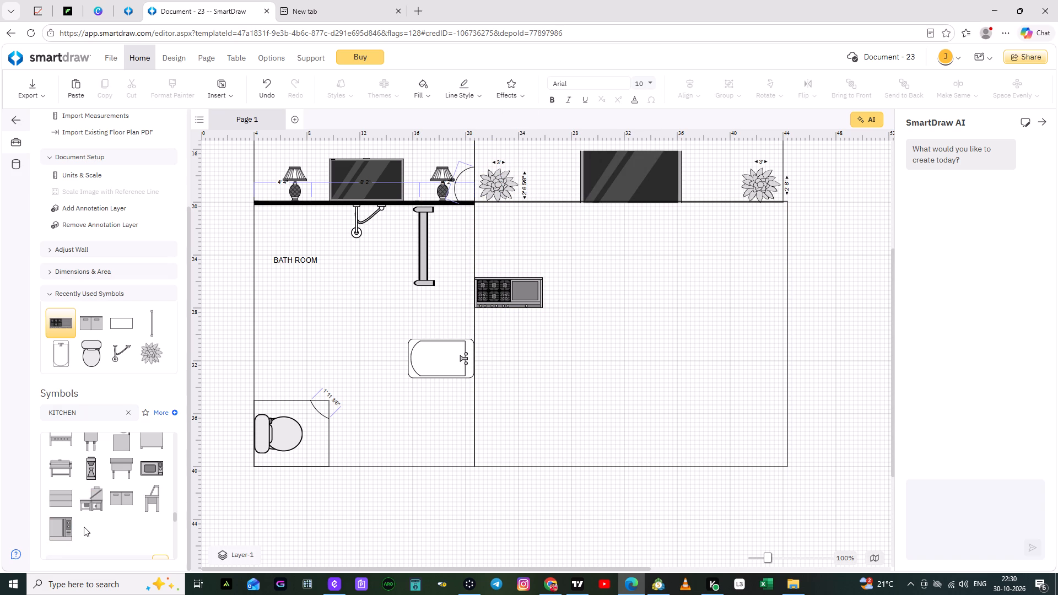
Look back through the kitchen elevation, household appliance, sink and commercial kitchen symbols for further fixtures.
scroll(84, 527, up, 3)
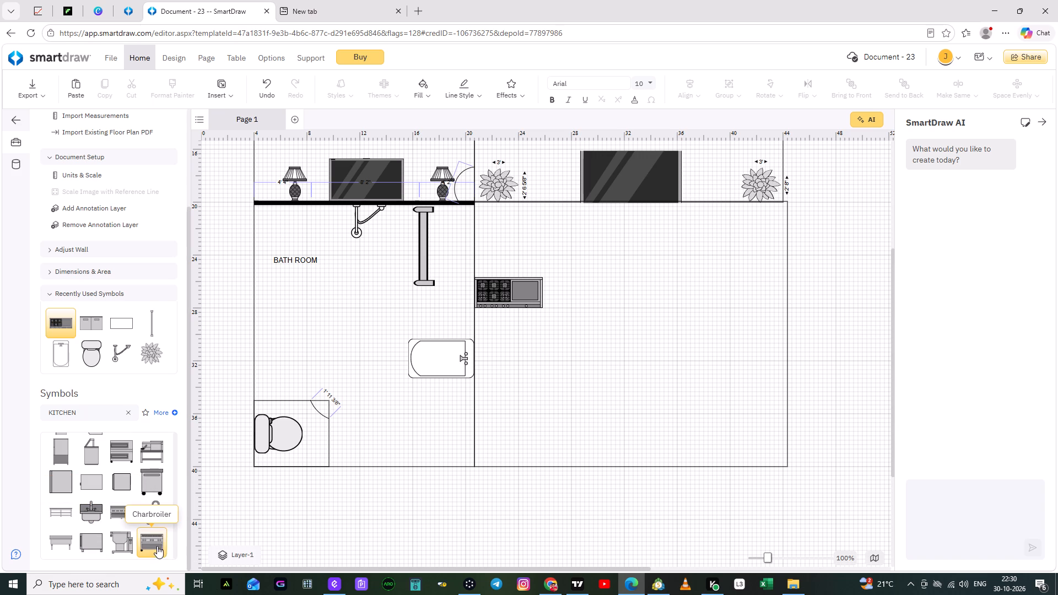
scroll(154, 545, up, 2)
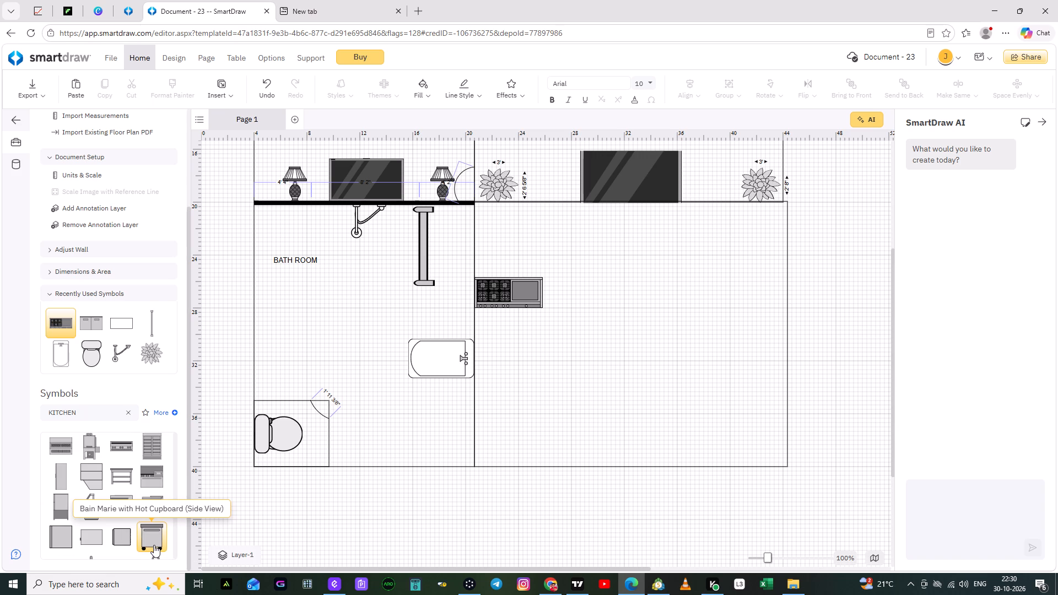
scroll(126, 526, up, 1)
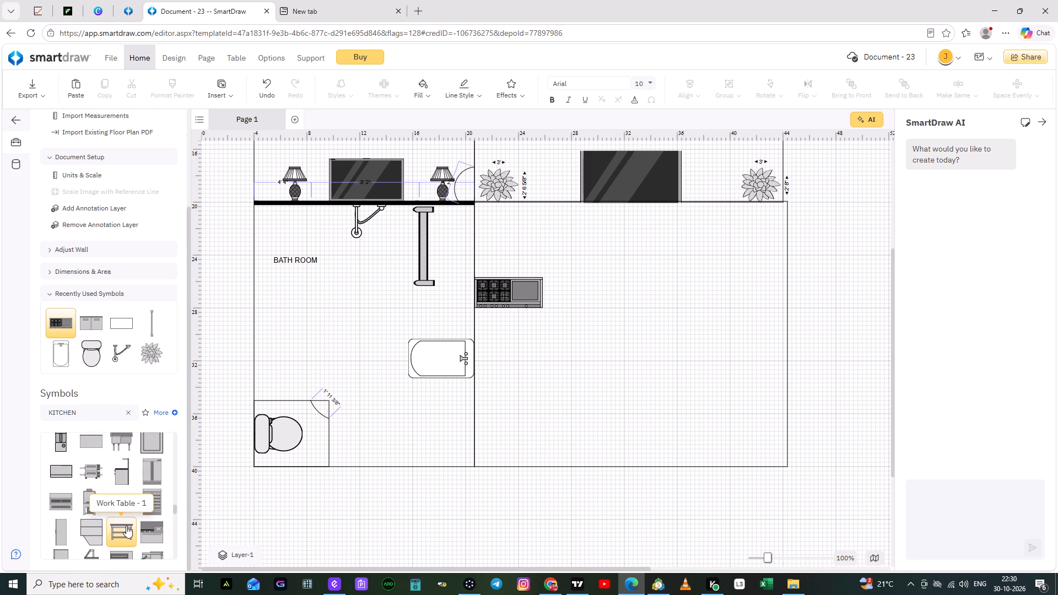
scroll(126, 526, up, 4)
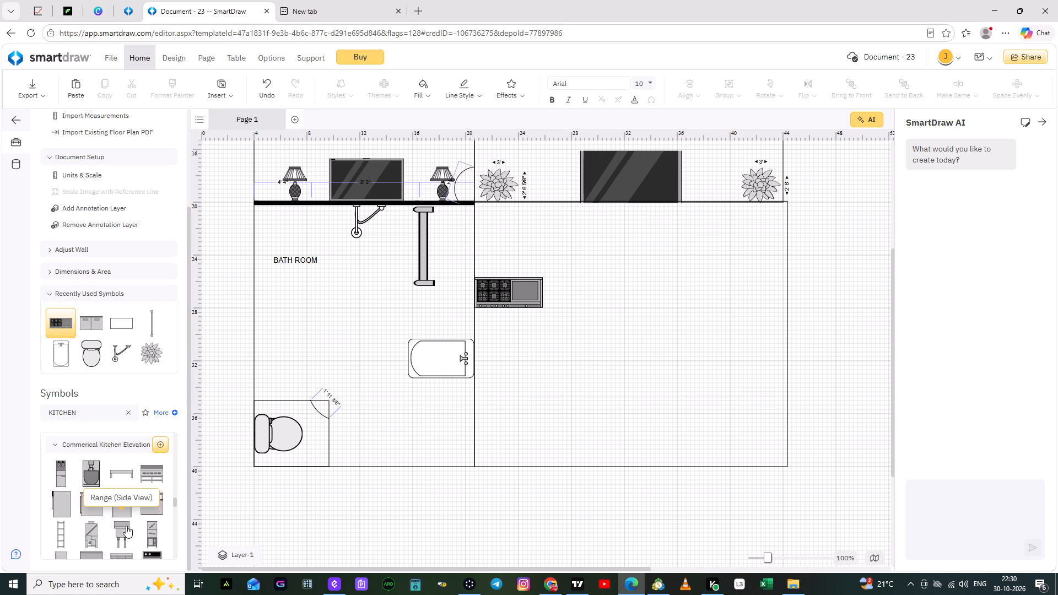
scroll(126, 526, up, 5)
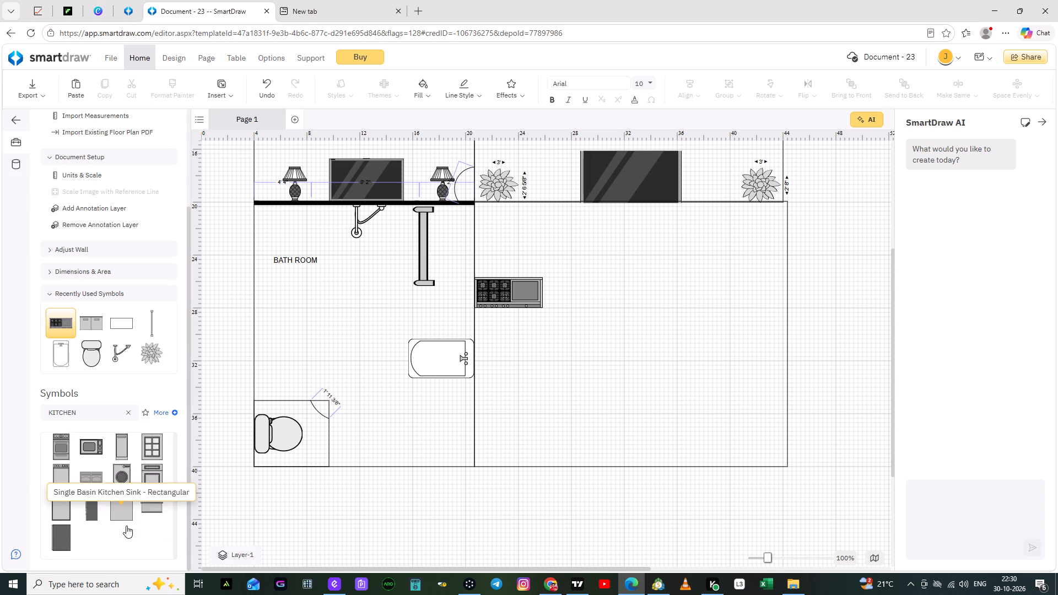
scroll(126, 526, up, 3)
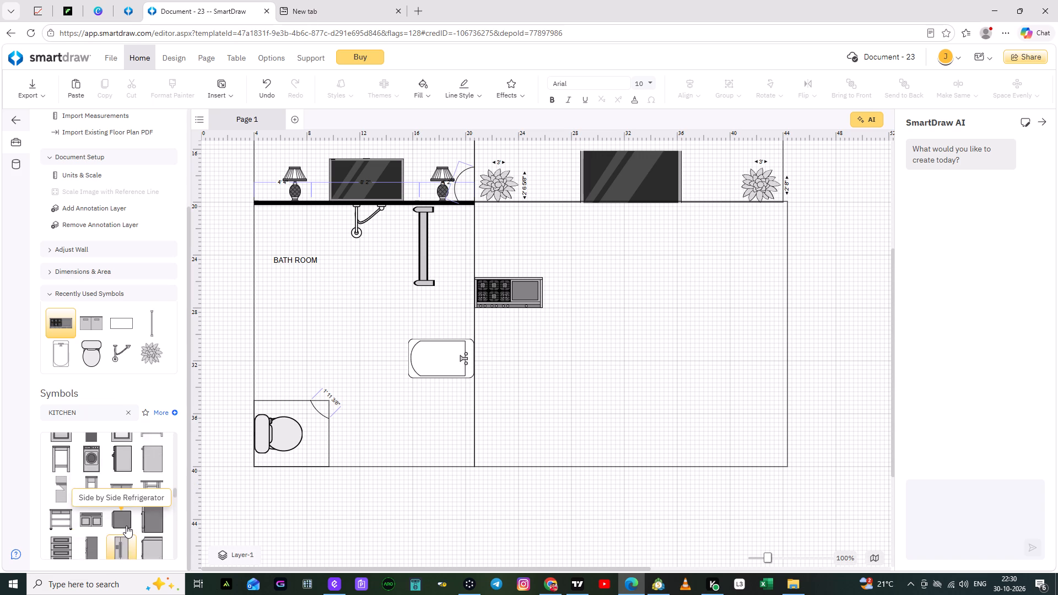
scroll(126, 526, up, 4)
scroll(126, 526, down, 1)
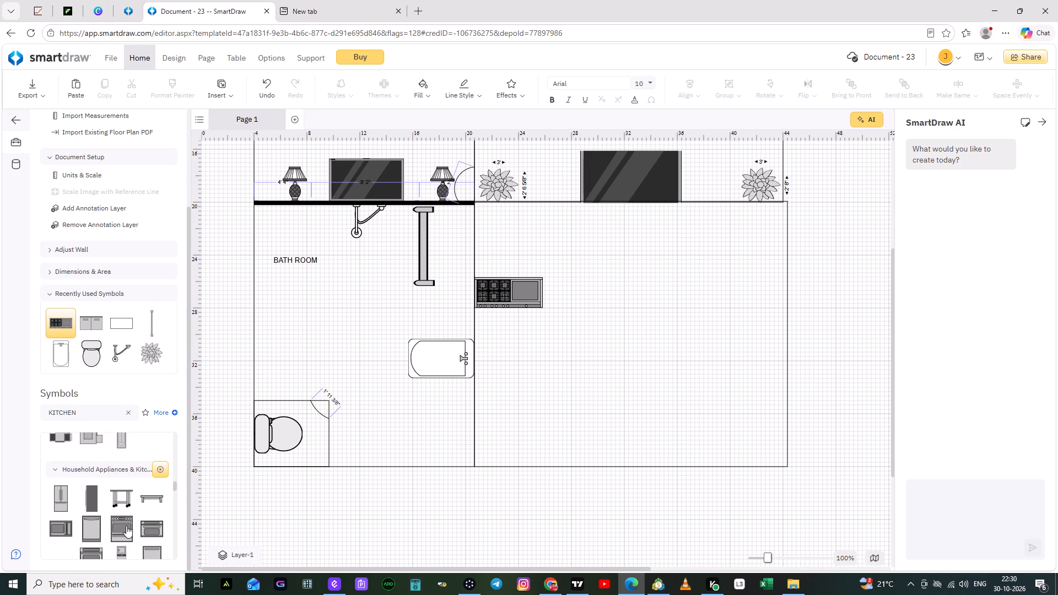
scroll(126, 526, down, 1)
scroll(126, 526, up, 3)
scroll(125, 526, down, 1)
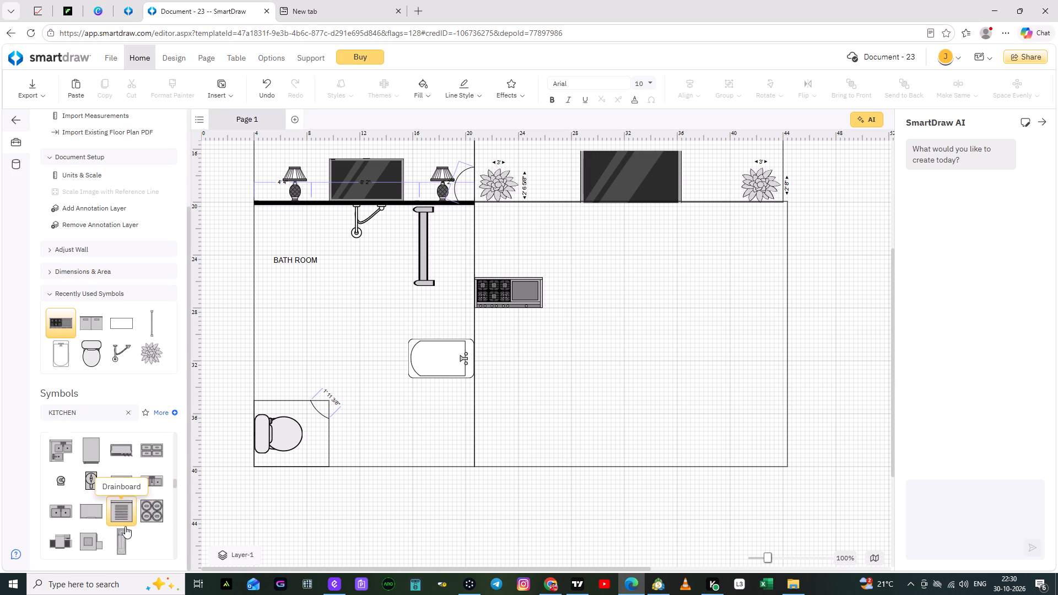
scroll(125, 526, down, 2)
scroll(125, 526, up, 2)
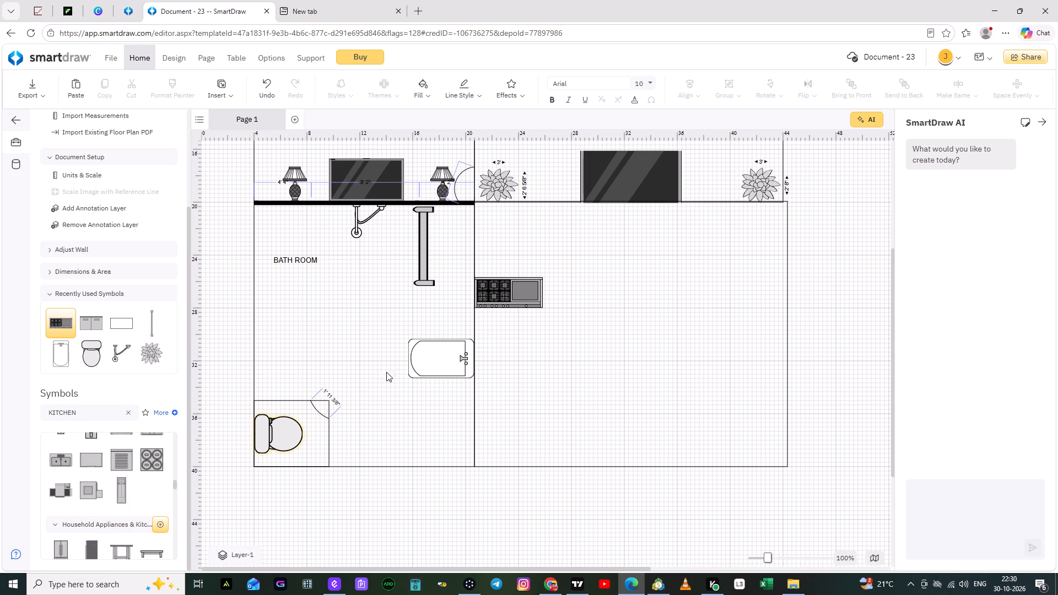
scroll(131, 543, up, 5)
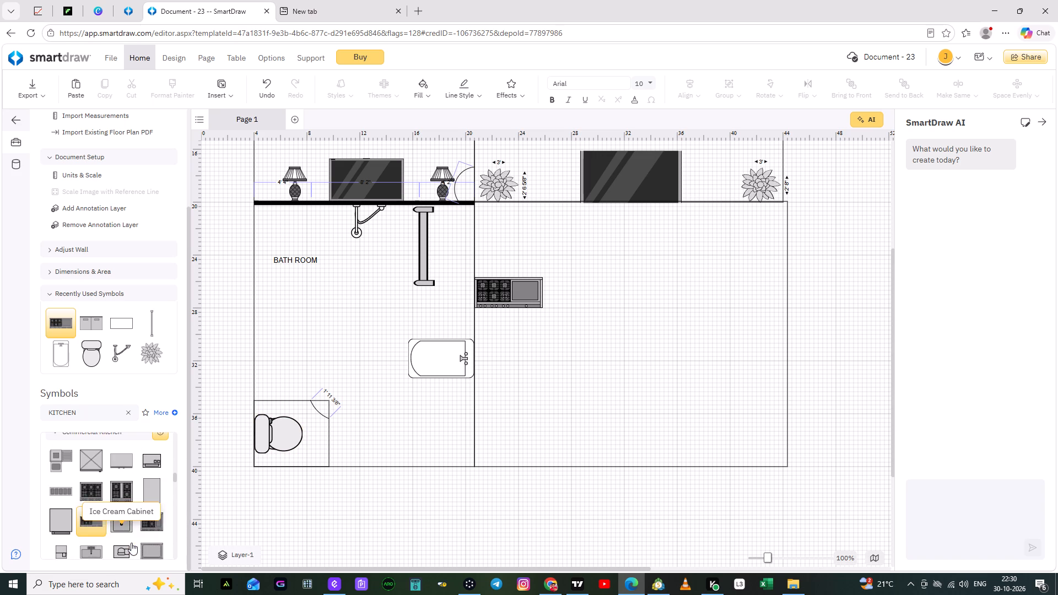
scroll(132, 532, up, 2)
scroll(132, 532, down, 2)
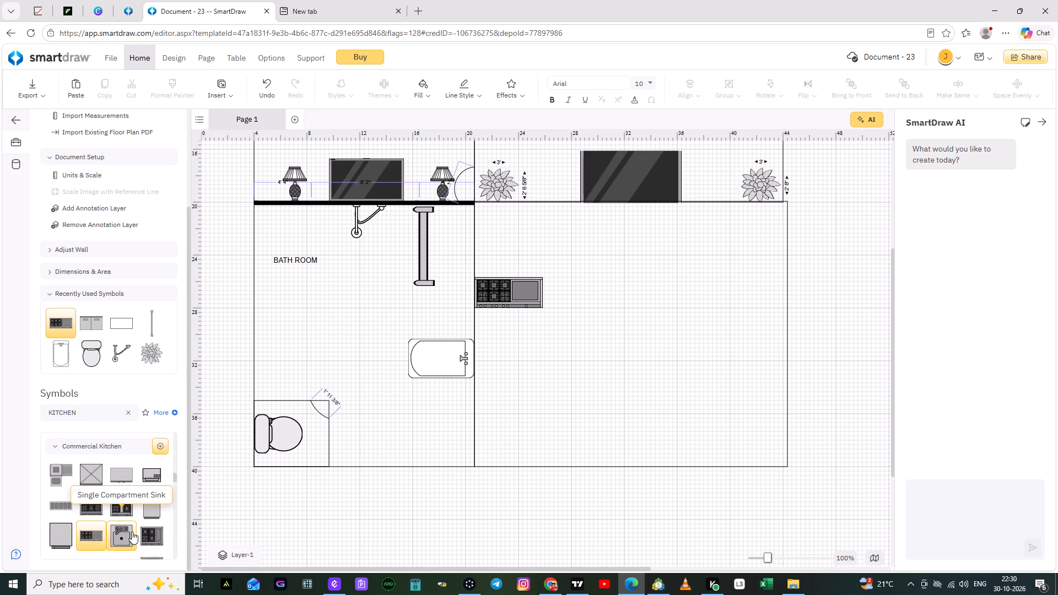
scroll(132, 532, down, 1)
scroll(132, 532, up, 1)
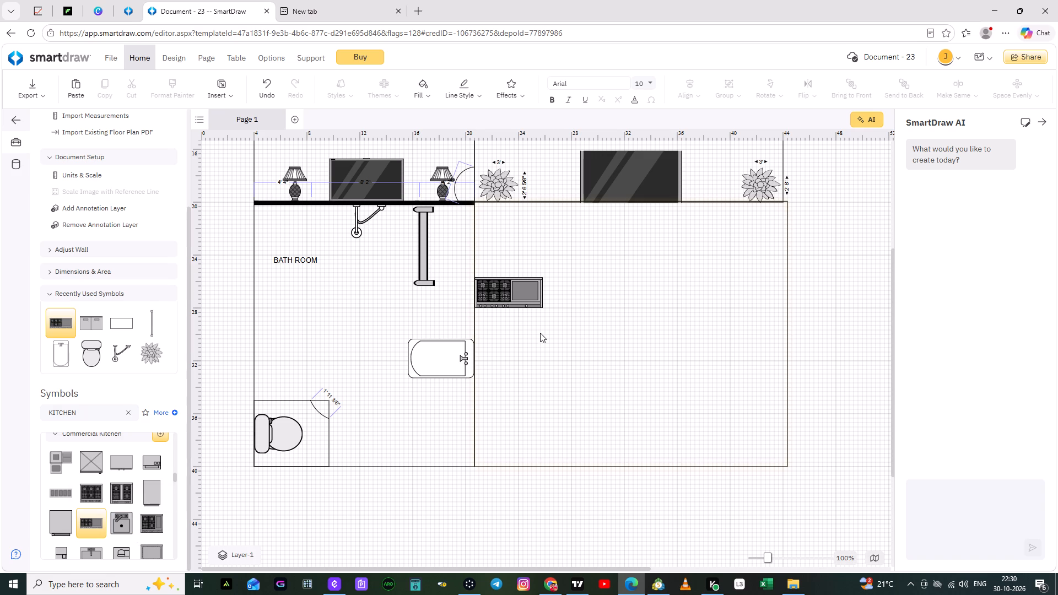
Move the range with griddle up against the kitchen's upper wall, below MASTER BED ROOM.
click(525, 299)
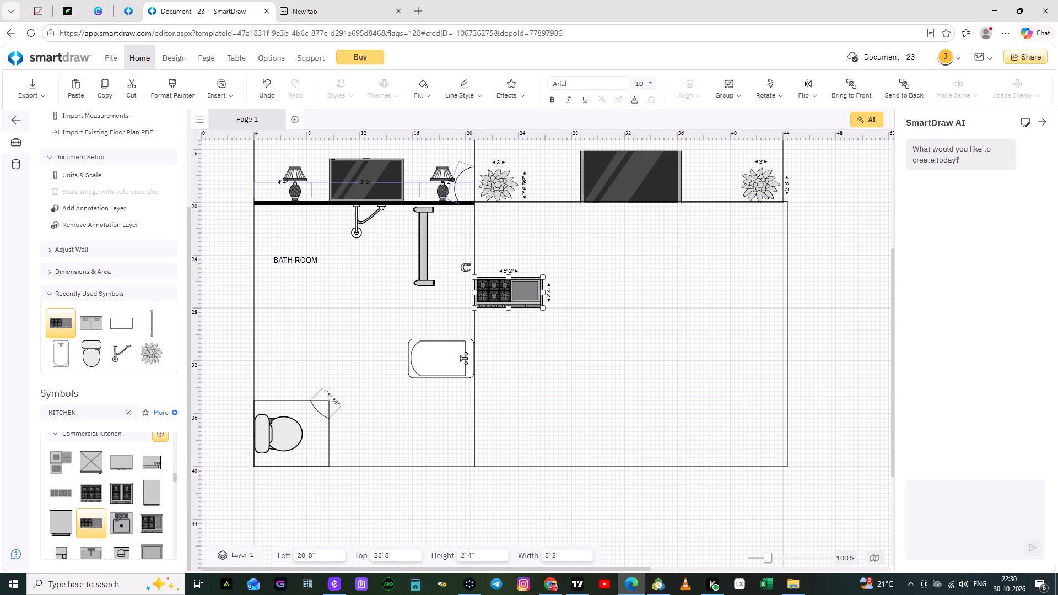
drag(498, 289, 502, 281)
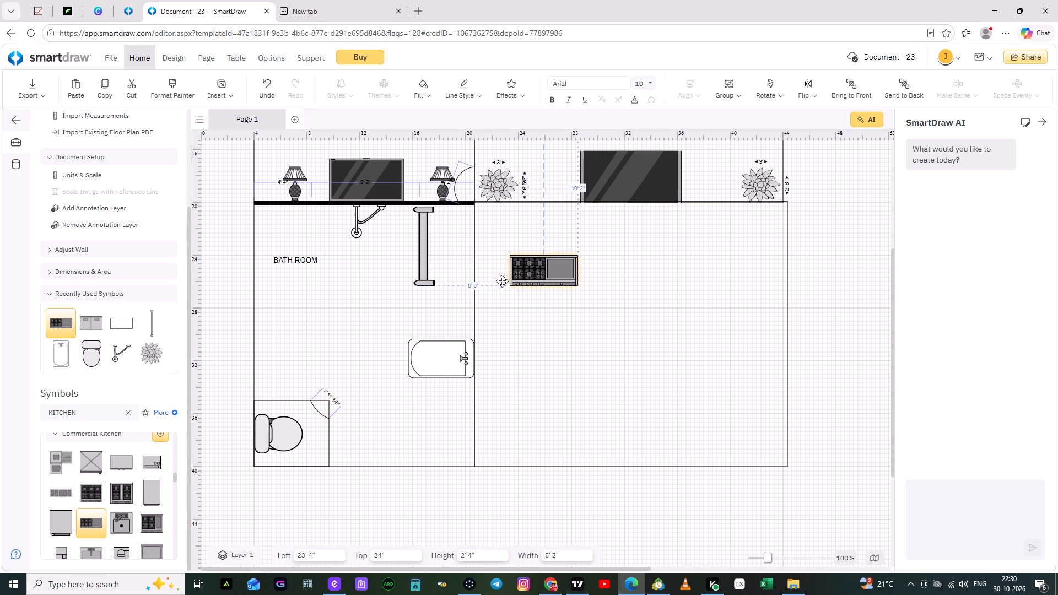
drag(502, 281, 569, 240)
drag(591, 242, 585, 231)
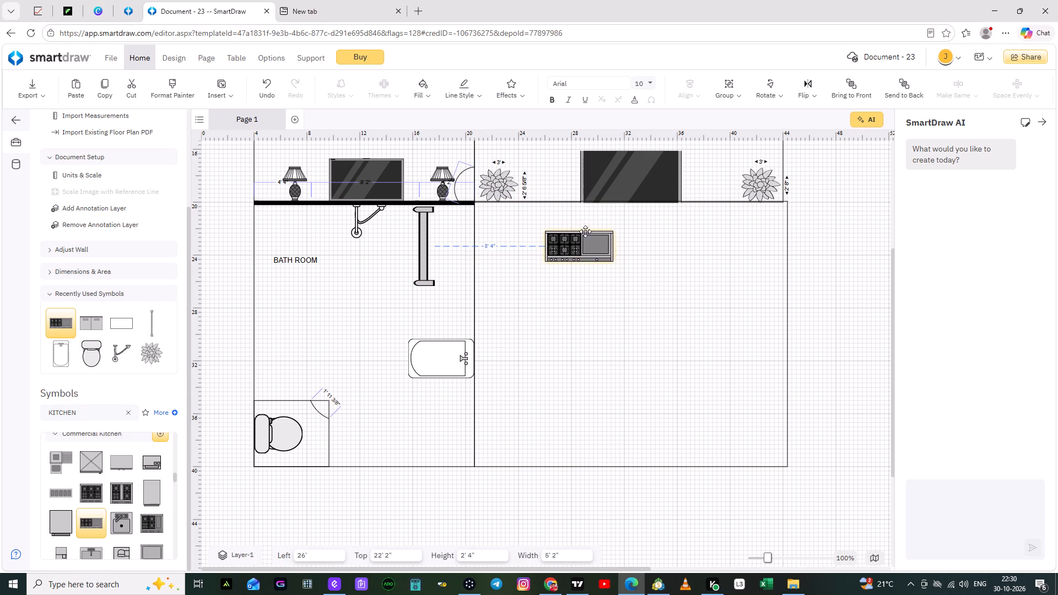
drag(585, 231, 586, 214)
click(576, 290)
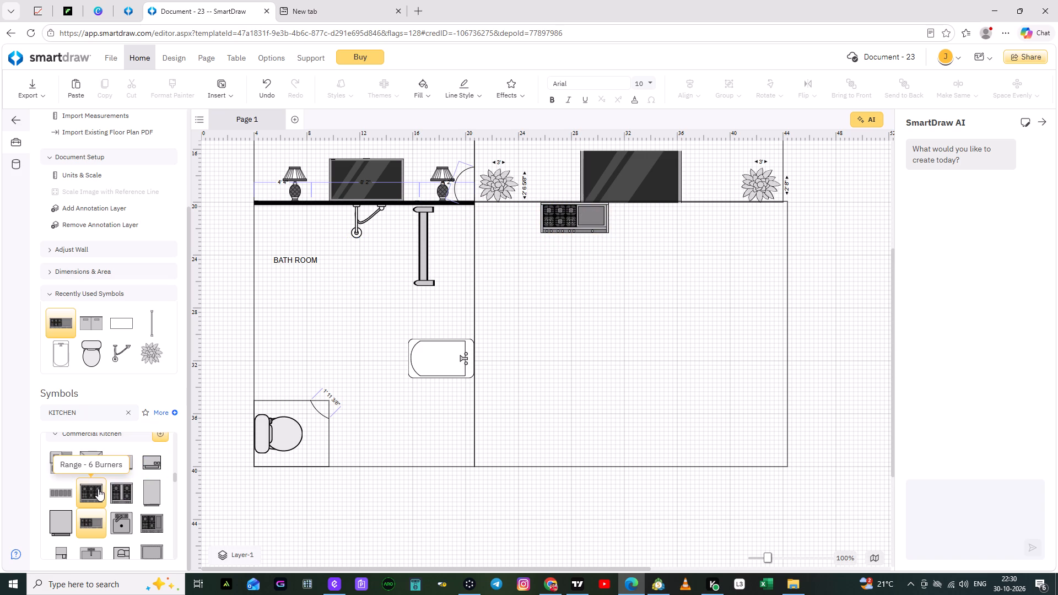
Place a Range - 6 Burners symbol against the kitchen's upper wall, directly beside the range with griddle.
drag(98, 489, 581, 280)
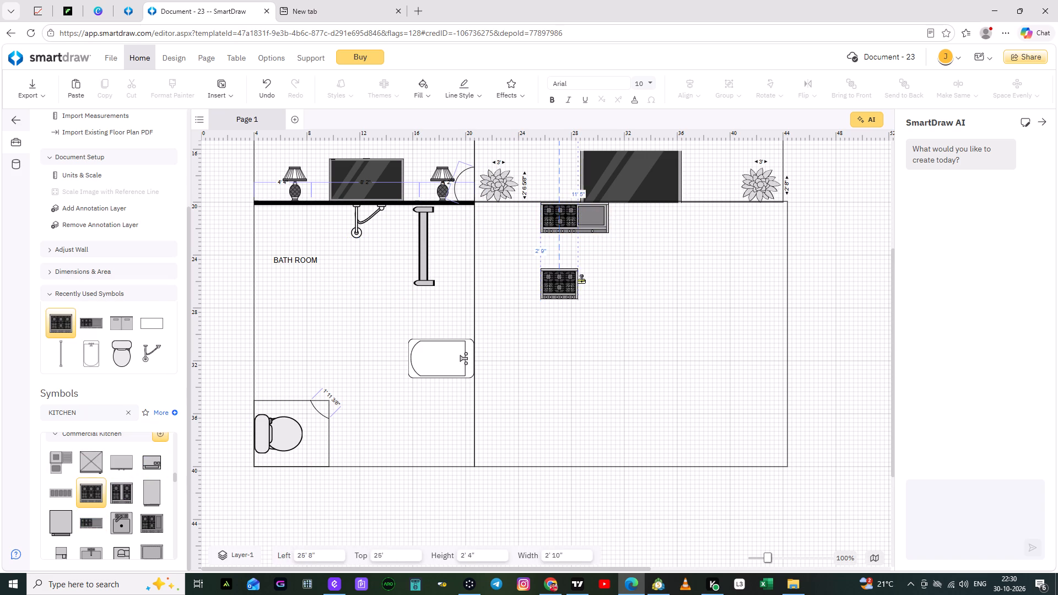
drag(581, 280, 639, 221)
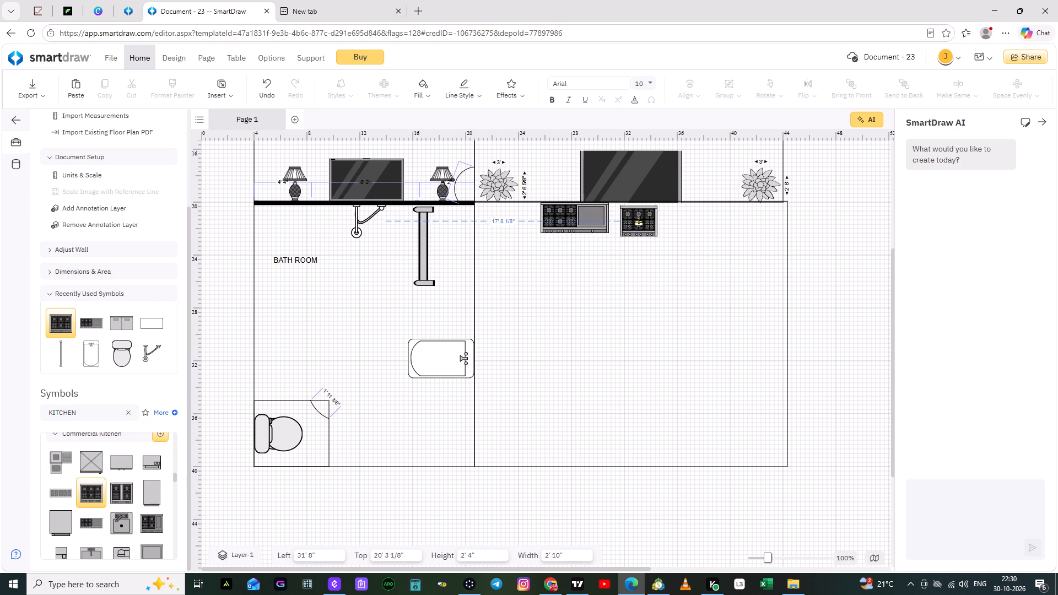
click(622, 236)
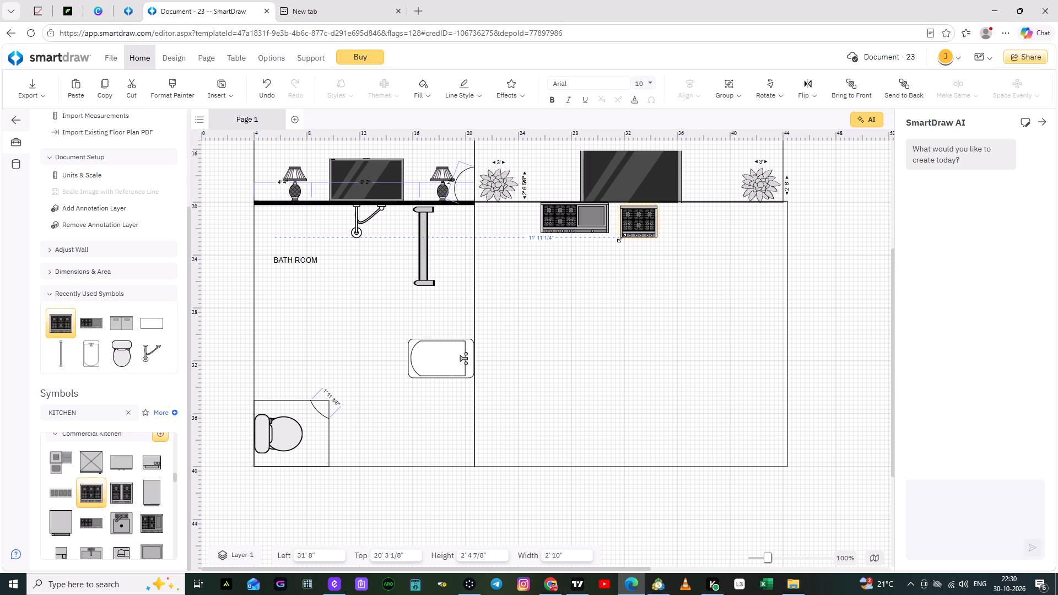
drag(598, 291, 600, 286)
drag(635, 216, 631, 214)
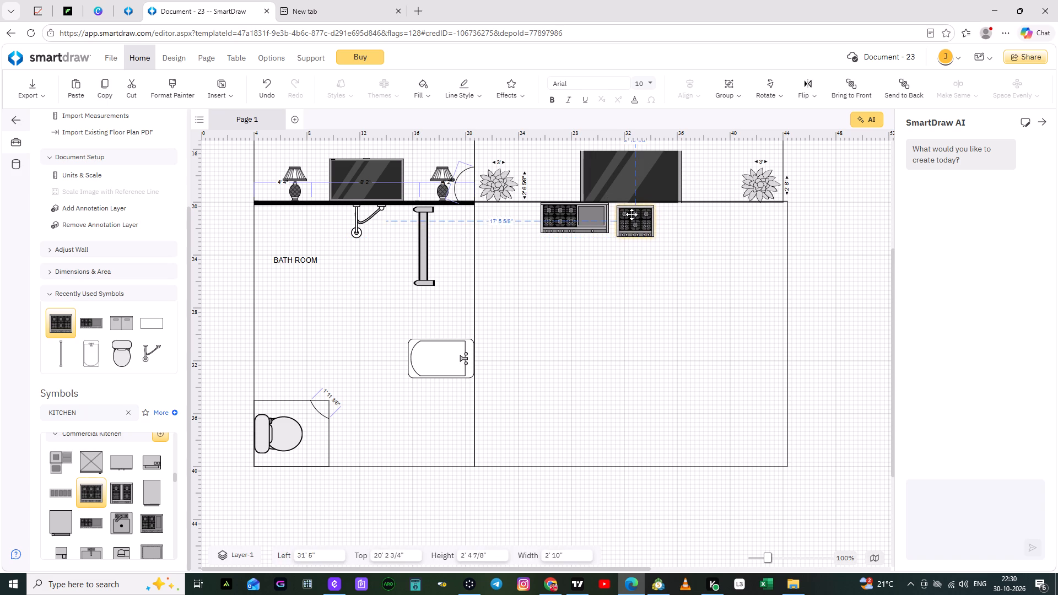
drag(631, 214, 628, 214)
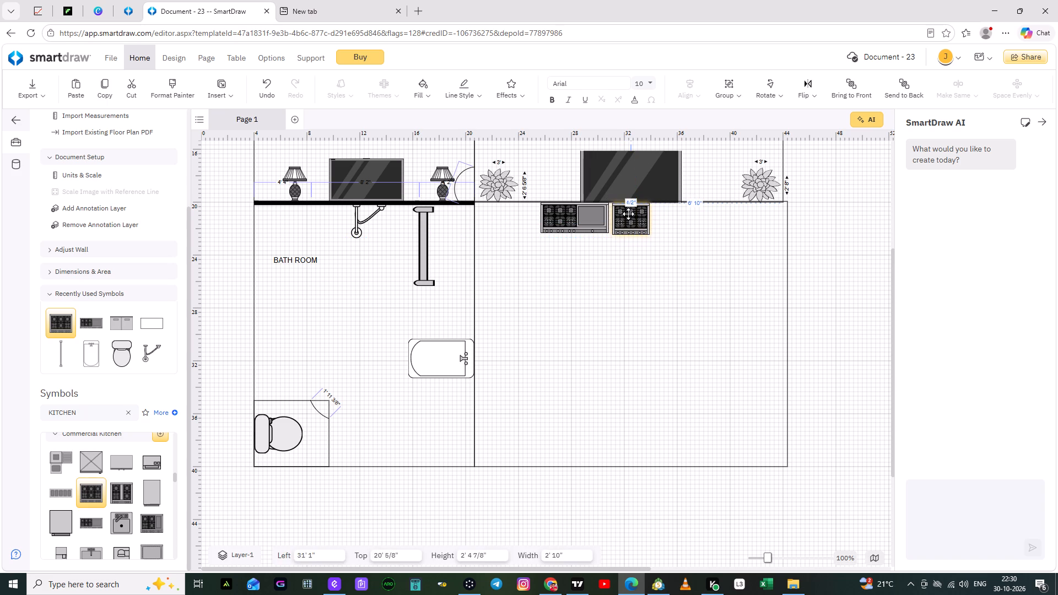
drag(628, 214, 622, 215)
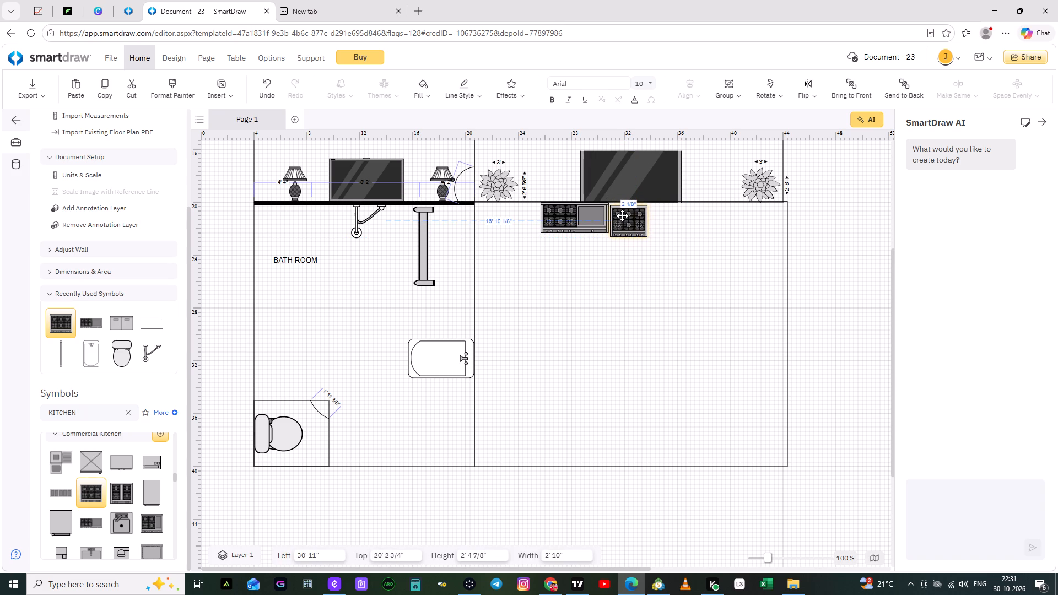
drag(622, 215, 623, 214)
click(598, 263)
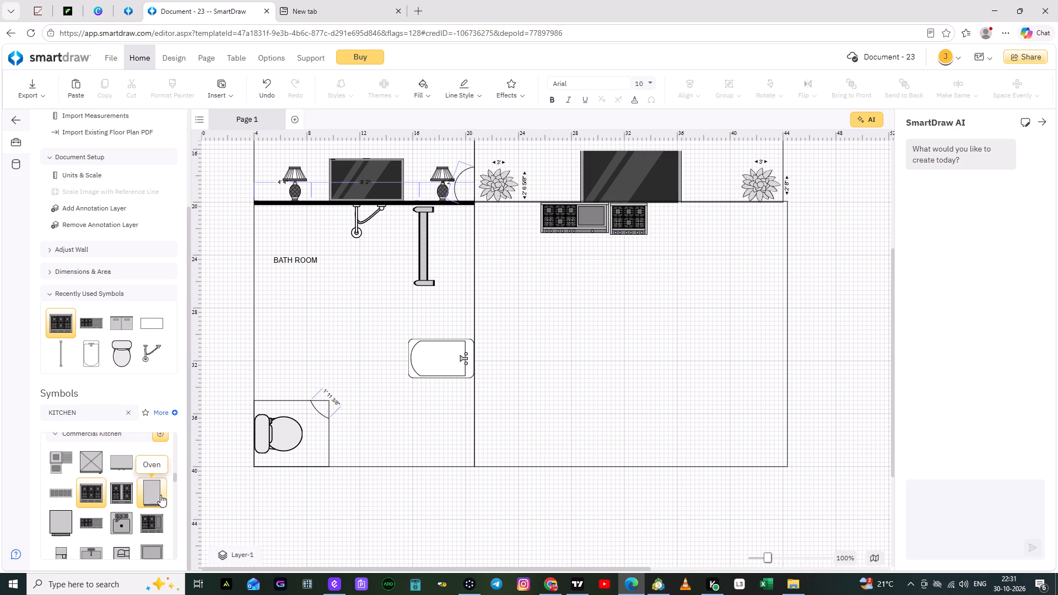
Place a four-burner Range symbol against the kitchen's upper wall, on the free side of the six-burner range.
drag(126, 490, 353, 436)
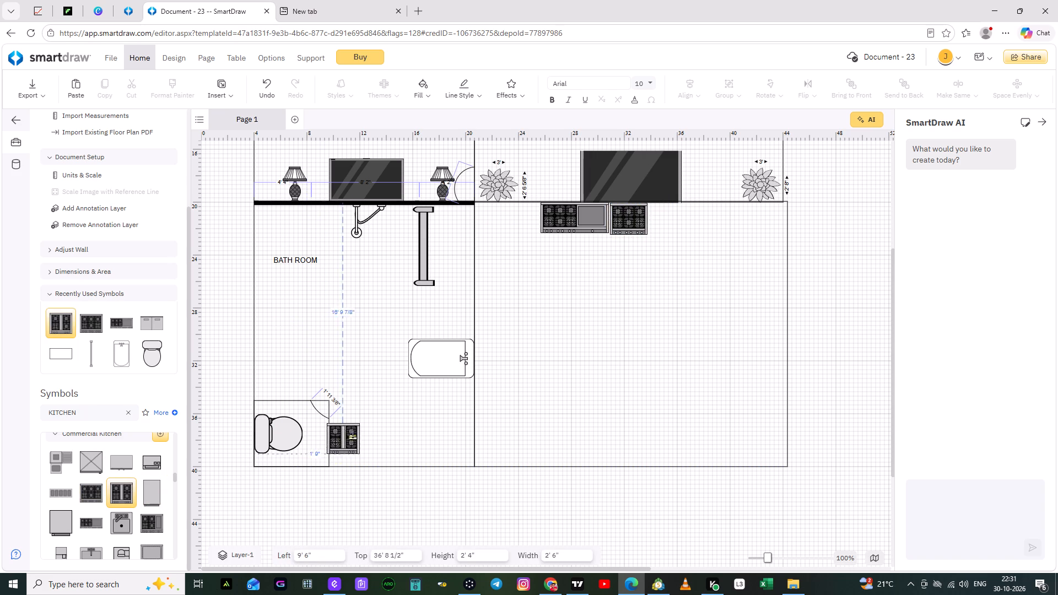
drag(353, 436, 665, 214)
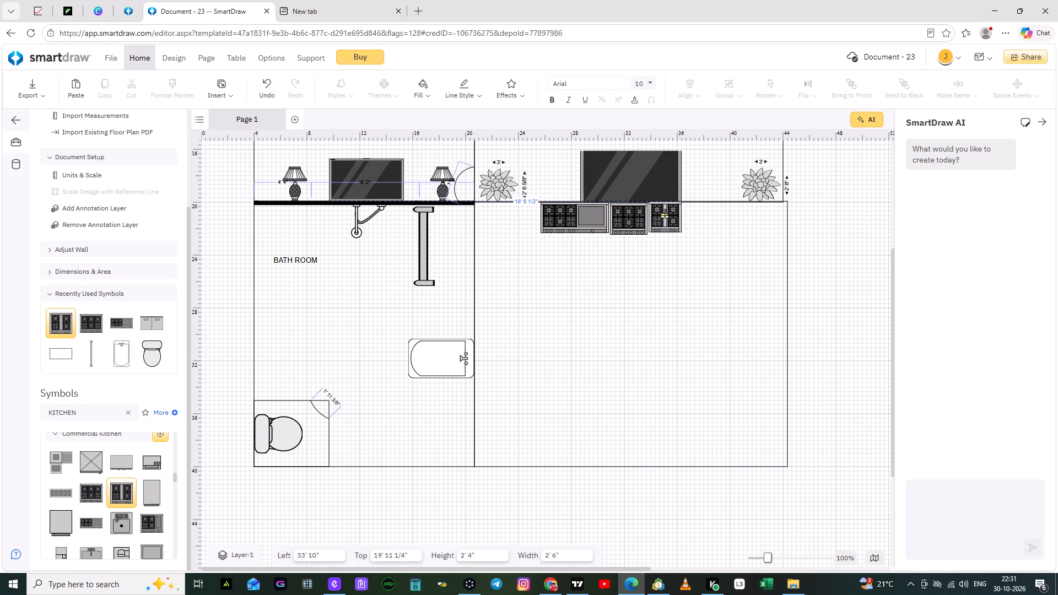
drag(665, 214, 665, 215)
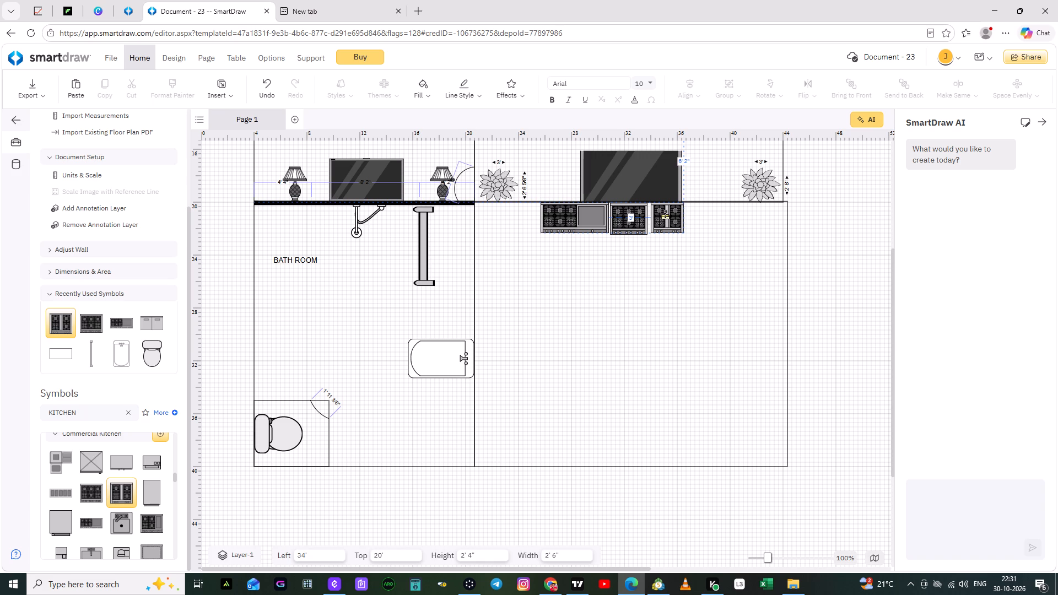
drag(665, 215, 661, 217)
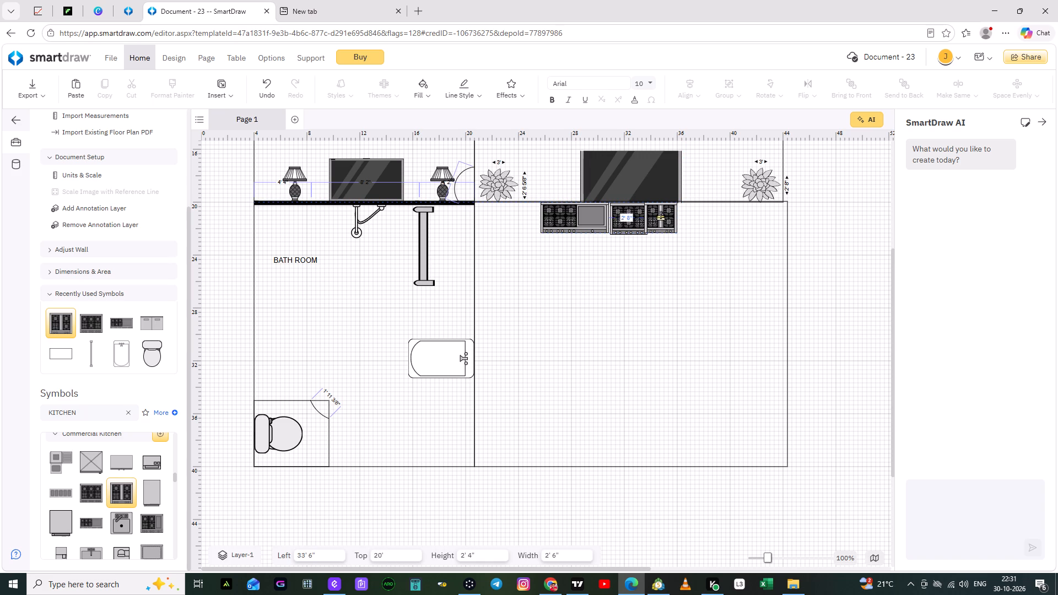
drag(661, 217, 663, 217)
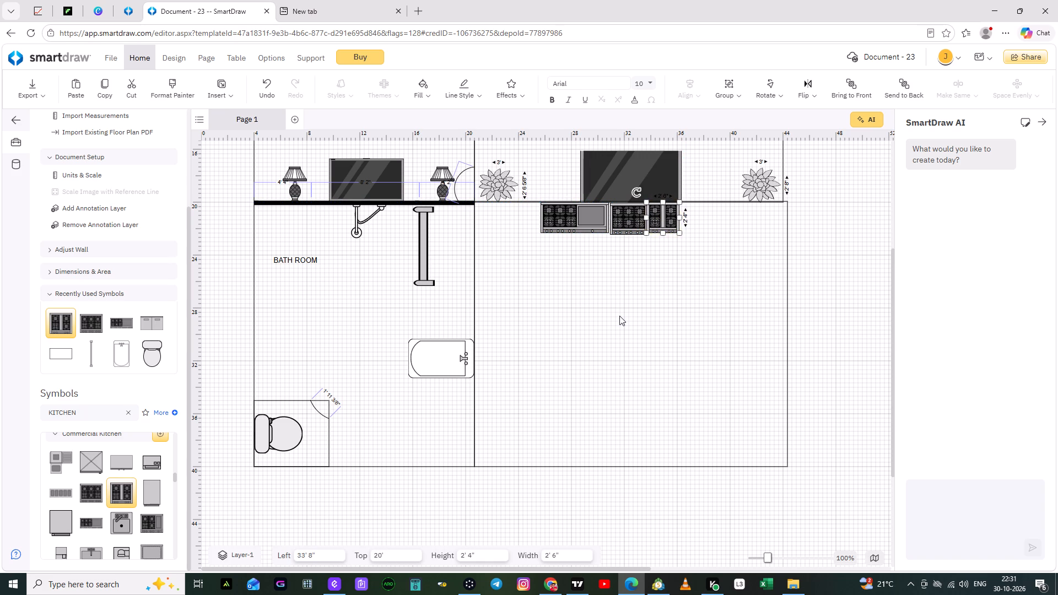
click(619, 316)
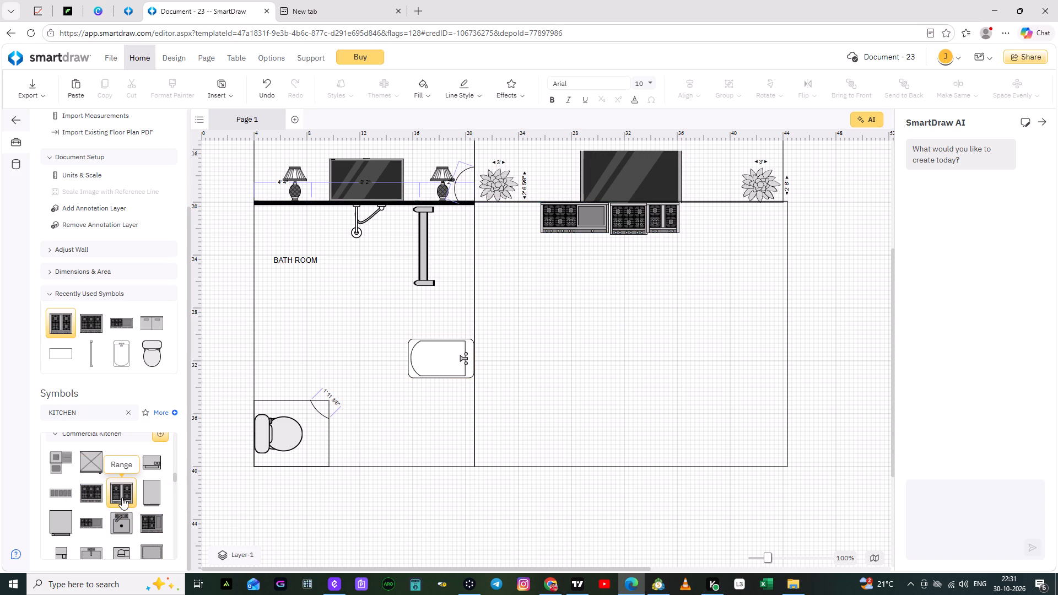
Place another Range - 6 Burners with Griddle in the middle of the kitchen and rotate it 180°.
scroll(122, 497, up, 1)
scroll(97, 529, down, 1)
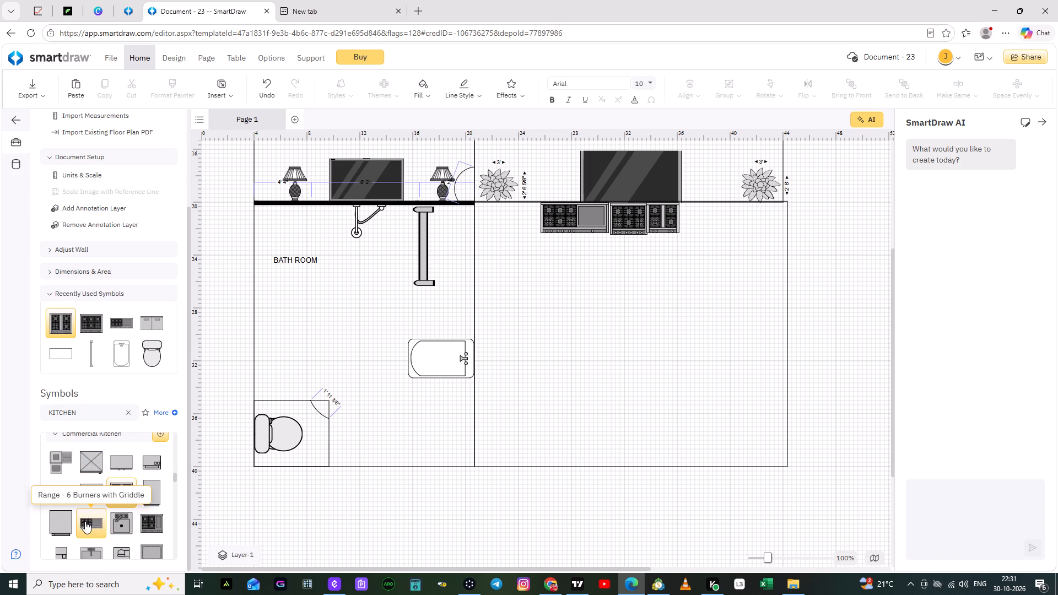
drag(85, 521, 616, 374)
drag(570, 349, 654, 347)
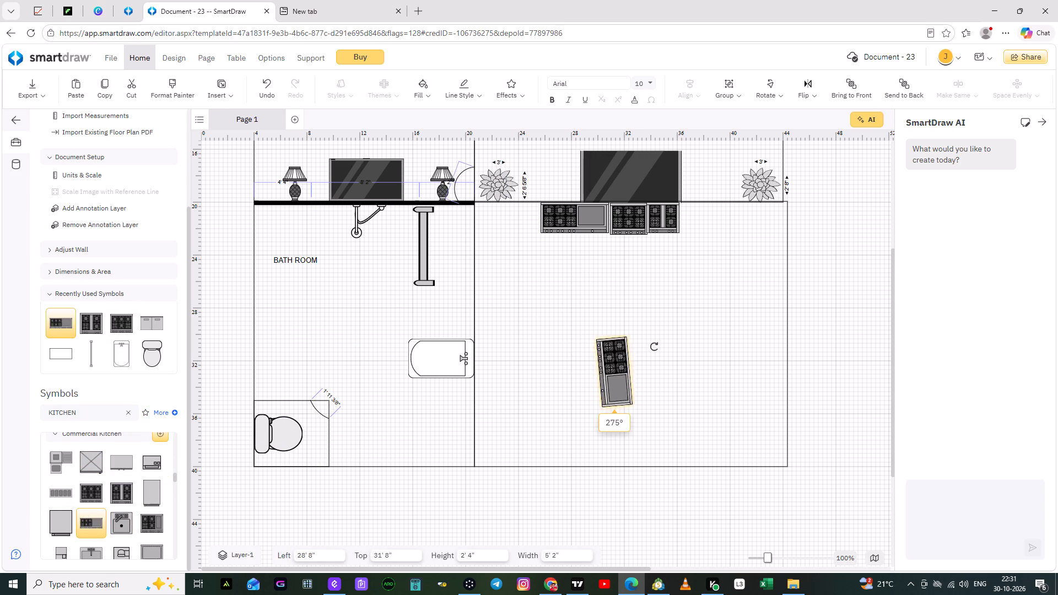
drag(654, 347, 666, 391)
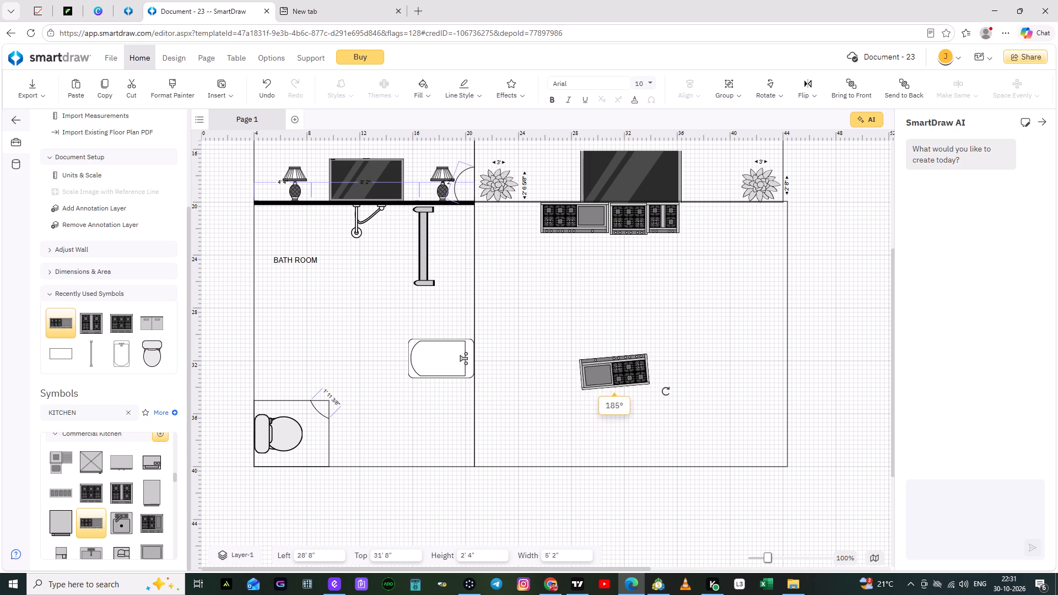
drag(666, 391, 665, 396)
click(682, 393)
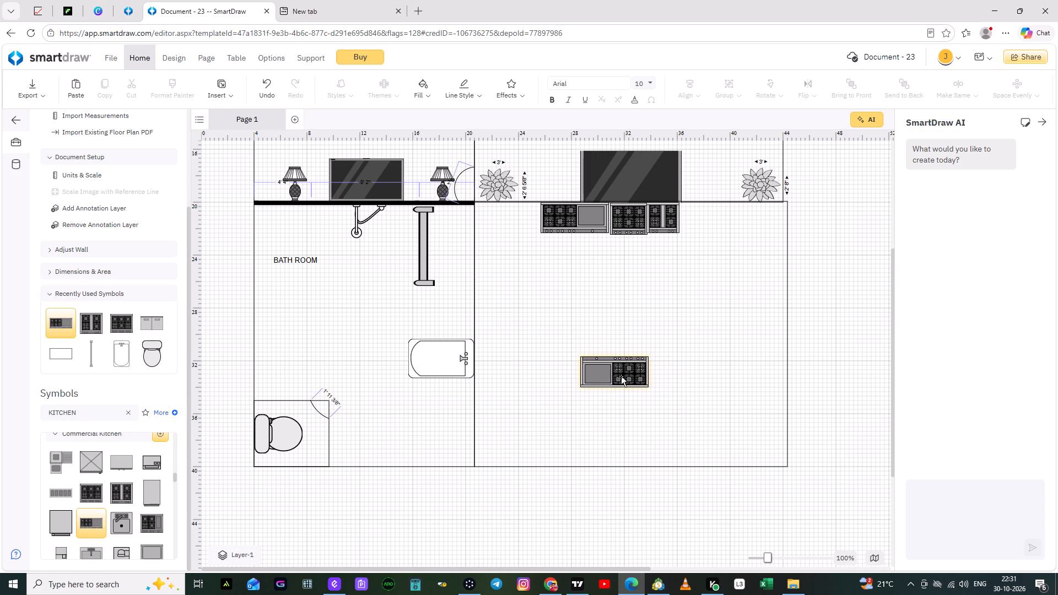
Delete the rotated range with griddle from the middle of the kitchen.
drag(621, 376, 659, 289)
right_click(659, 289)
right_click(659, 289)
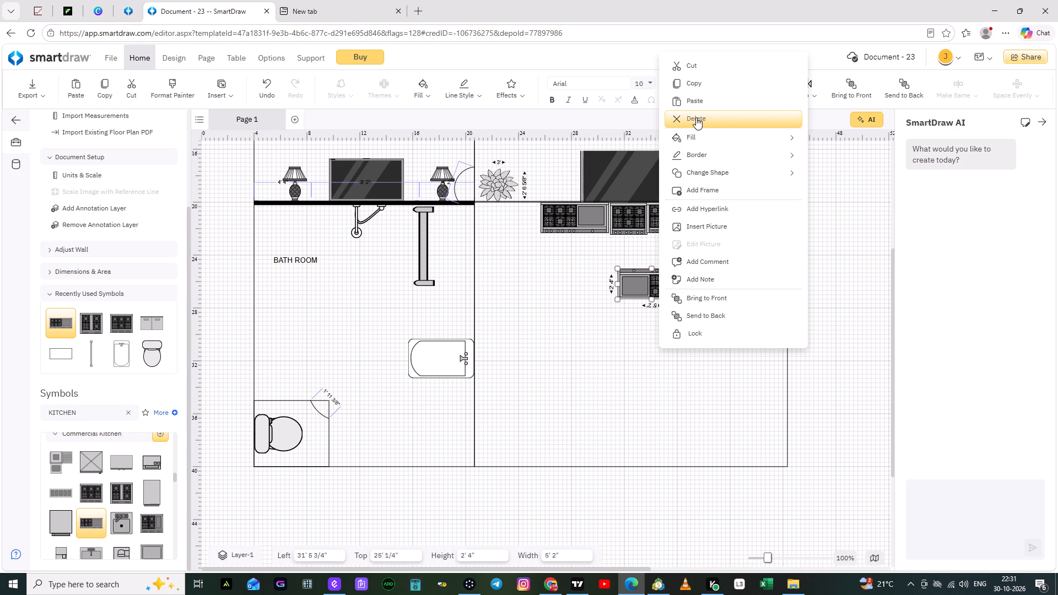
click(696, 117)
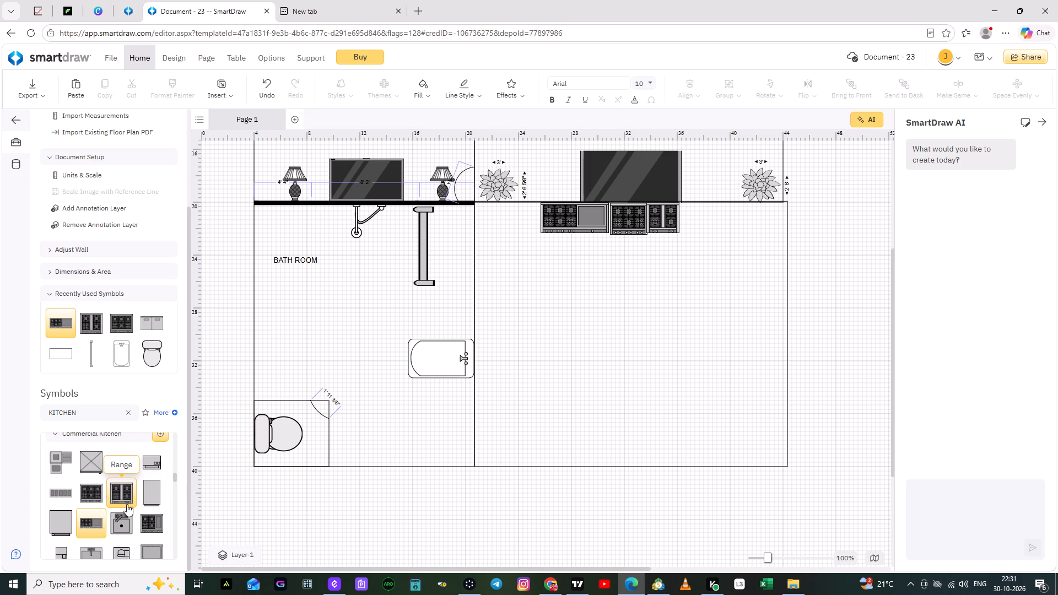
Add a Range - 4 Burners with Griddle symbol to the open kitchen floor below the row of ranges.
scroll(127, 504, down, 1)
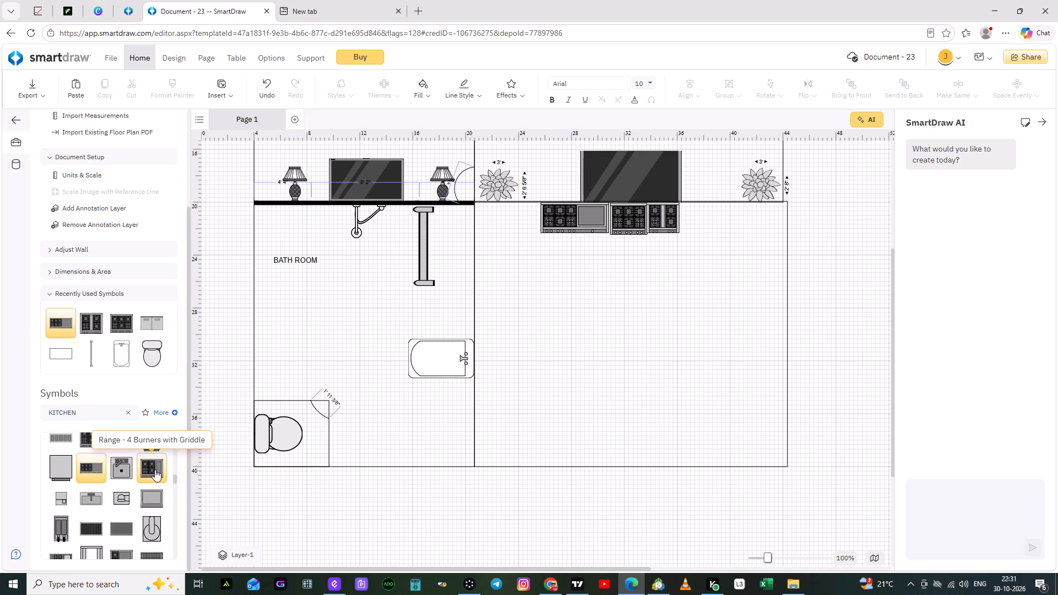
drag(155, 467, 640, 298)
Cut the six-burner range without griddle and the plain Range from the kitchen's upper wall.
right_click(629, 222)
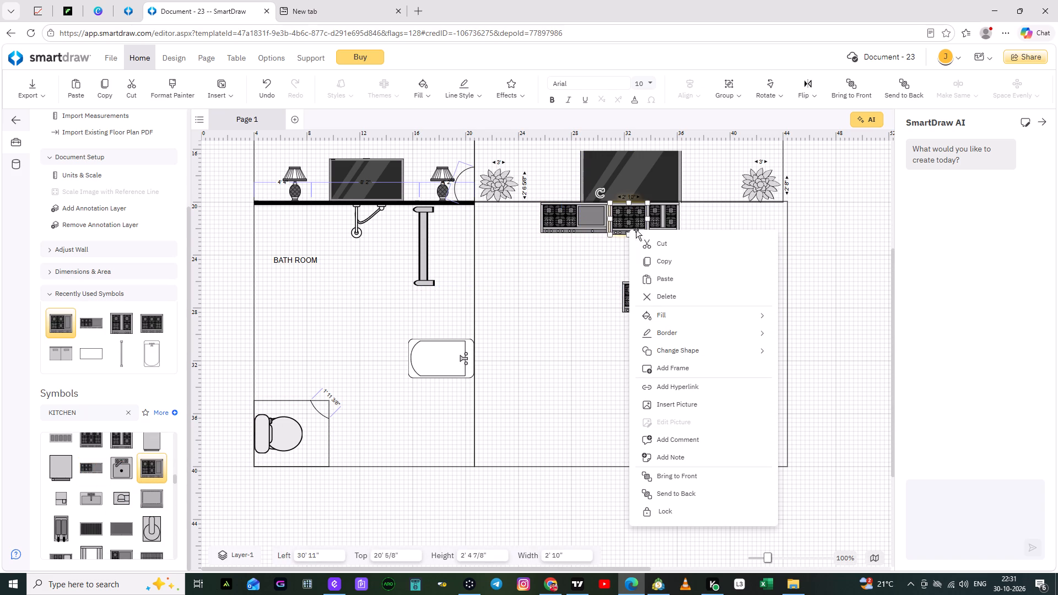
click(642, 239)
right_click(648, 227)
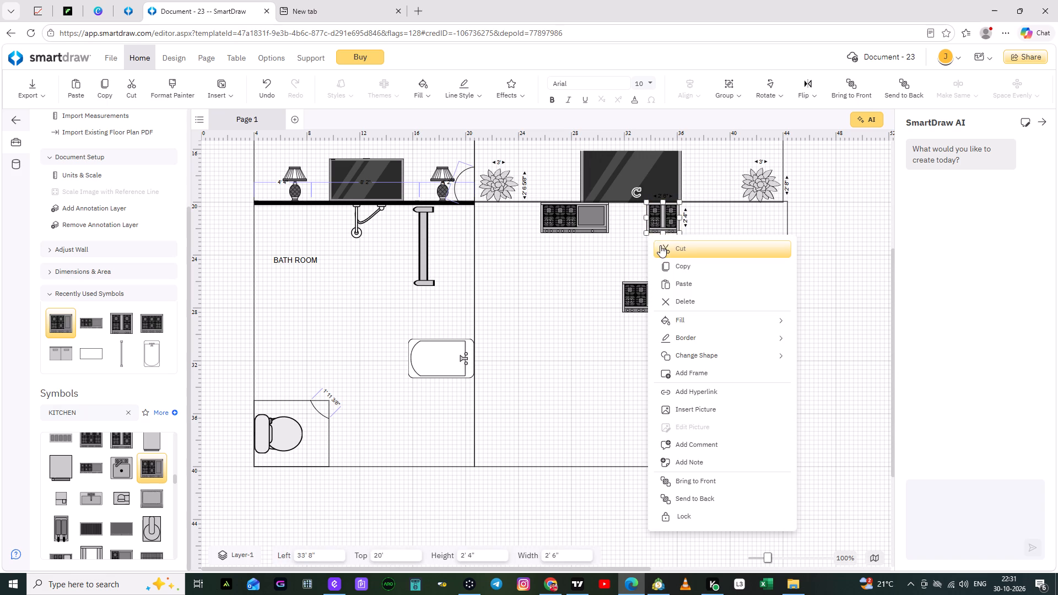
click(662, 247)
Move the four-burner range with griddle up against the kitchen's upper wall, flush beside the six-burner range with griddle.
drag(651, 297, 650, 253)
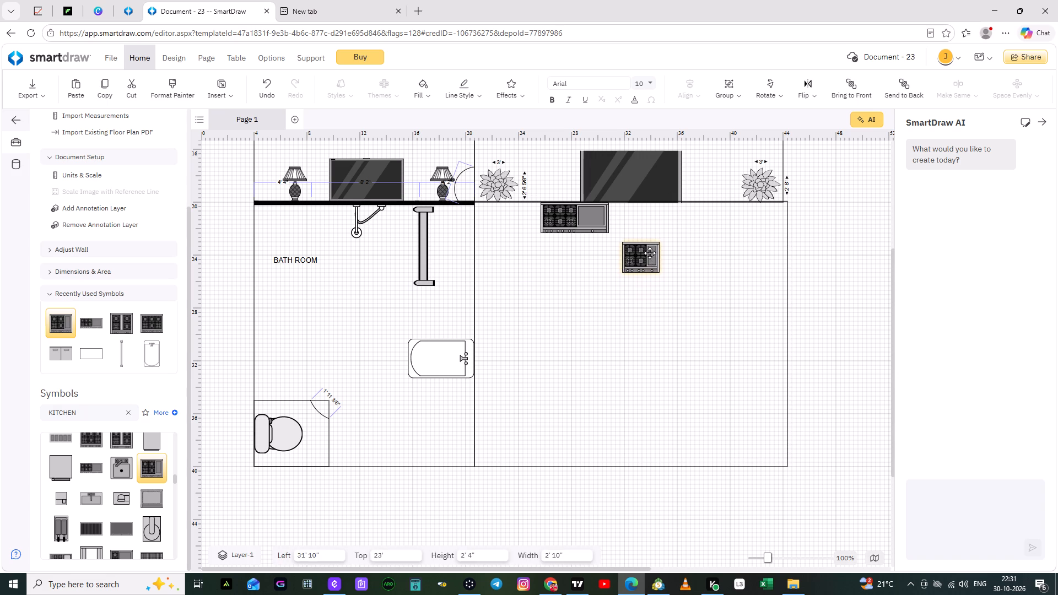
drag(650, 253, 639, 218)
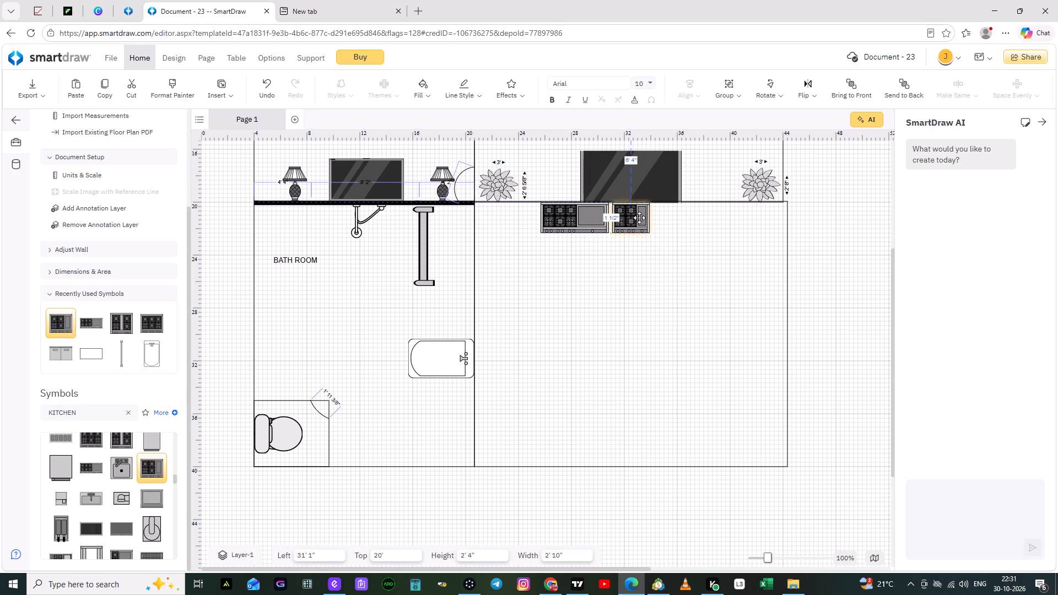
drag(639, 218, 636, 217)
click(595, 272)
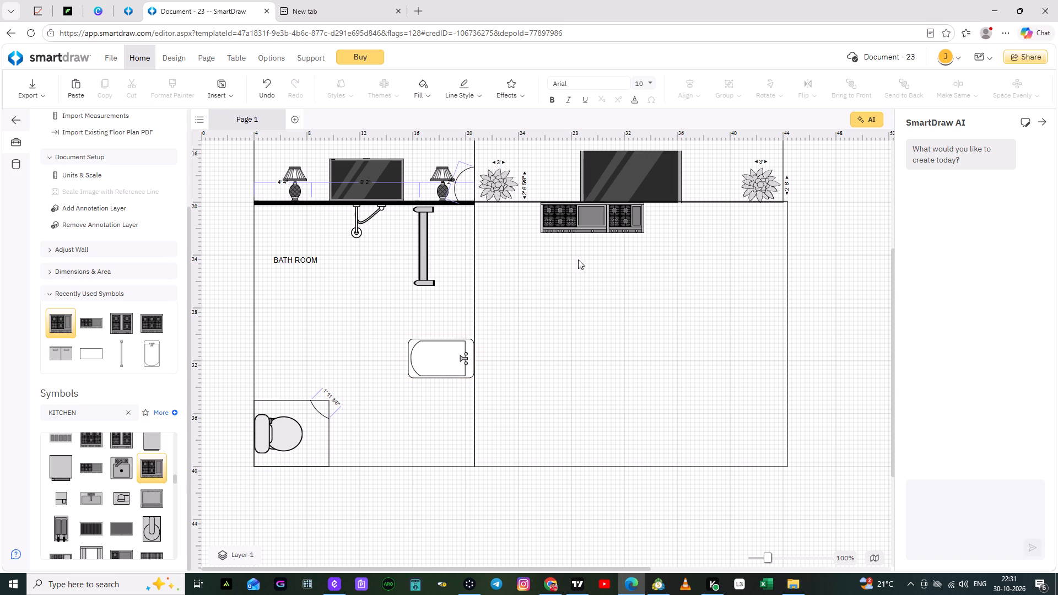
Shift both ranges slightly along the upper wall away from BATH ROOM, keeping them side by side.
drag(639, 213, 641, 215)
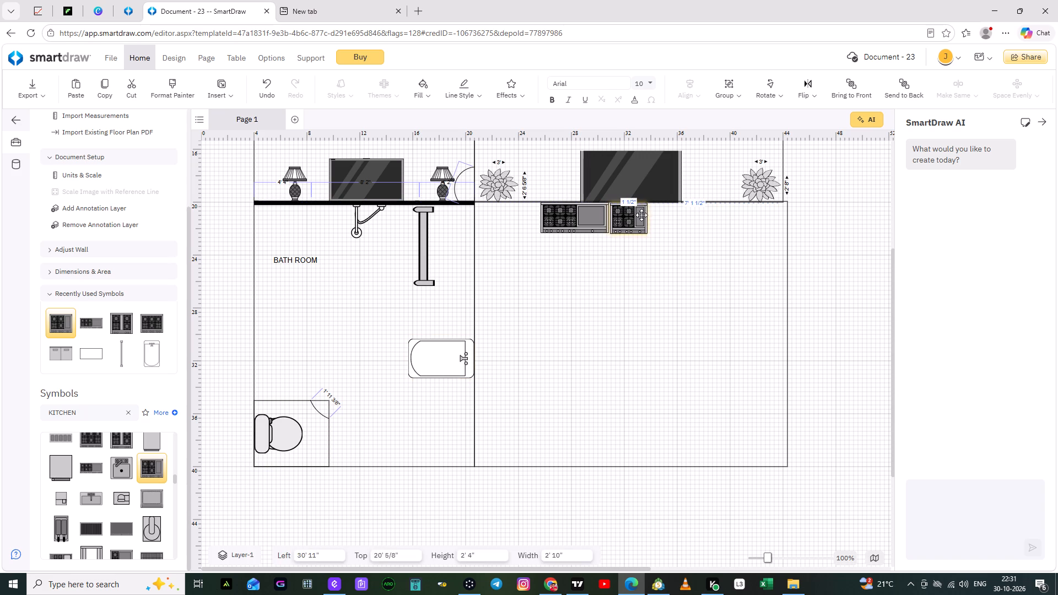
drag(641, 215, 647, 215)
drag(596, 219, 604, 220)
click(589, 286)
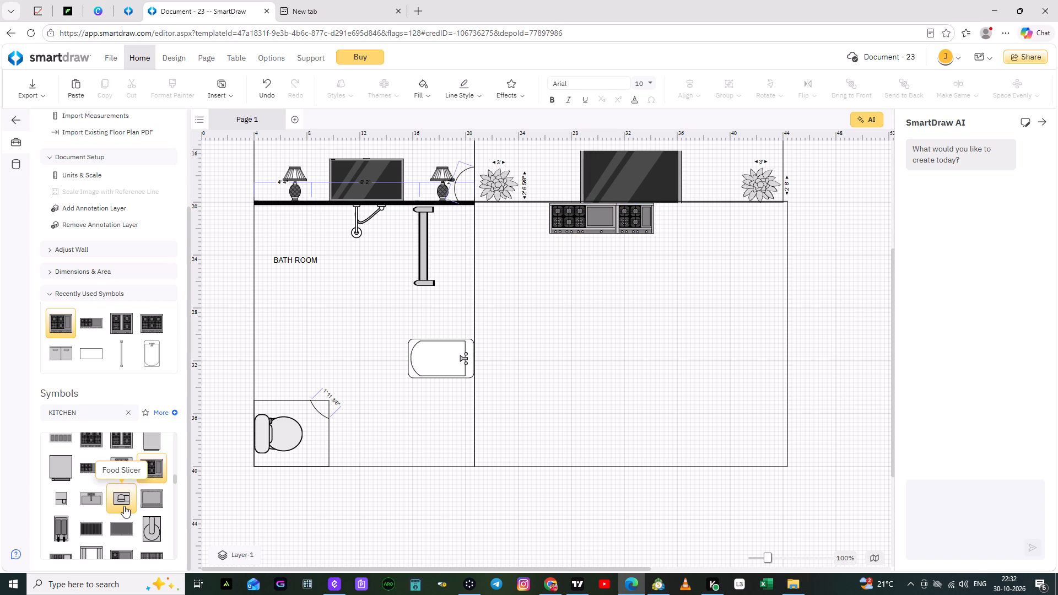
Place a Built-in Single Oven from the household appliance symbols against the kitchen's upper wall near its right corner, about 40' from the left.
scroll(124, 506, up, 2)
scroll(124, 506, down, 1)
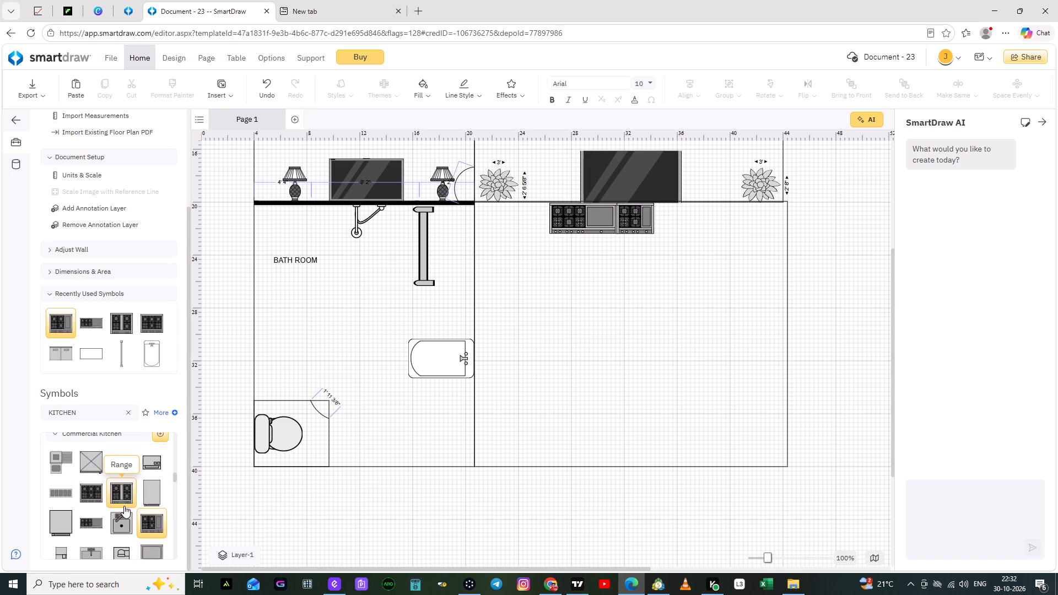
scroll(124, 506, down, 2)
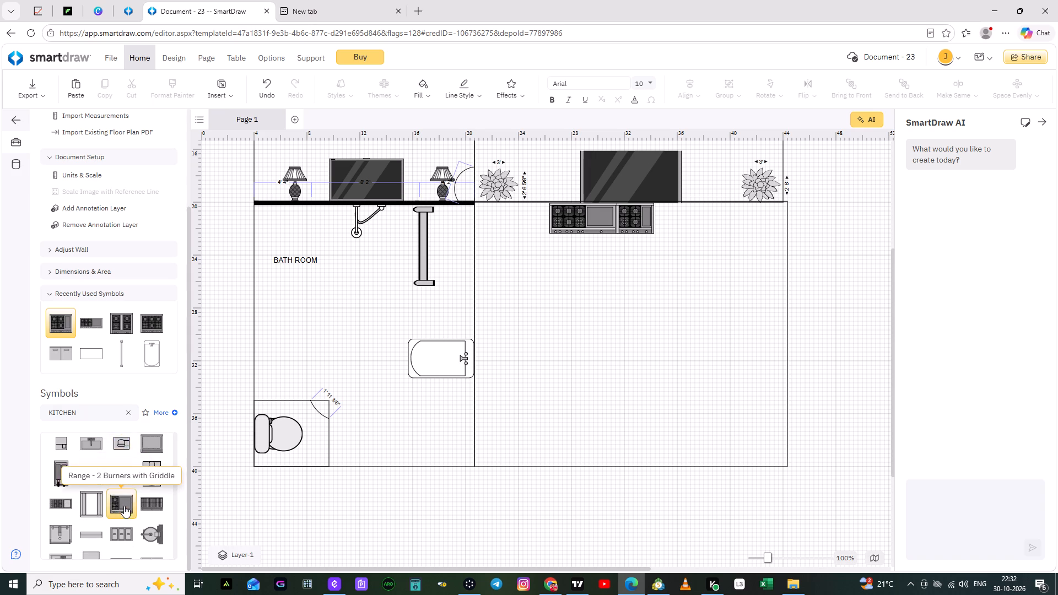
scroll(124, 506, down, 3)
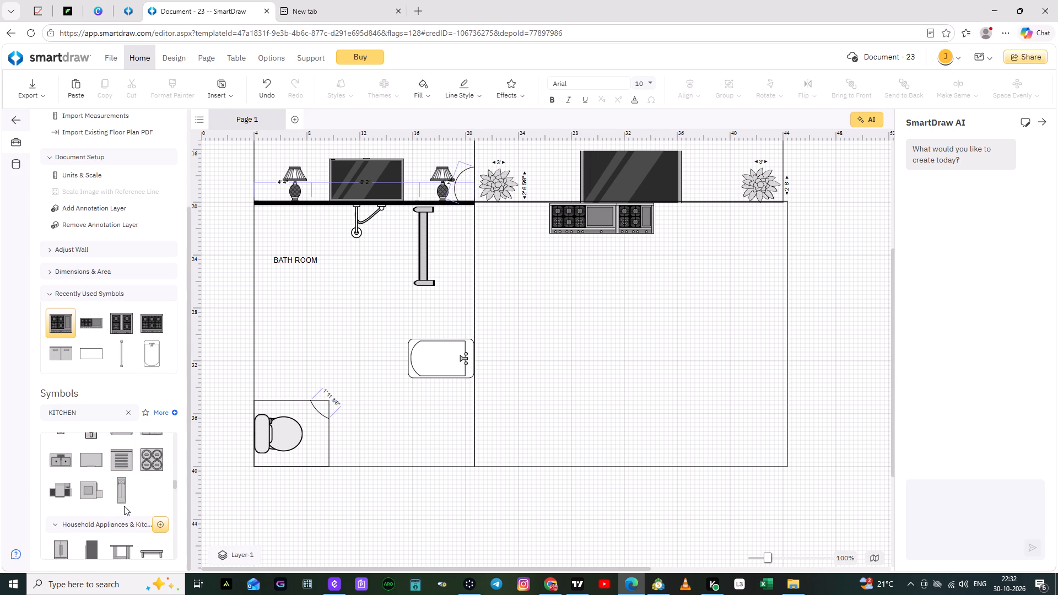
scroll(125, 504, down, 1)
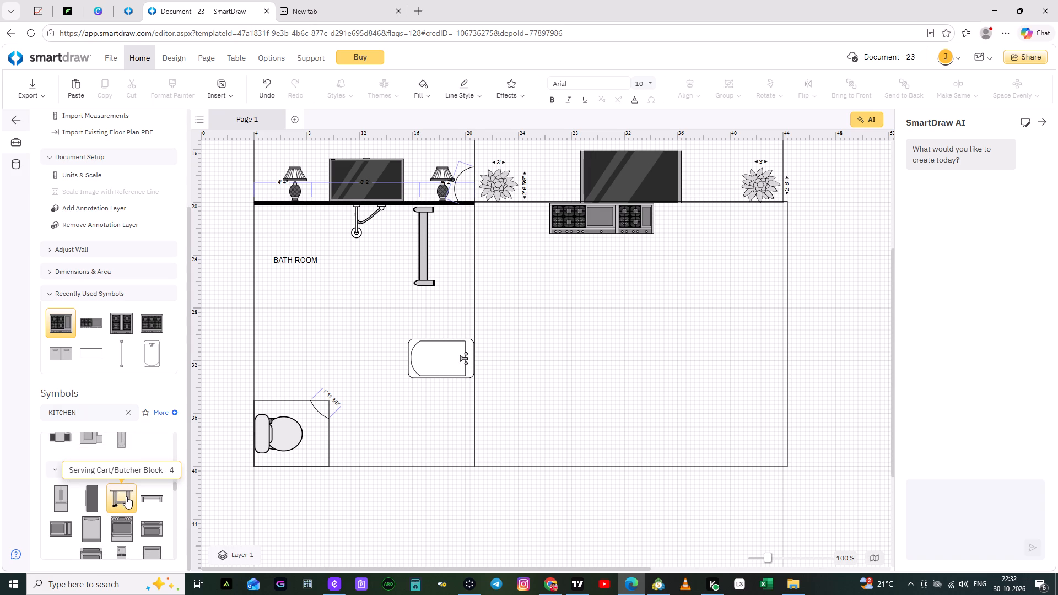
scroll(126, 496, down, 1)
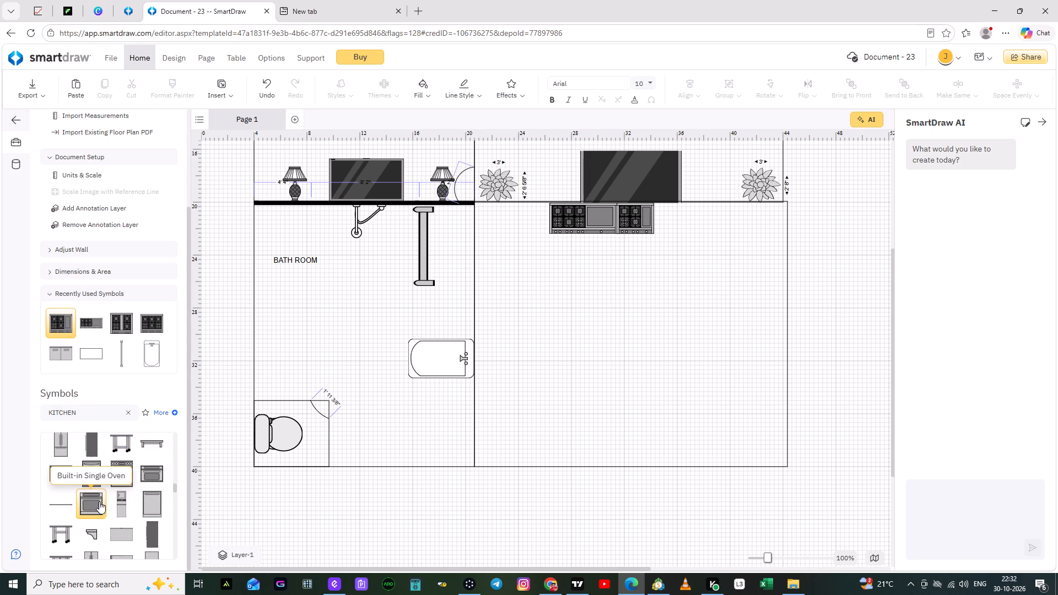
drag(94, 500, 614, 365)
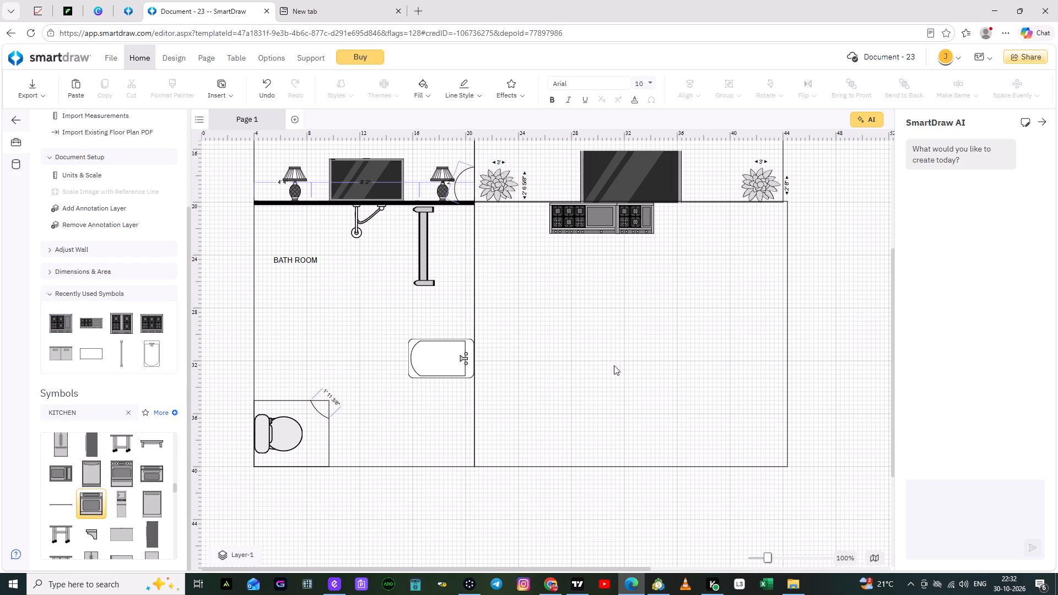
drag(614, 365, 746, 217)
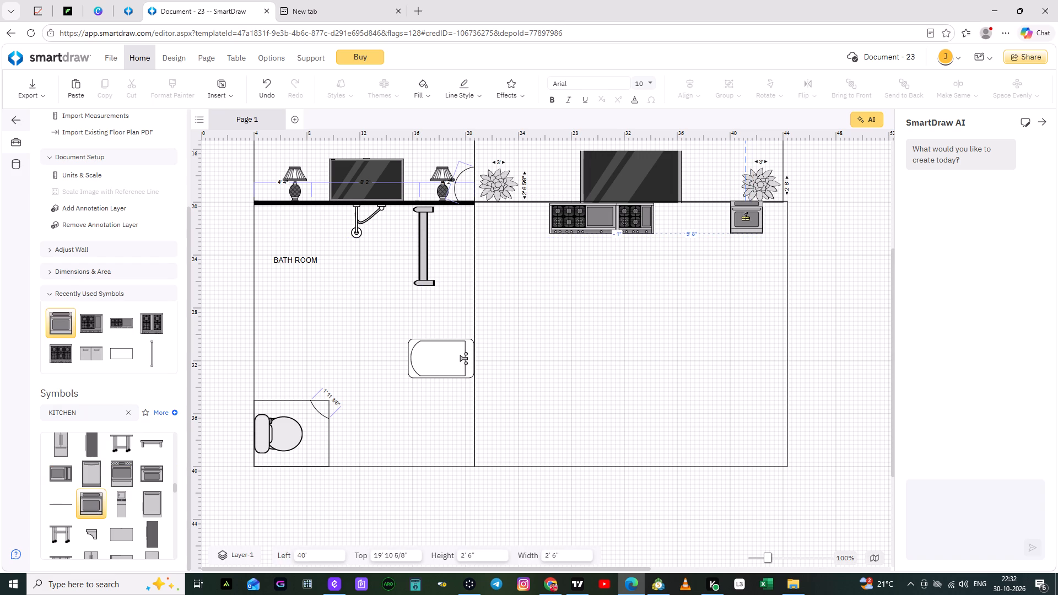
drag(746, 217, 746, 220)
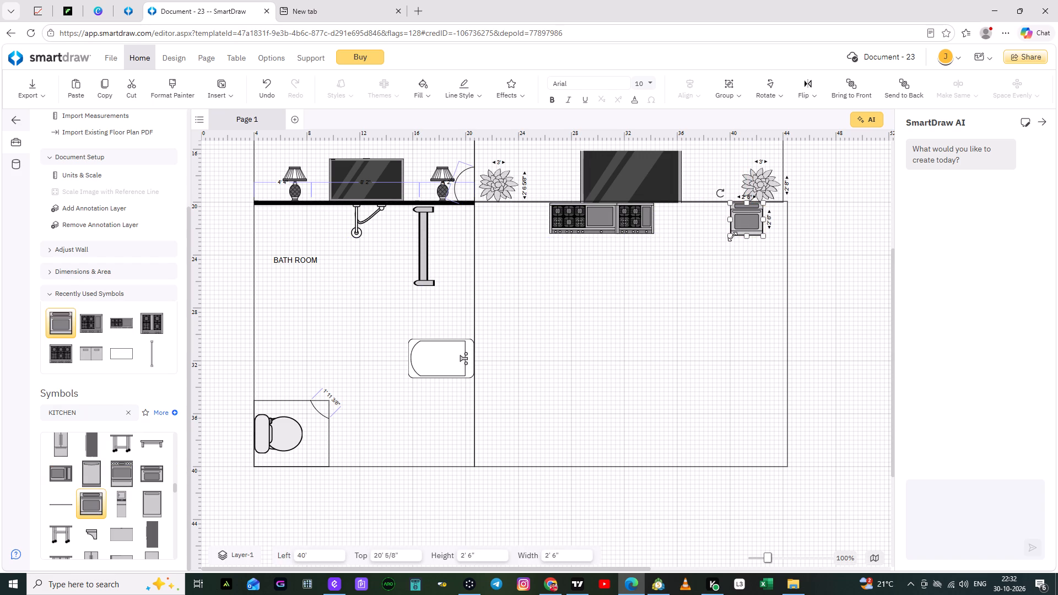
Enlarge the Built-in Single Oven to about 2' 10" by 2' 11" and move it into the kitchen's upper right corner, 41' from the left.
drag(732, 236, 727, 244)
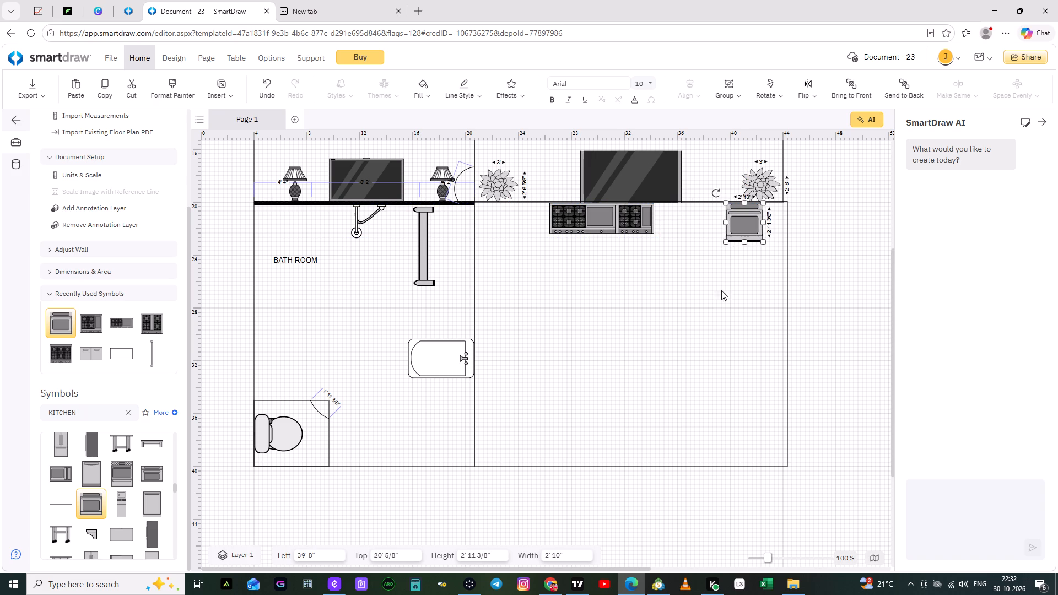
click(721, 293)
drag(738, 232, 751, 231)
click(721, 304)
click(758, 233)
click(726, 320)
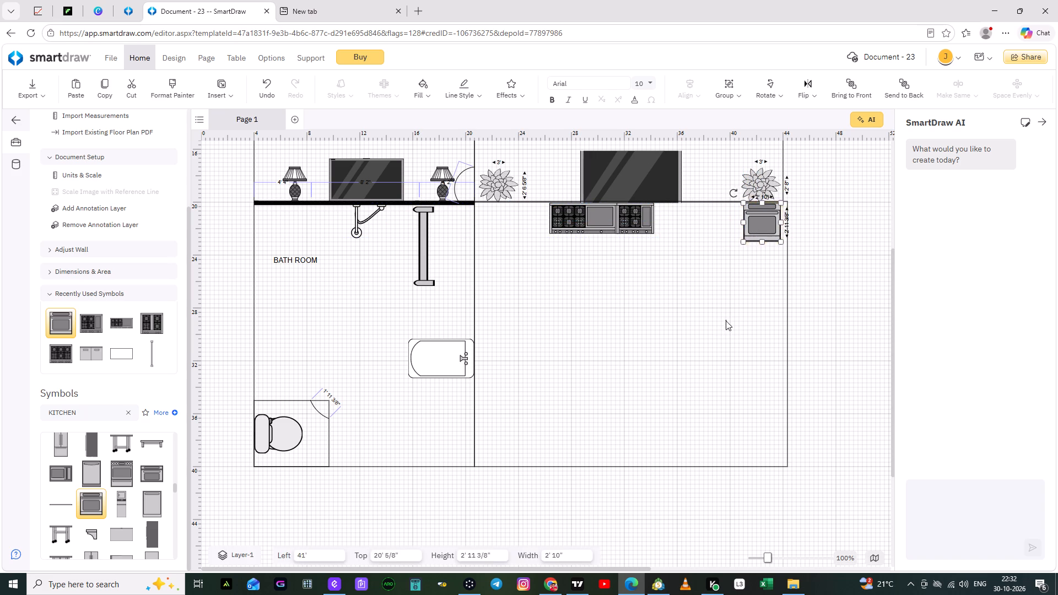
Place a Side by Side Refrigerator in the kitchen's upper corner beside BATH ROOM, 21' from the left and 20' from the top.
scroll(102, 492, down, 3)
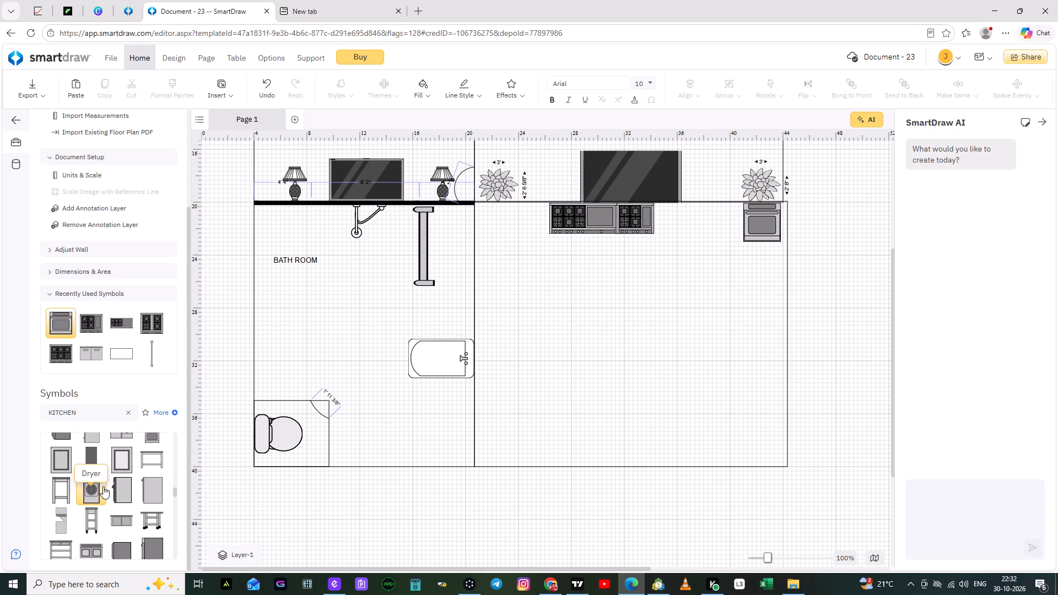
scroll(107, 484, down, 1)
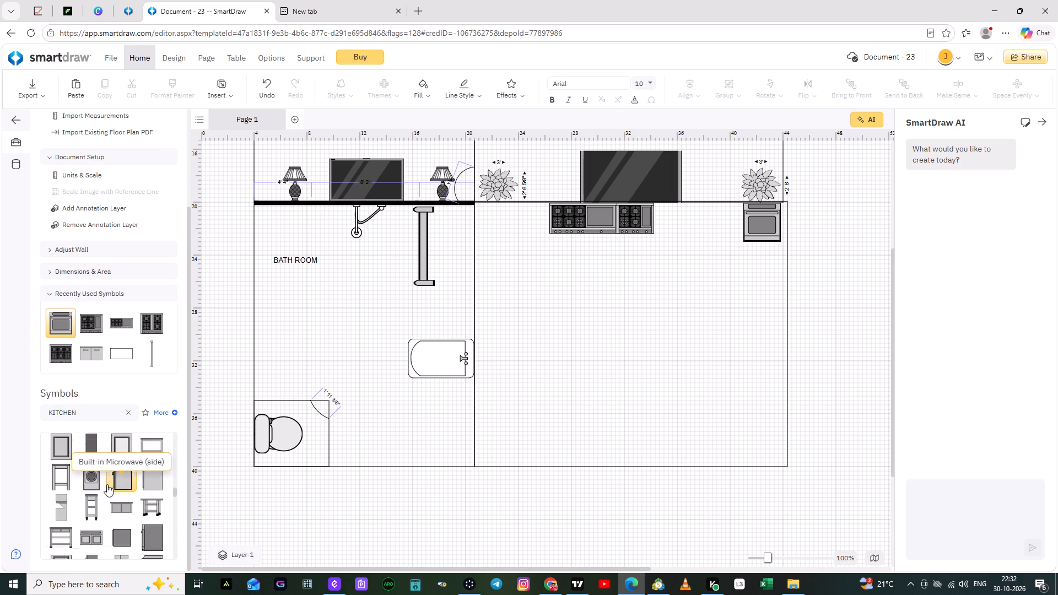
scroll(107, 484, down, 2)
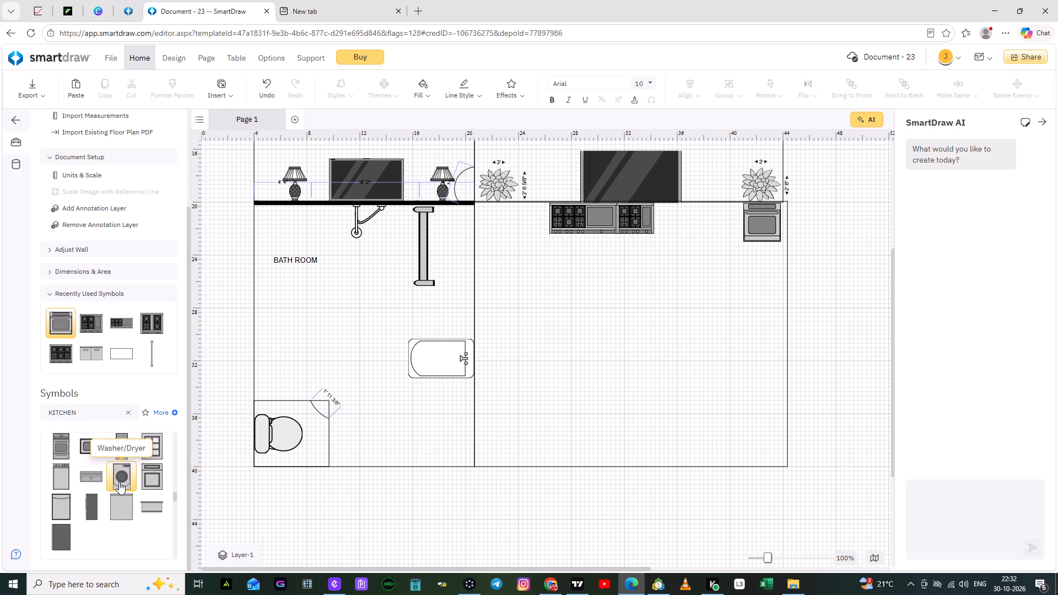
scroll(119, 482, up, 1)
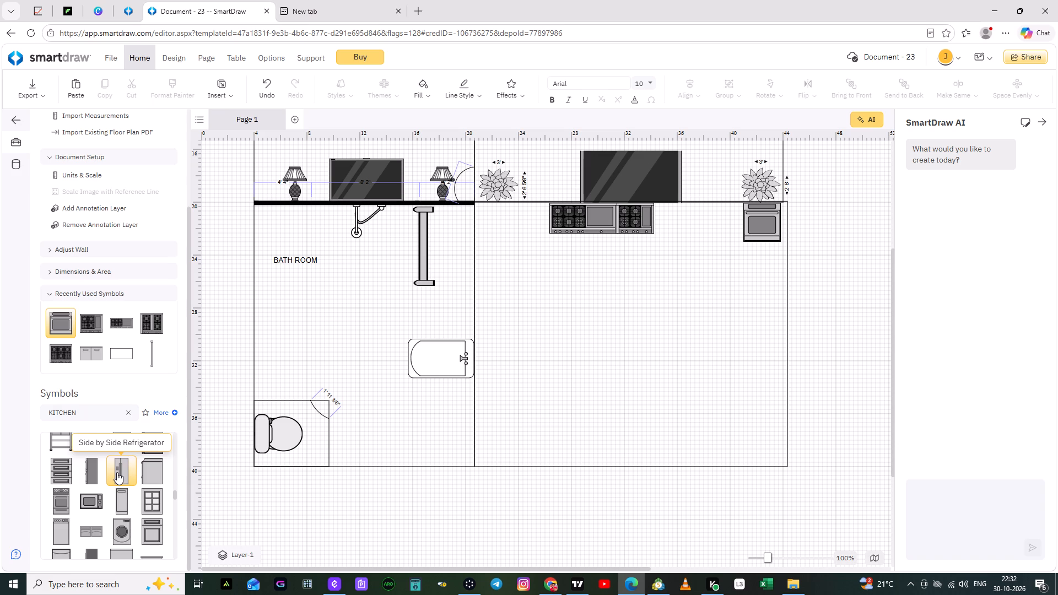
drag(119, 468, 520, 400)
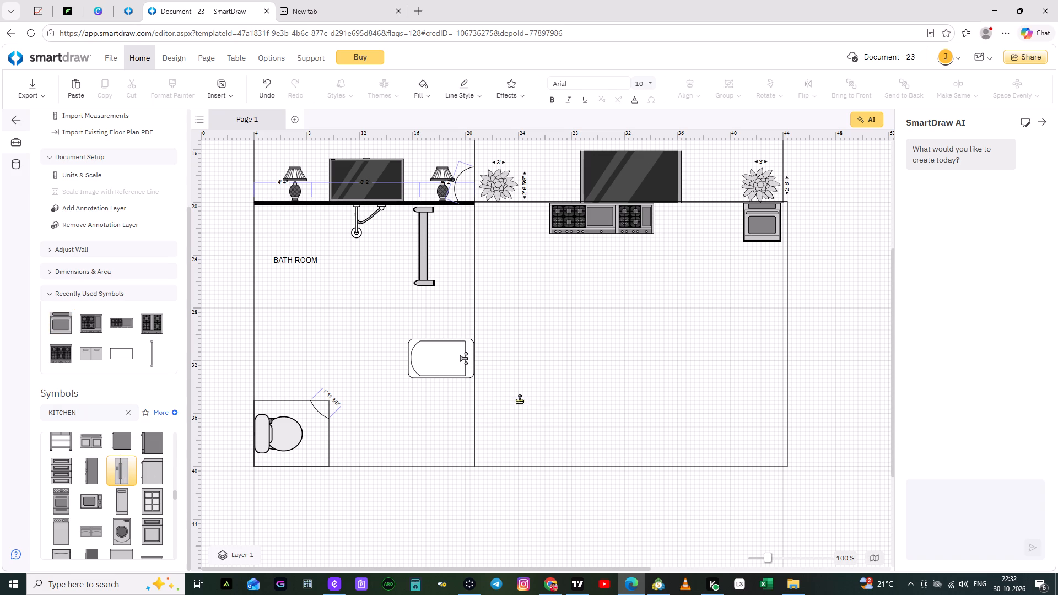
drag(520, 400, 769, 354)
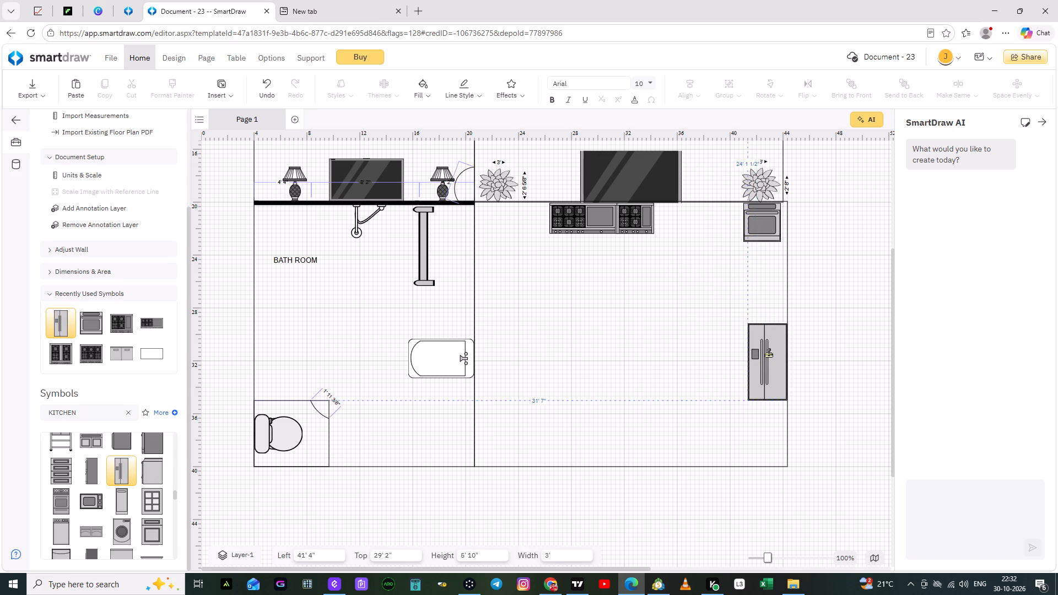
drag(769, 354, 500, 248)
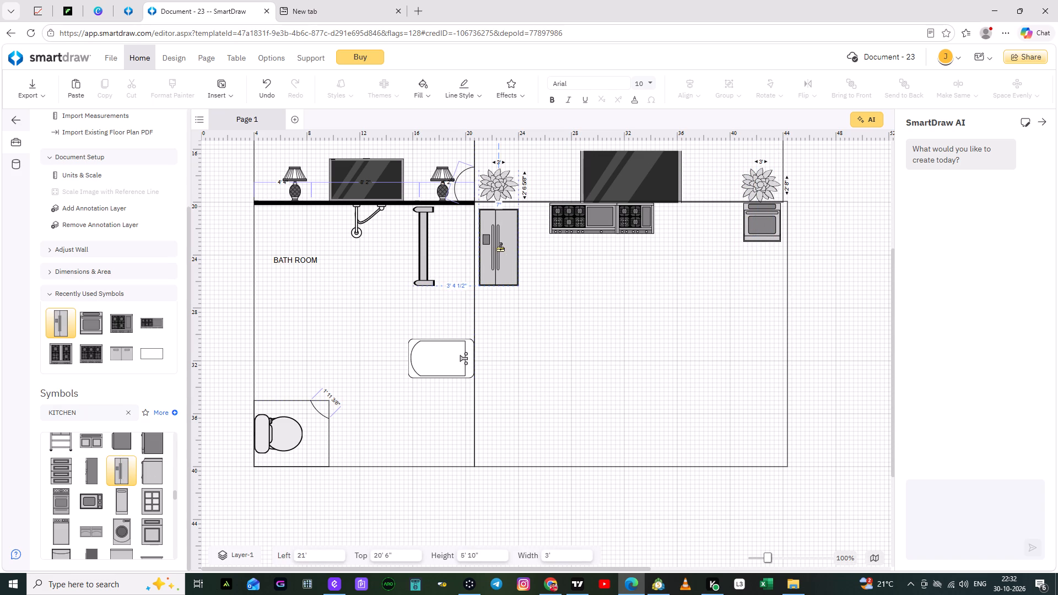
drag(500, 248, 500, 240)
click(552, 306)
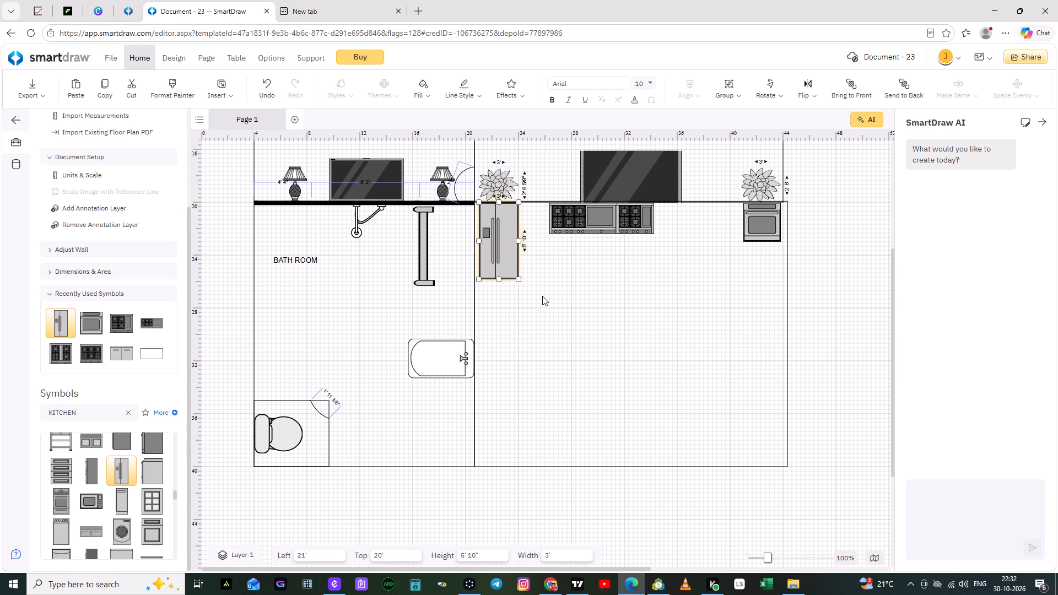
Look through the household appliance and commercial kitchen symbols for further kitchen fixtures.
scroll(99, 493, up, 1)
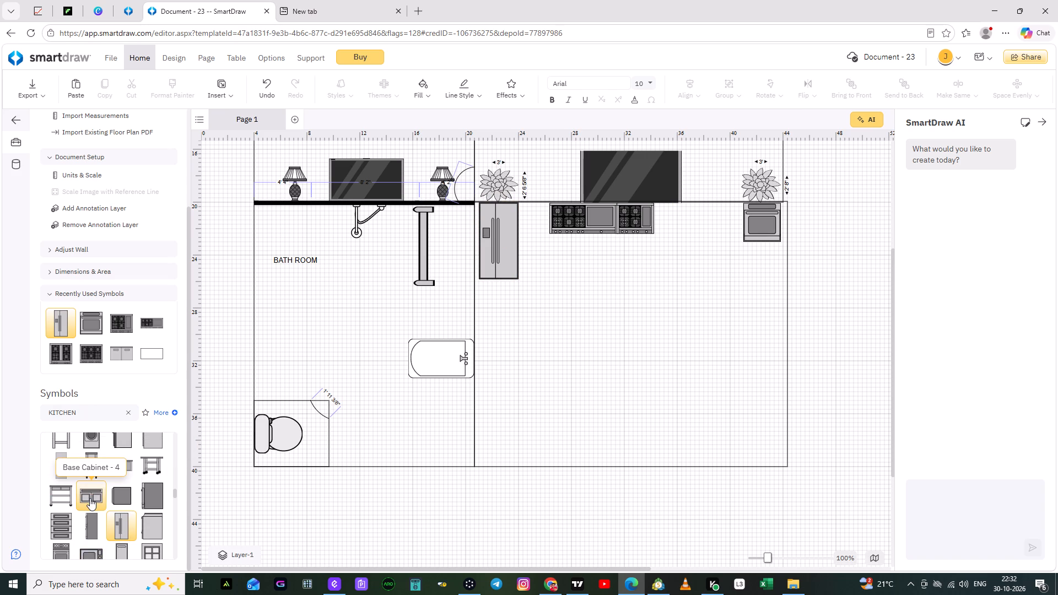
scroll(90, 498, up, 1)
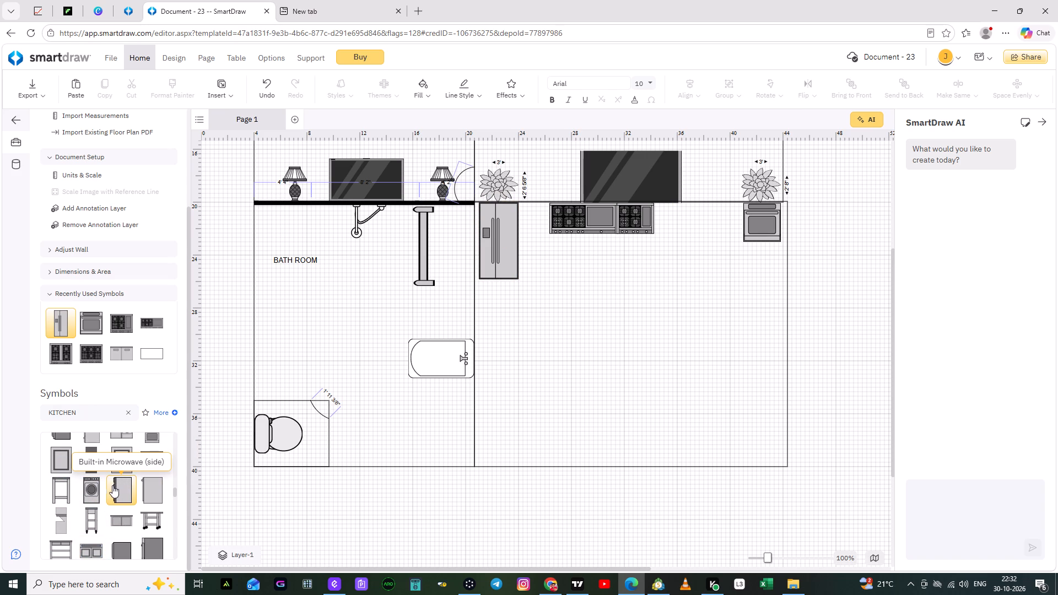
scroll(90, 488, up, 1)
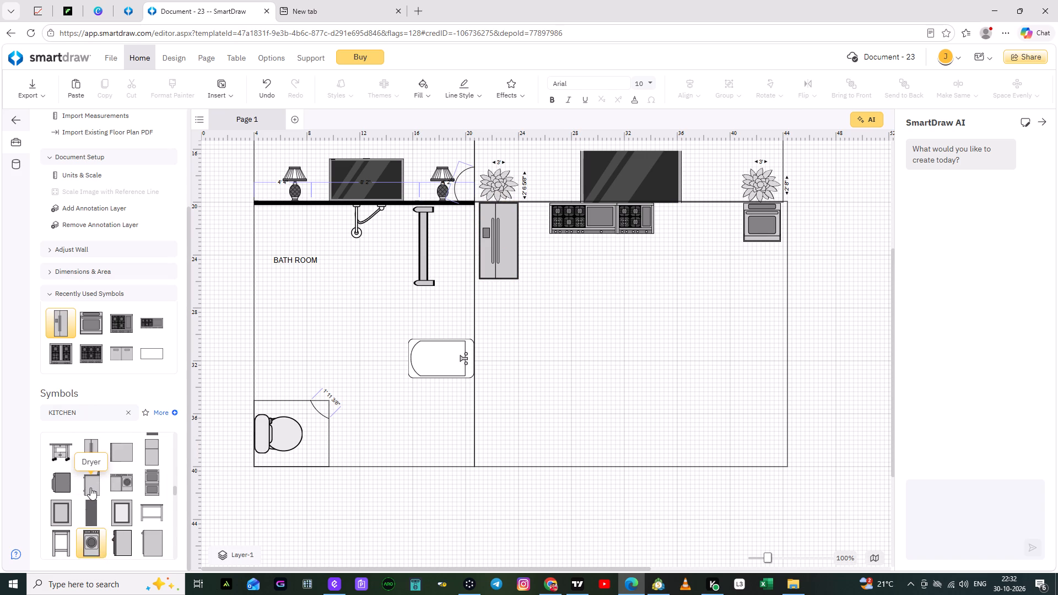
scroll(90, 488, up, 1)
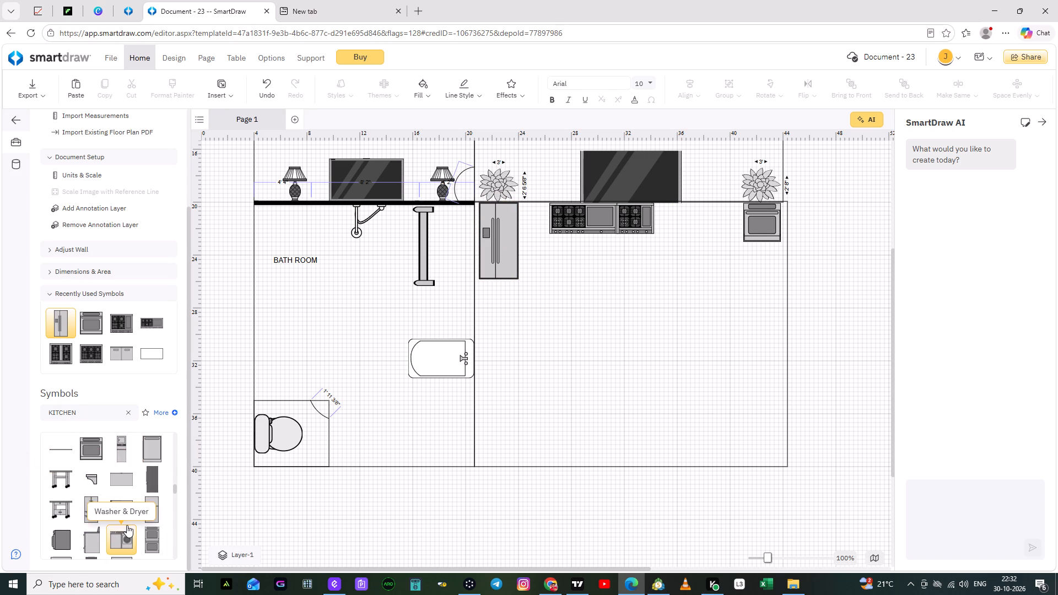
scroll(127, 525, up, 1)
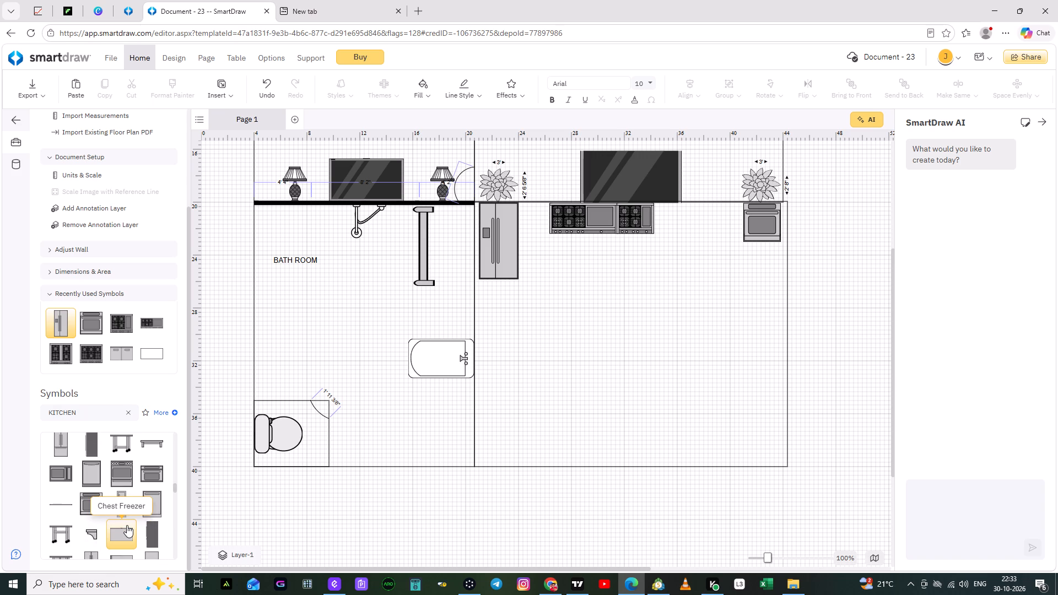
scroll(127, 525, up, 1)
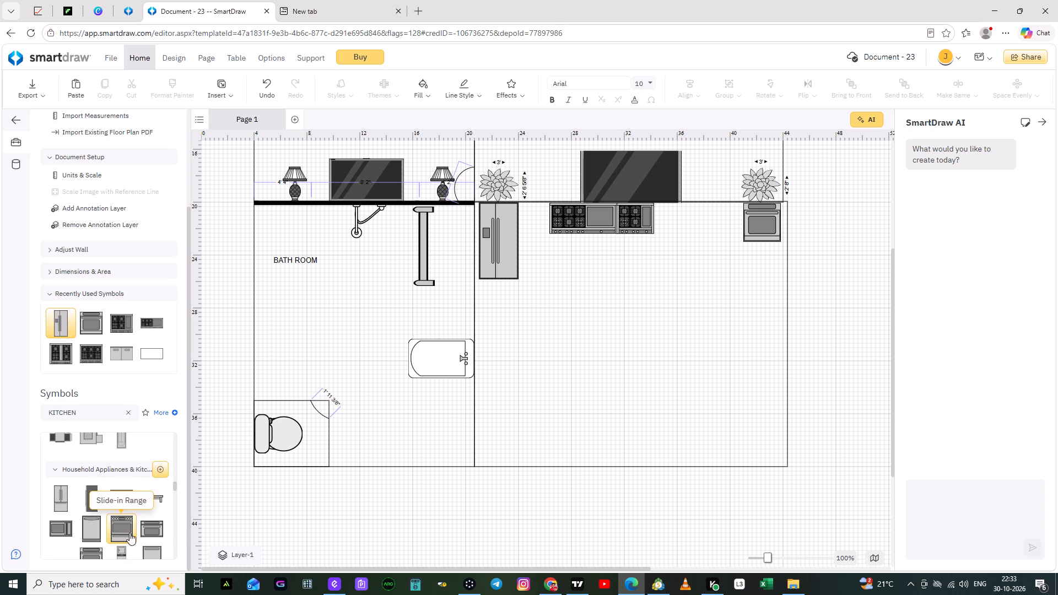
scroll(98, 515, up, 2)
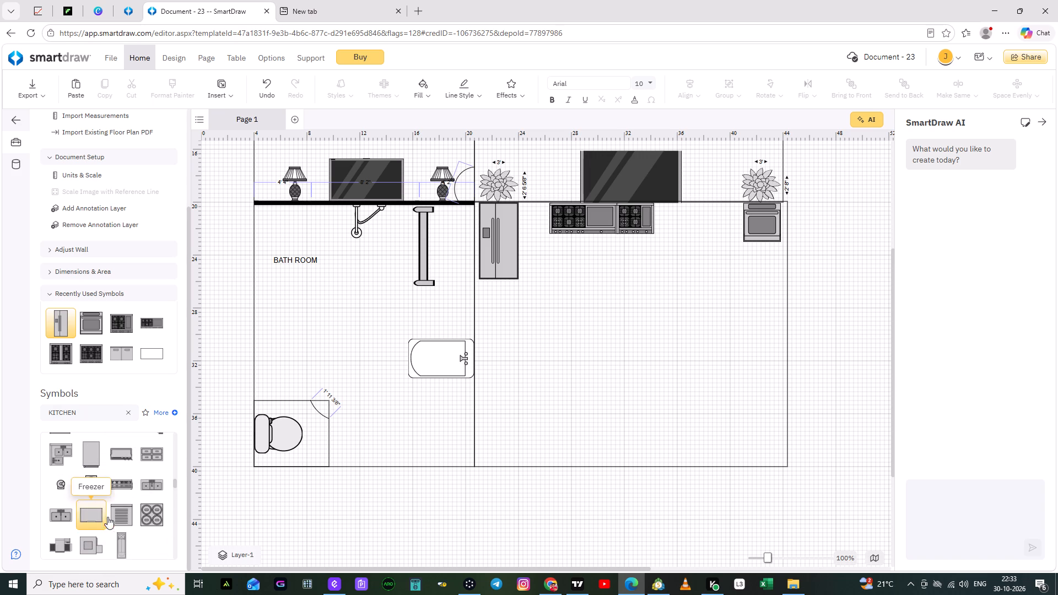
scroll(92, 539, up, 1)
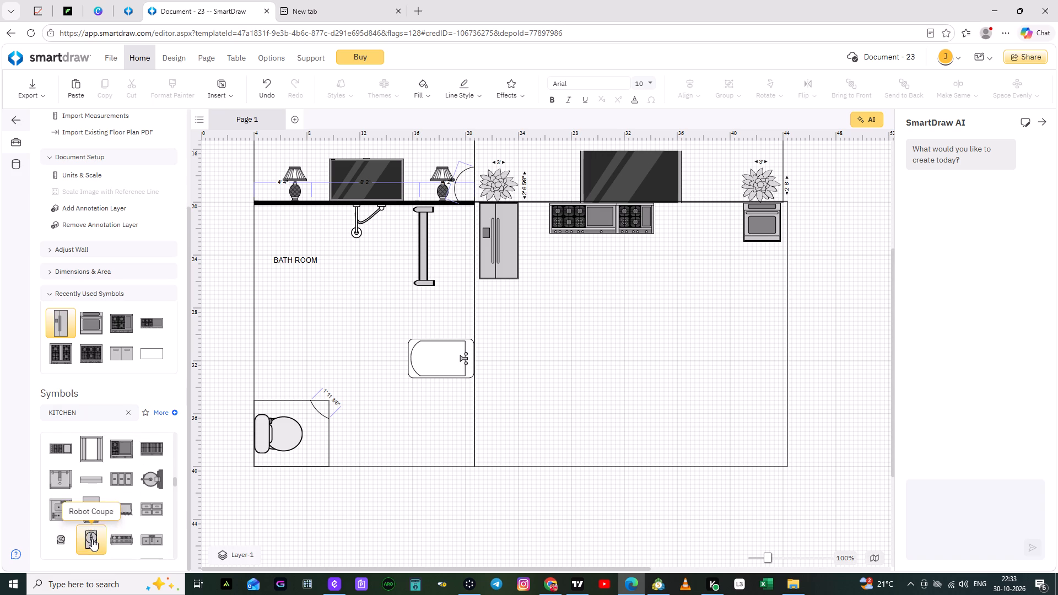
scroll(92, 539, up, 5)
Place a Single Basin Kitchen Sink - Rectangular against the kitchen's upper wall between the ranges and the oven, and enlarge it slightly.
scroll(92, 538, down, 2)
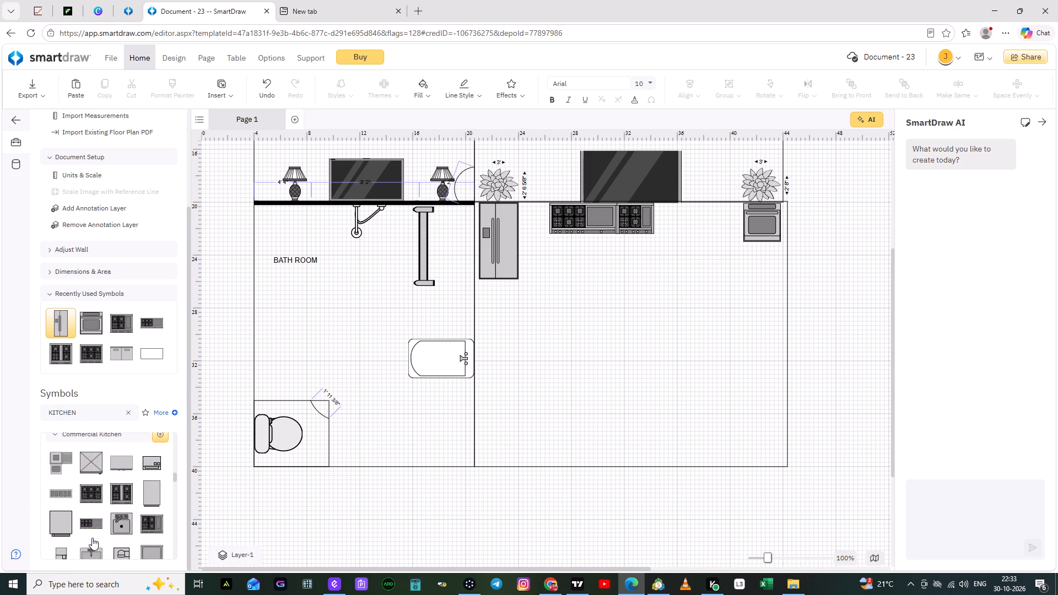
scroll(92, 537, down, 5)
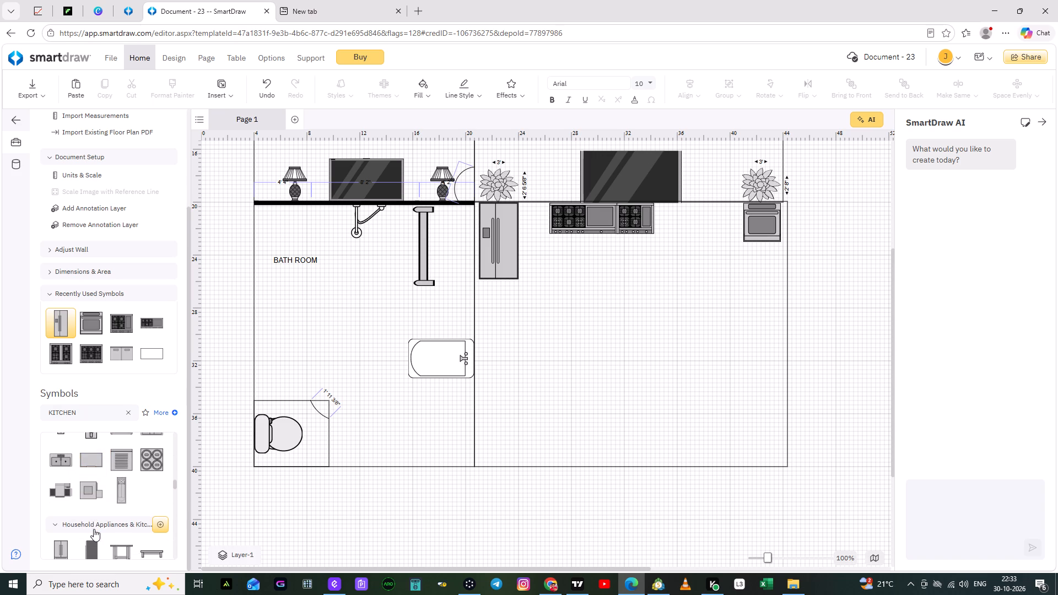
scroll(94, 529, down, 5)
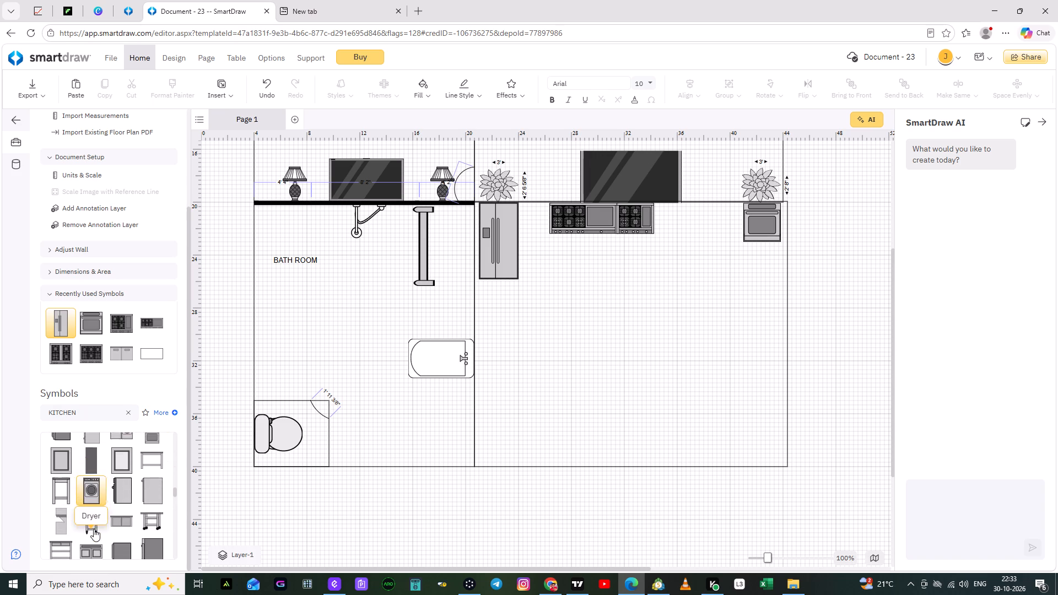
scroll(94, 529, down, 6)
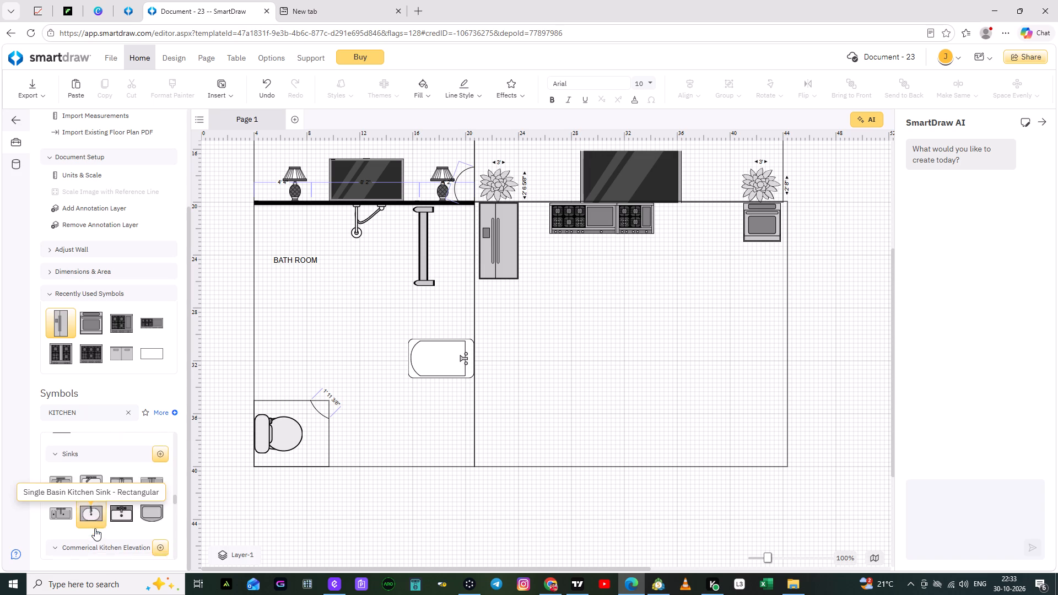
scroll(95, 528, down, 1)
scroll(95, 528, up, 2)
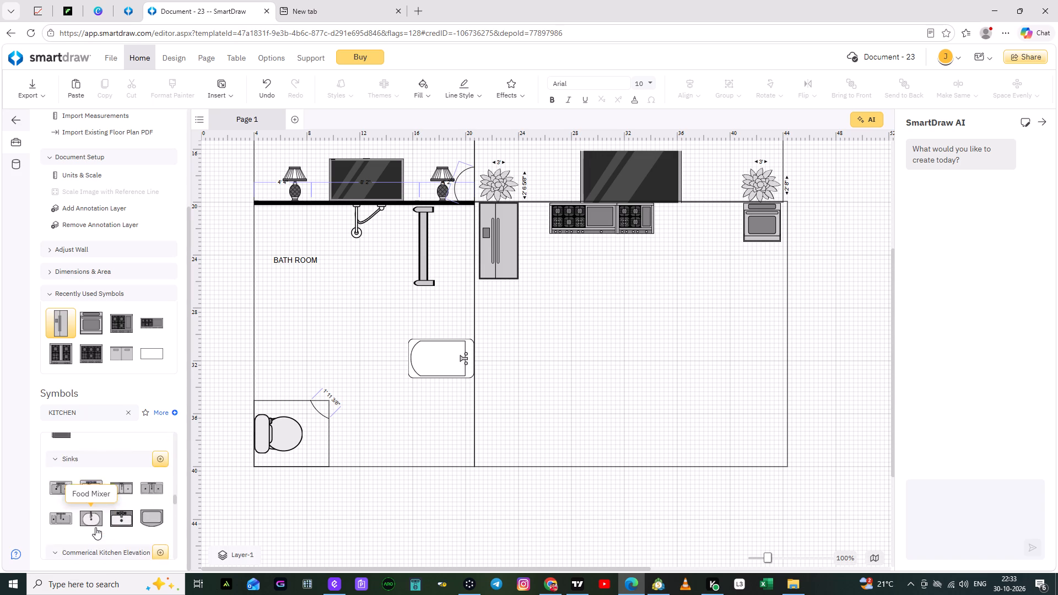
scroll(96, 527, down, 1)
scroll(101, 518, up, 1)
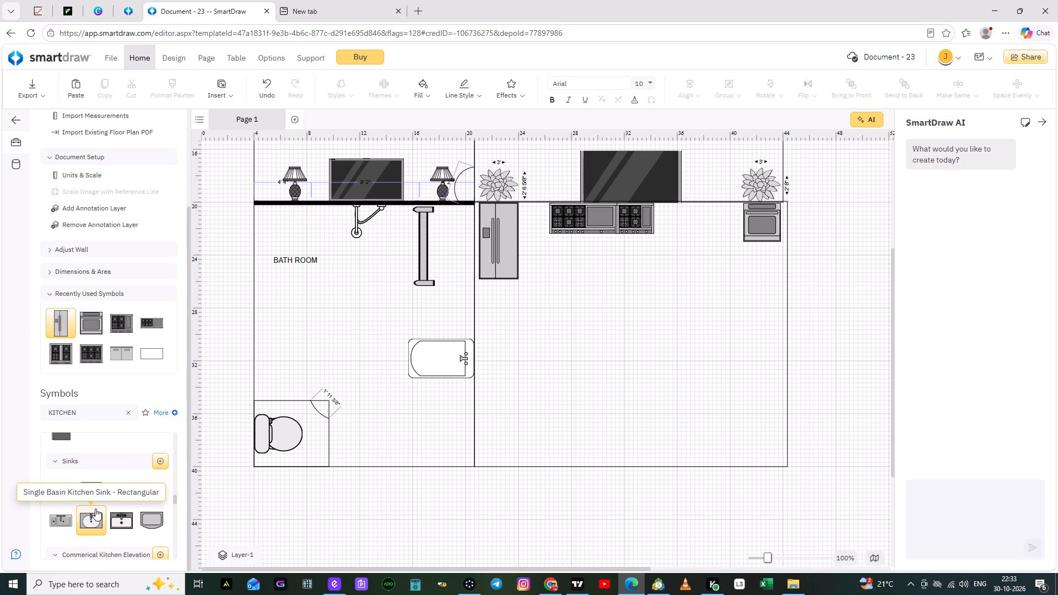
drag(94, 517, 620, 393)
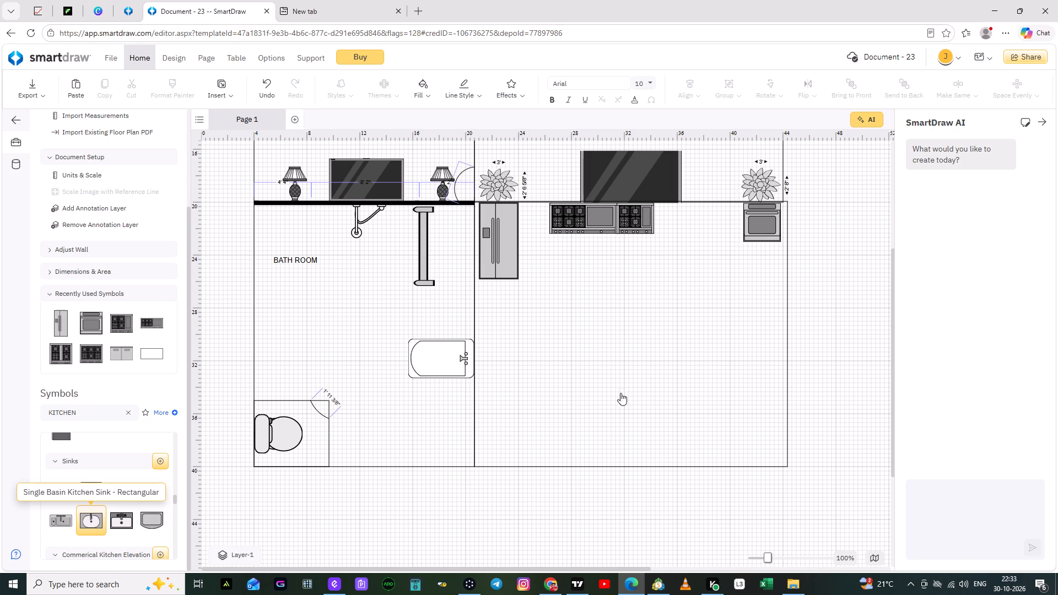
drag(620, 393, 692, 221)
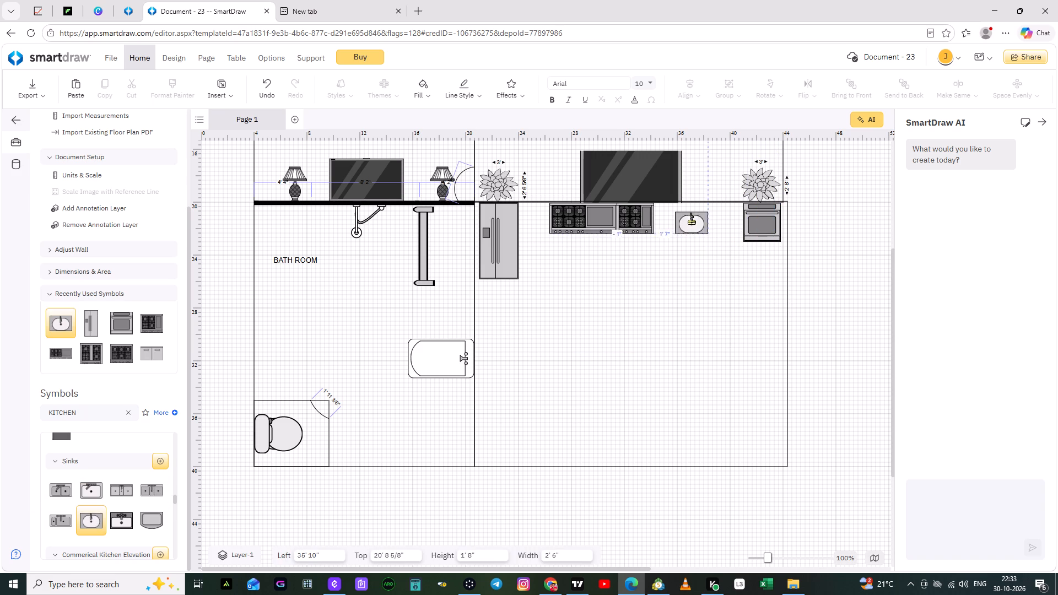
drag(692, 221, 707, 214)
drag(689, 225, 687, 230)
click(678, 261)
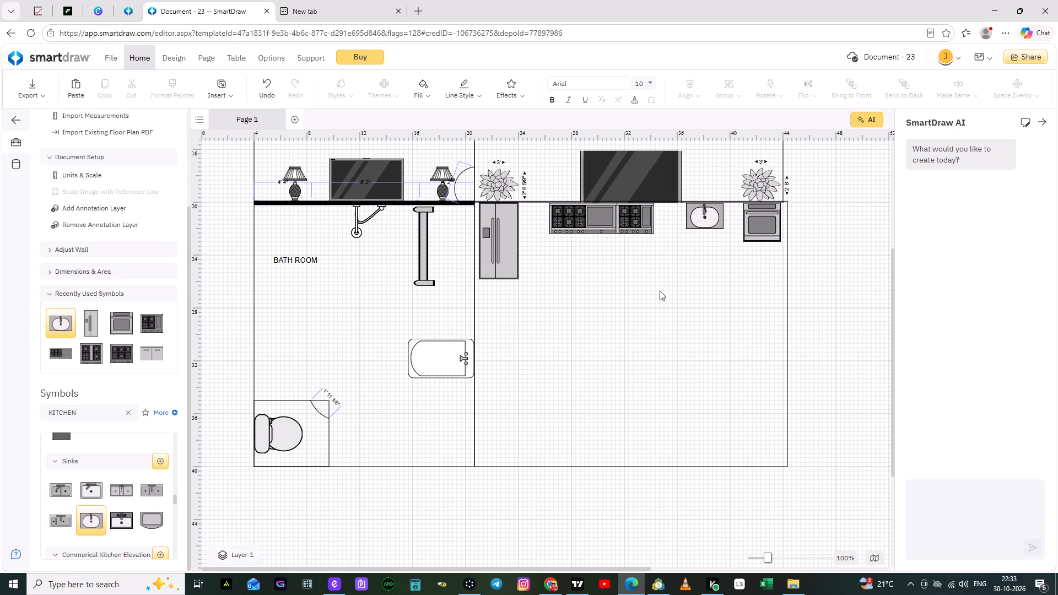
Look through the commercial kitchen elevation, appliance and living and dining room symbols for further furnishings.
scroll(103, 513, down, 1)
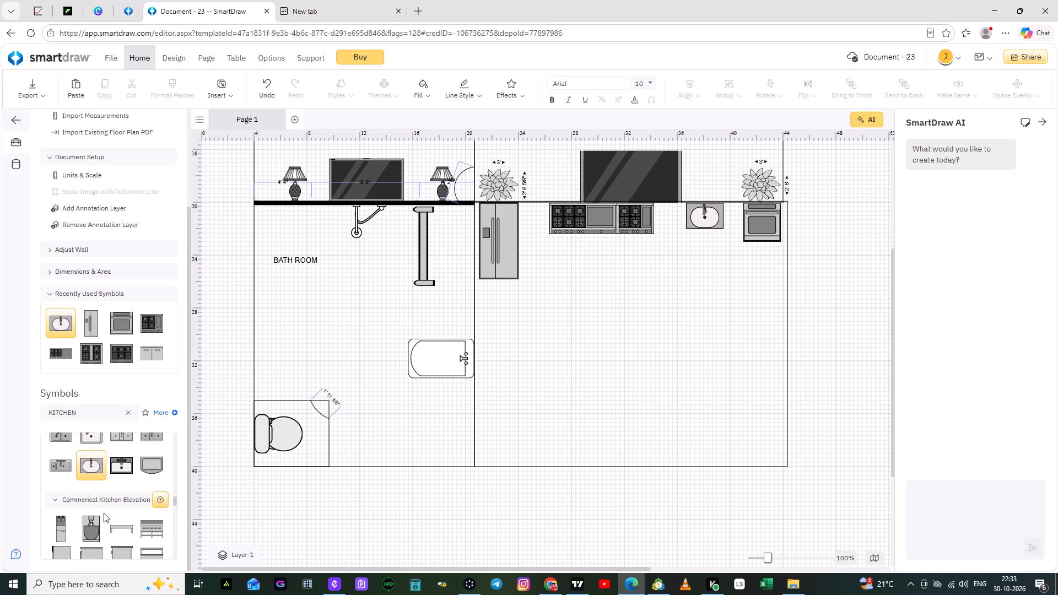
scroll(104, 513, down, 1)
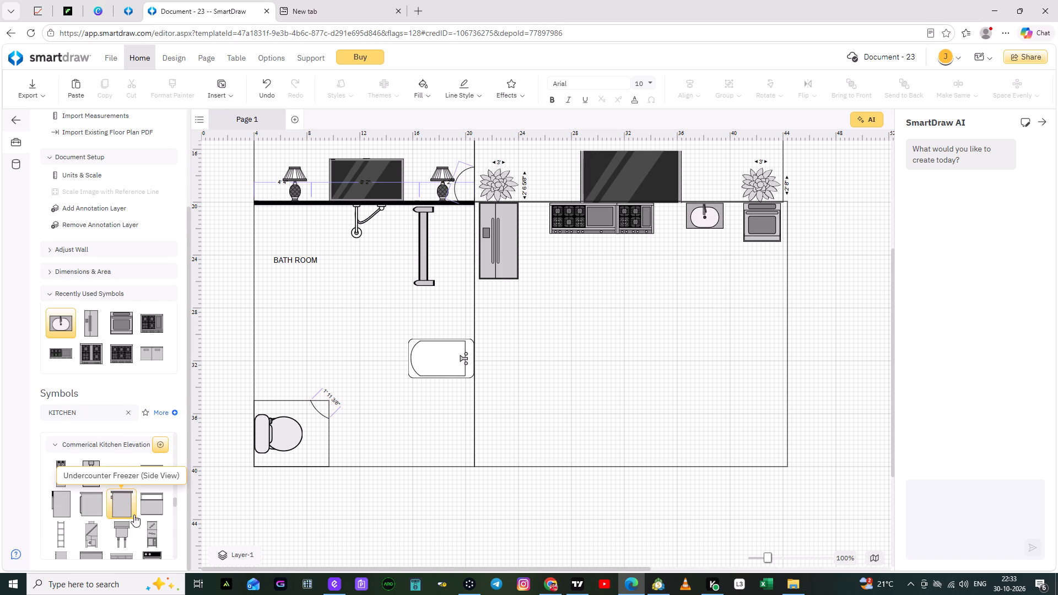
scroll(134, 509, down, 1)
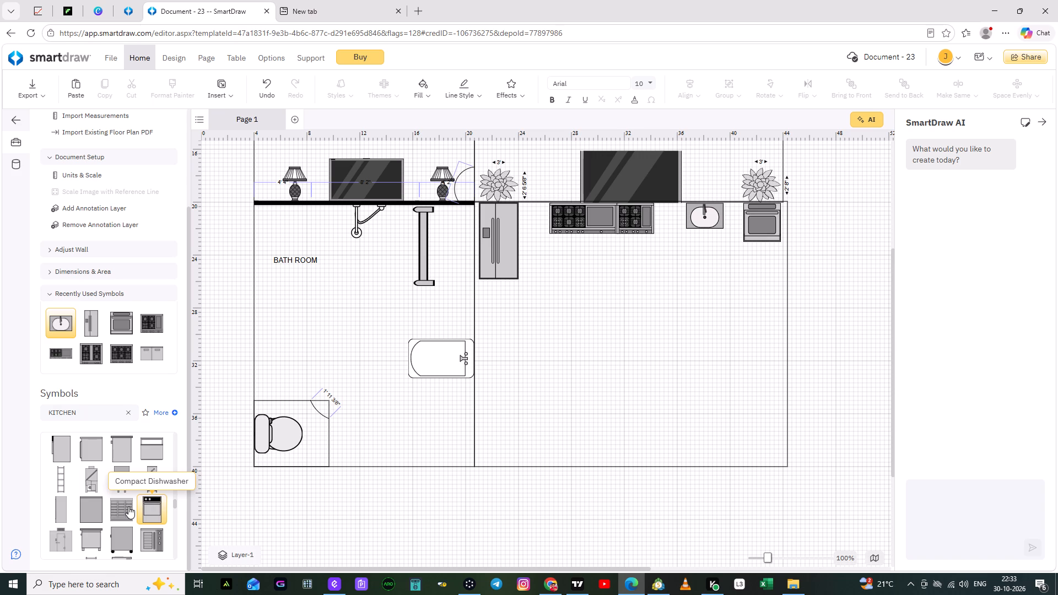
scroll(128, 506, down, 2)
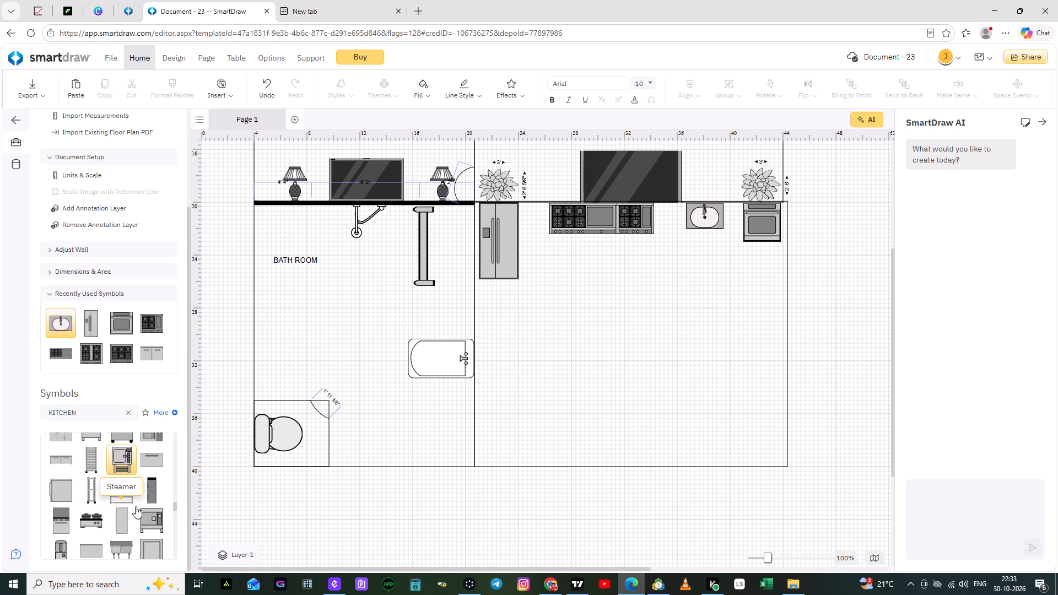
scroll(136, 506, down, 1)
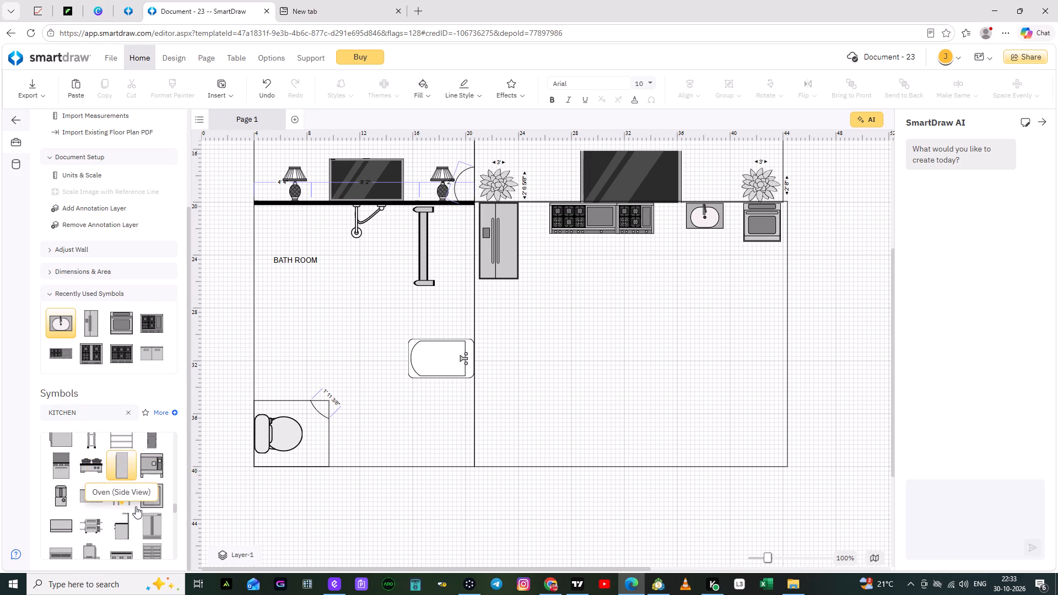
scroll(136, 506, down, 1)
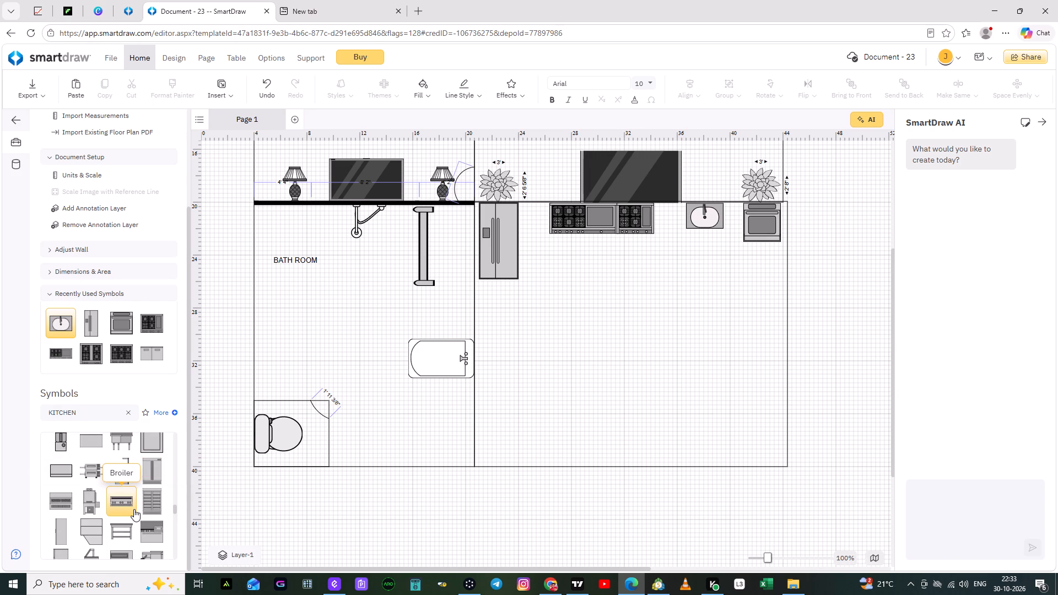
scroll(133, 510, down, 3)
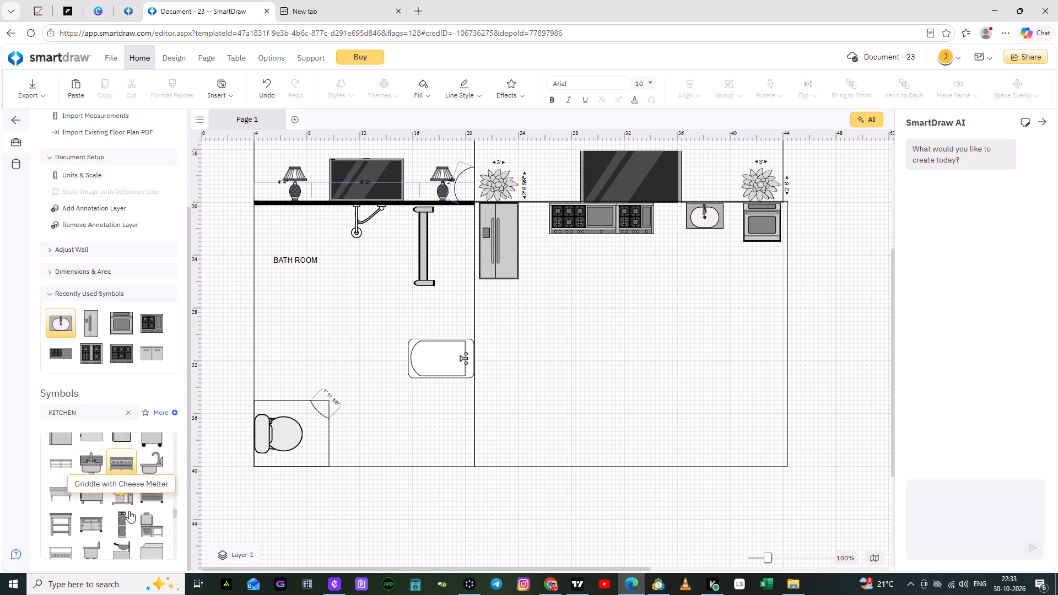
scroll(129, 511, down, 2)
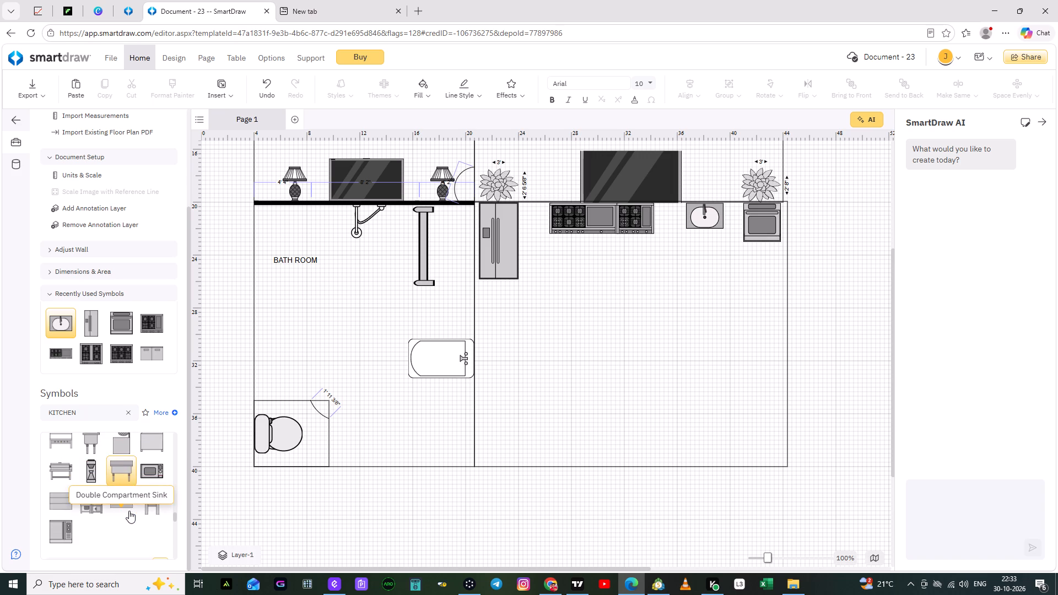
scroll(129, 511, down, 1)
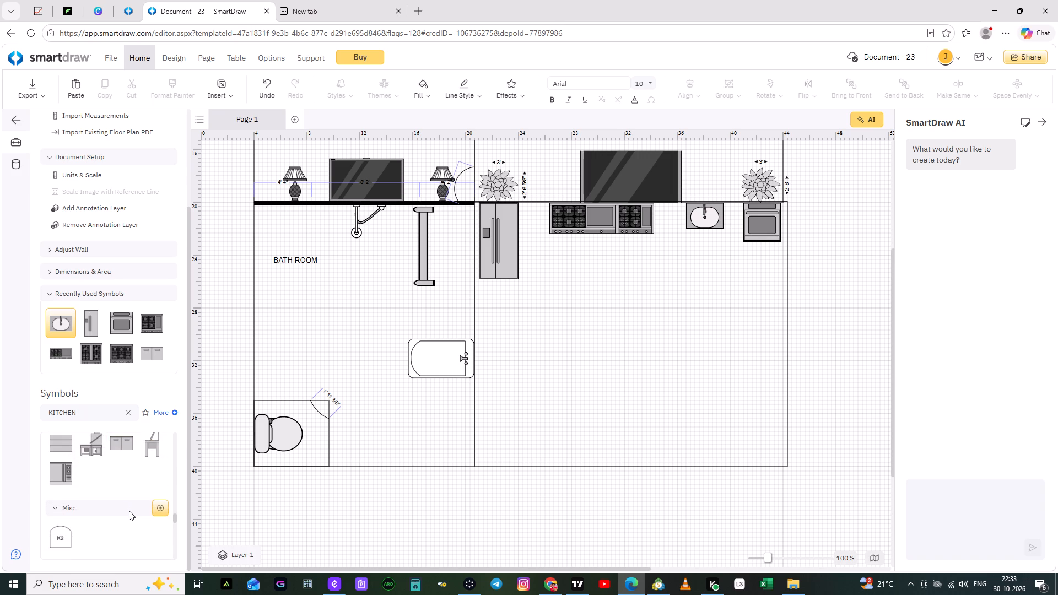
scroll(129, 511, down, 6)
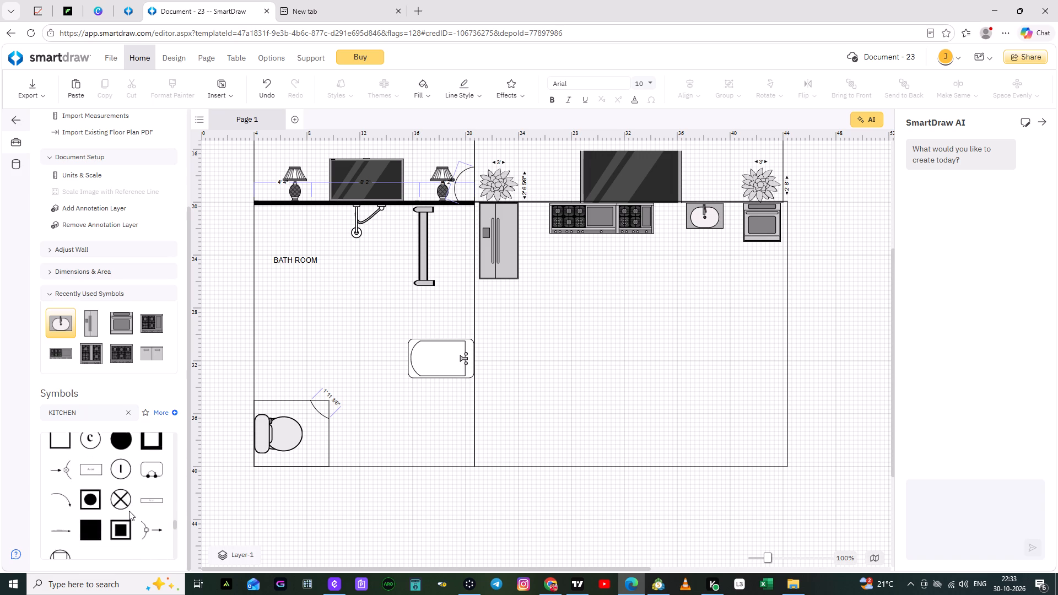
scroll(129, 511, down, 8)
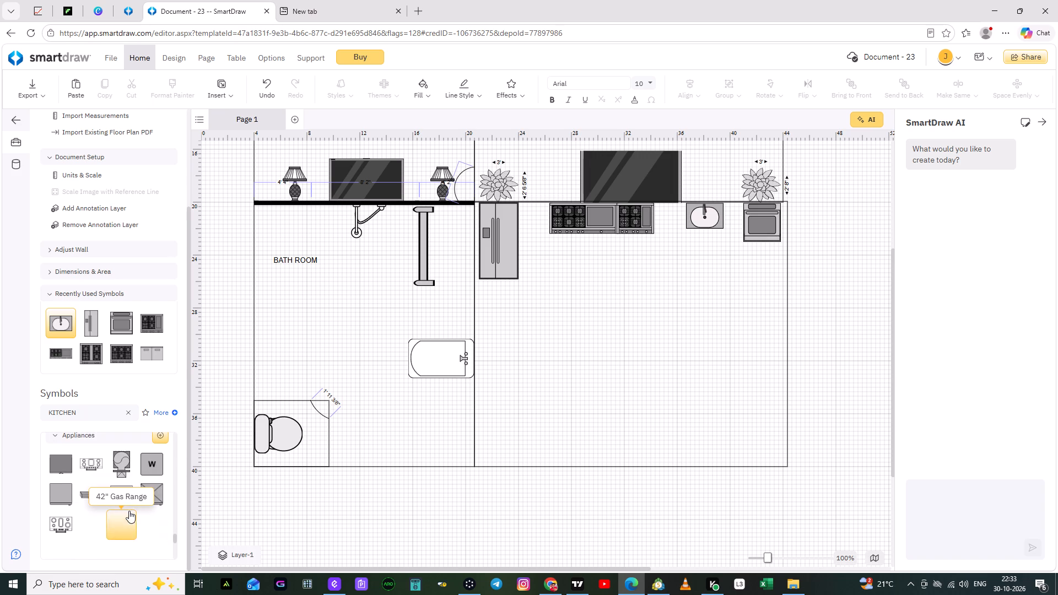
scroll(129, 511, down, 2)
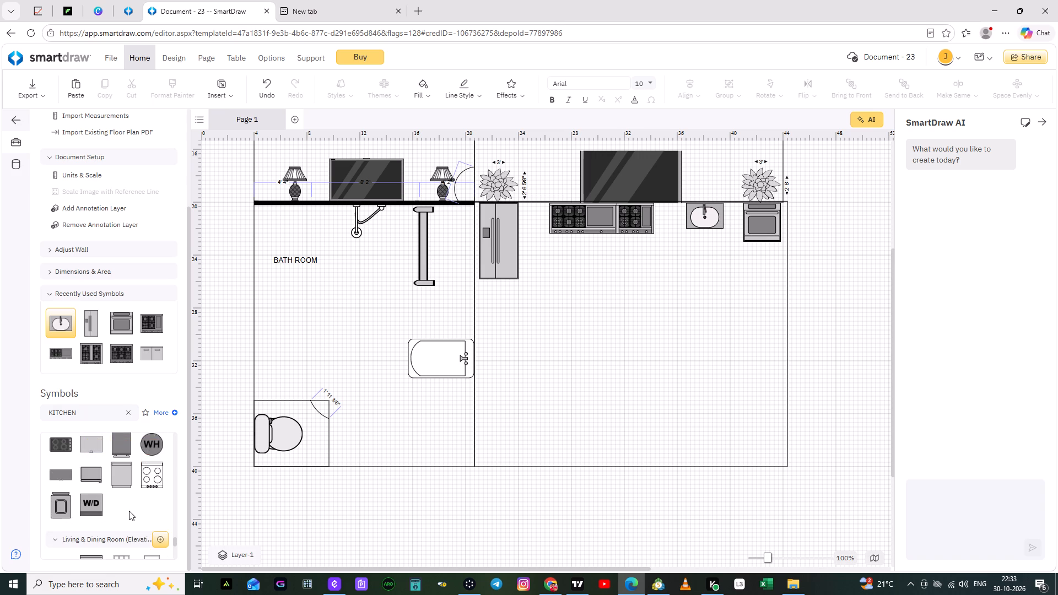
scroll(129, 511, down, 4)
scroll(129, 511, up, 5)
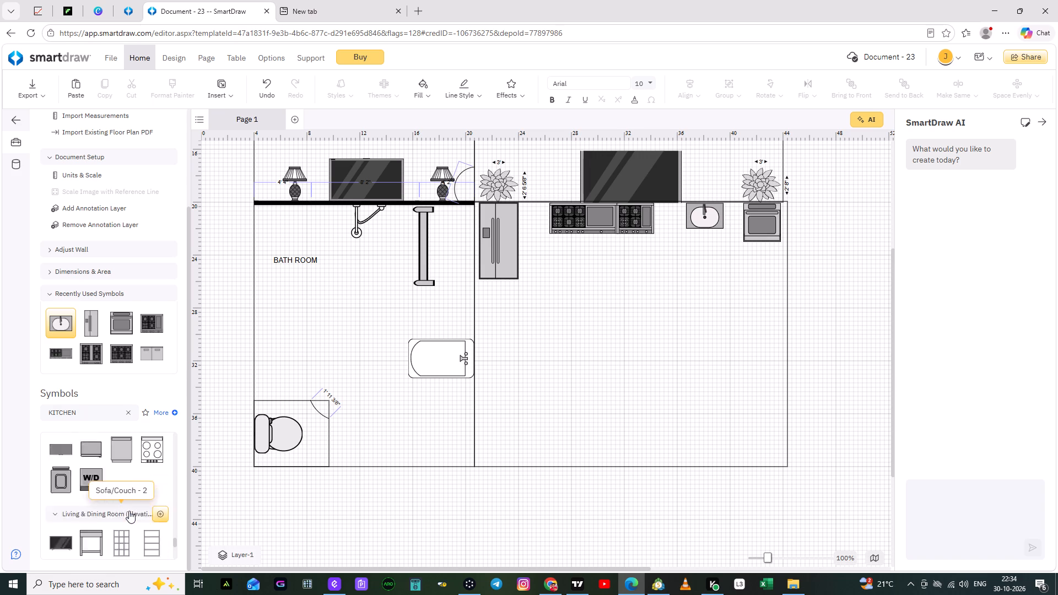
scroll(129, 511, up, 1)
scroll(129, 511, down, 6)
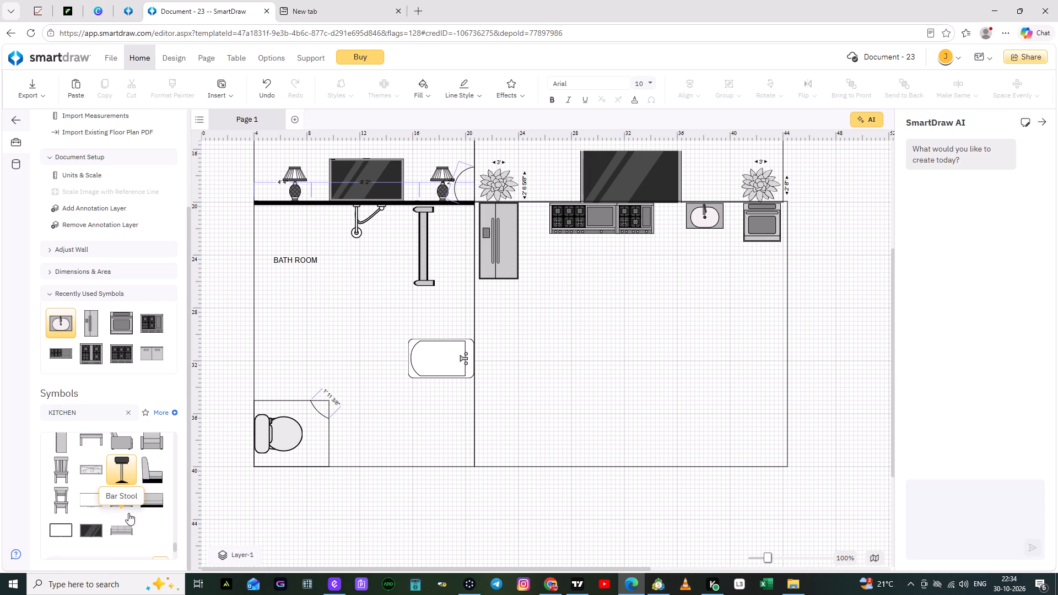
scroll(128, 513, down, 1)
scroll(128, 513, up, 2)
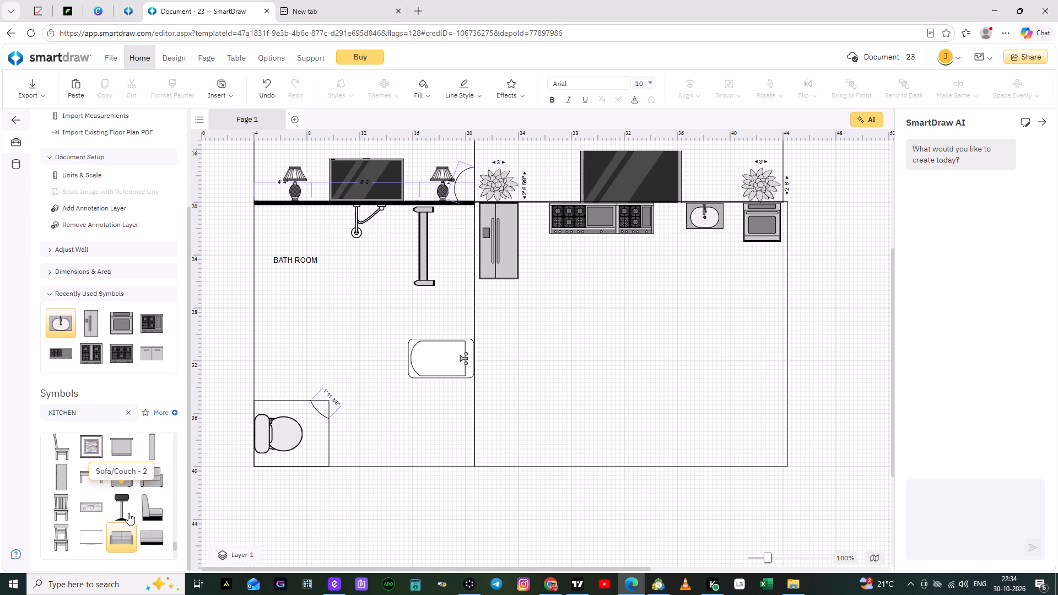
scroll(128, 513, up, 2)
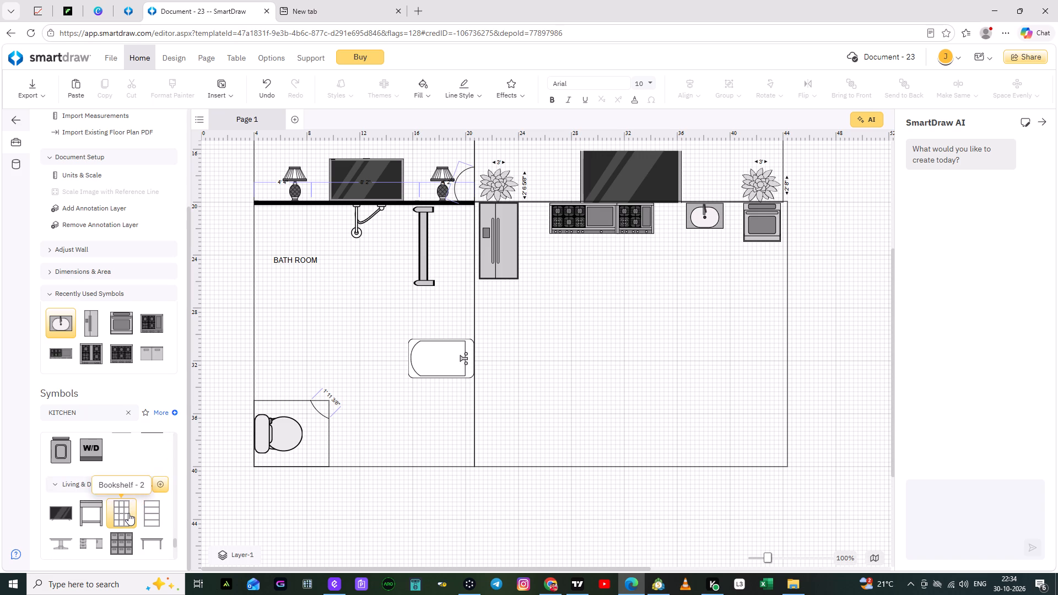
Place an armchair from Living & Dining Room (Elevation) against the BATH ROOM wall, 20' 8" from the left and 34' from the top, sized 3' 8" by 3' 4".
scroll(128, 513, down, 2)
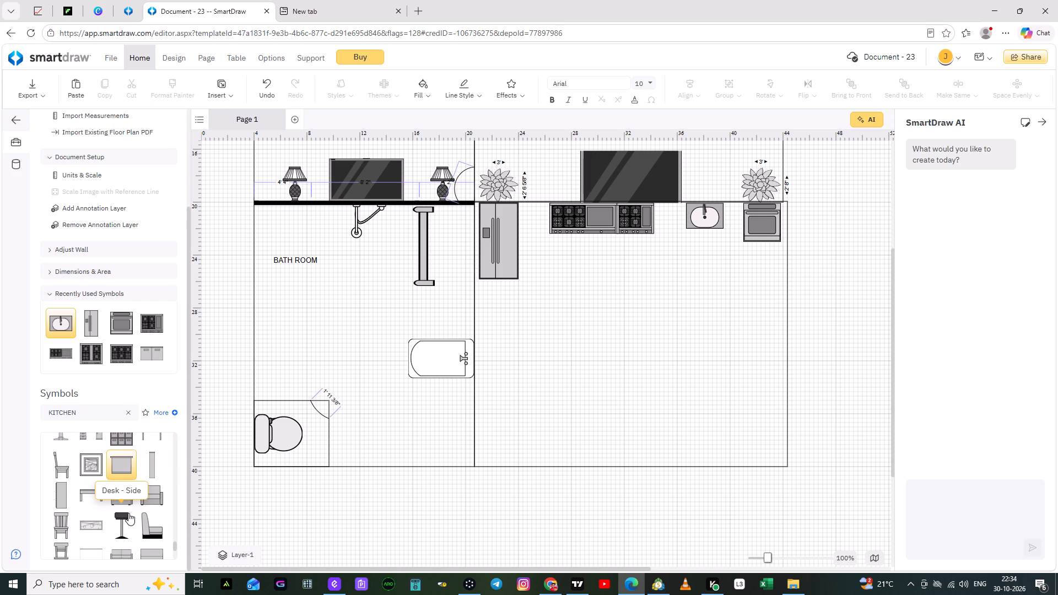
drag(155, 492, 542, 405)
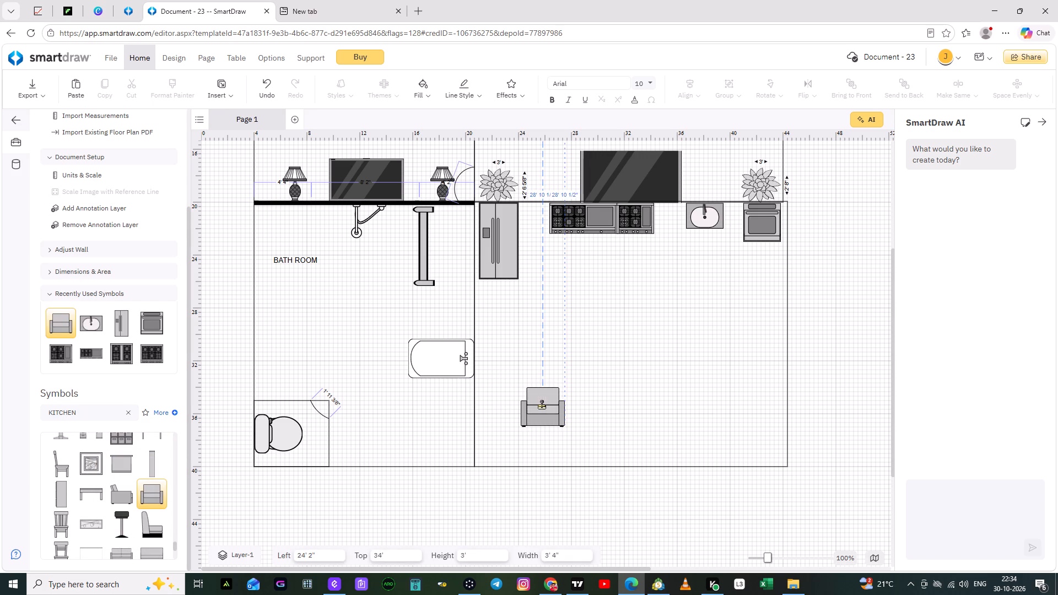
drag(542, 405, 538, 375)
drag(517, 396, 512, 398)
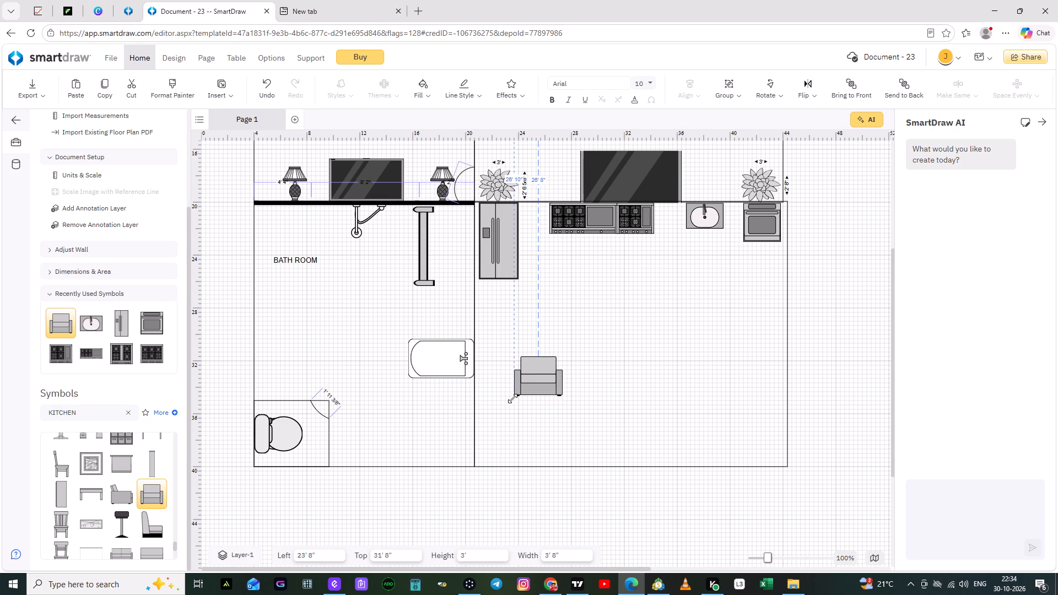
drag(512, 398, 512, 401)
click(571, 398)
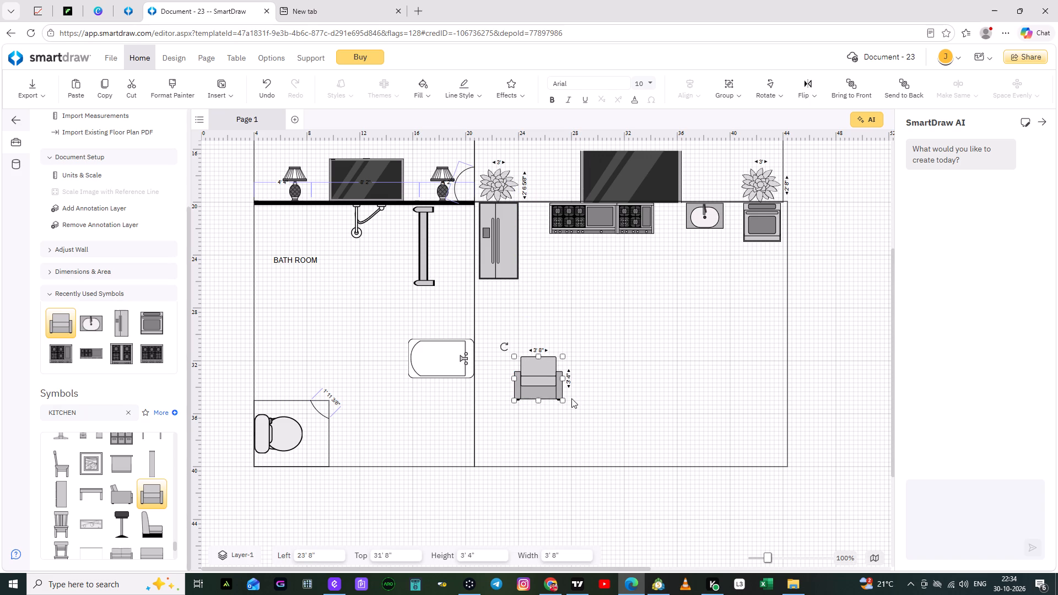
drag(530, 369, 496, 398)
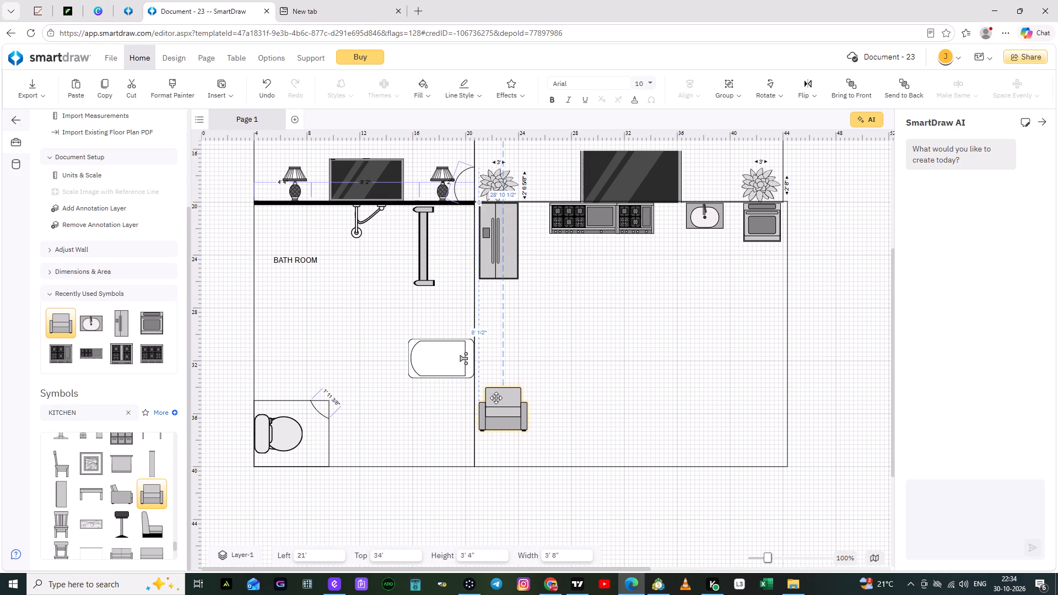
drag(496, 398, 492, 398)
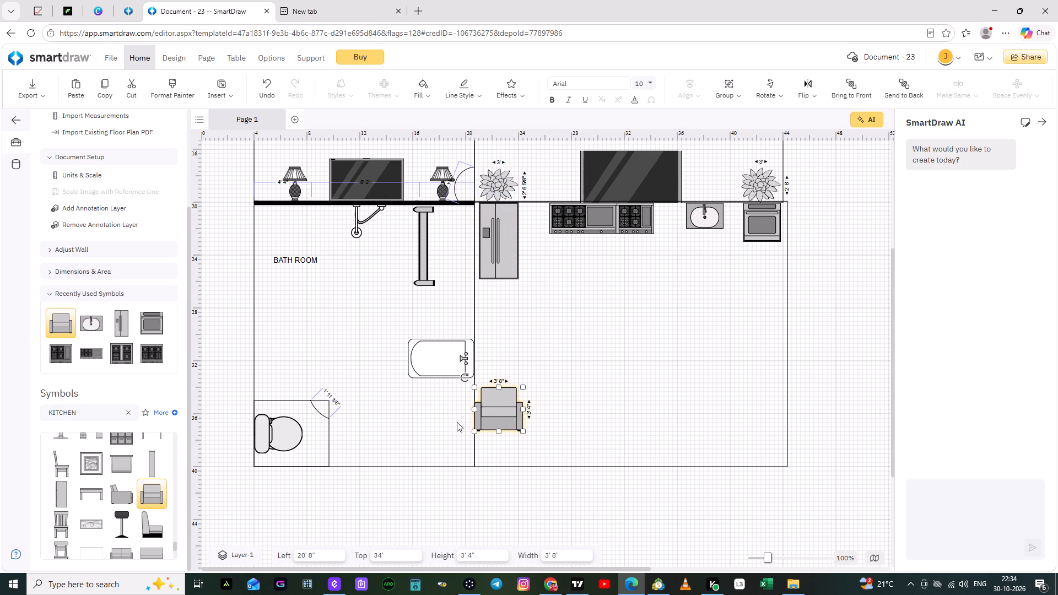
Place a second armchair beside the first, 25' 4" from the left and 34' from the top, and enlarge it to 3' 8" by 3' 4".
drag(156, 490, 579, 407)
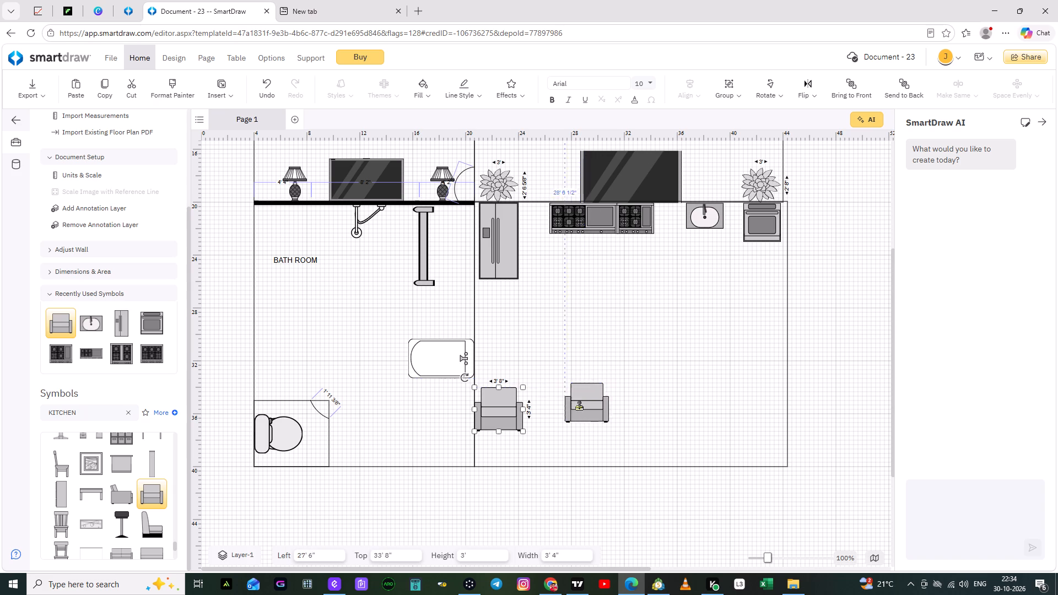
drag(579, 407, 563, 405)
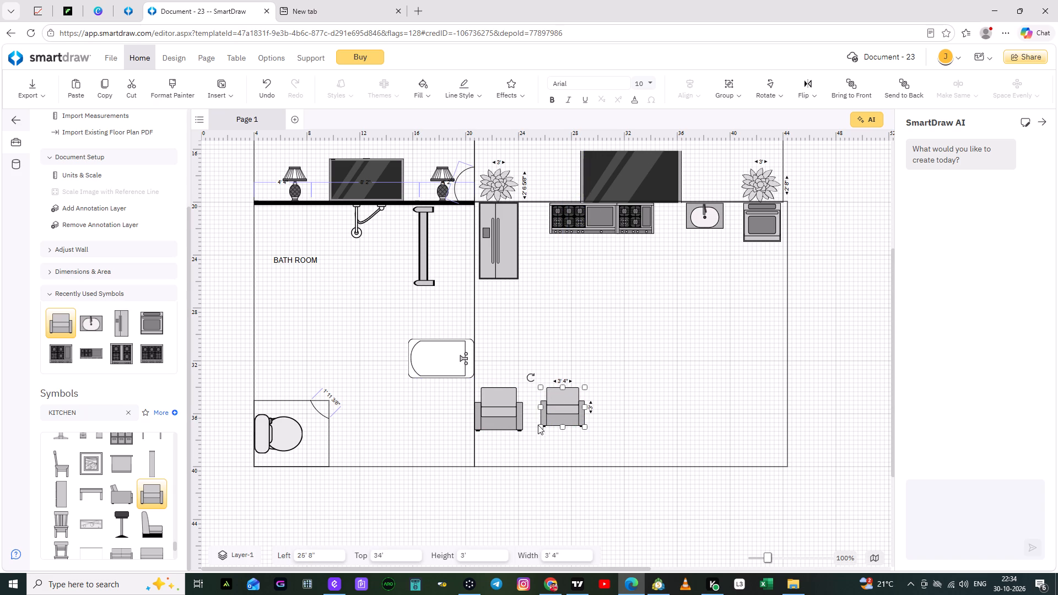
drag(540, 425, 538, 430)
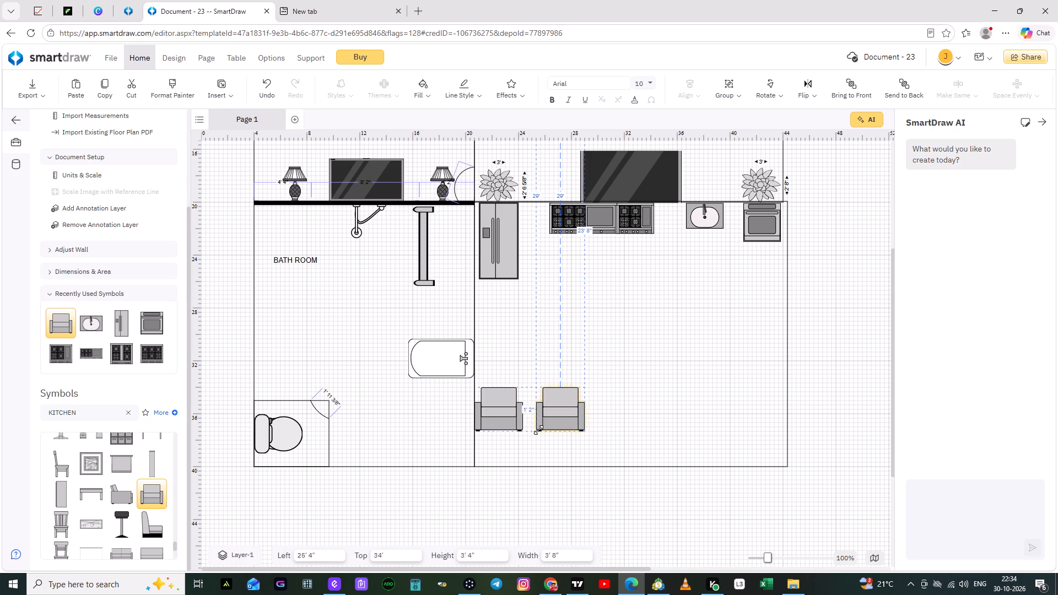
drag(538, 430, 538, 430)
click(535, 445)
click(556, 415)
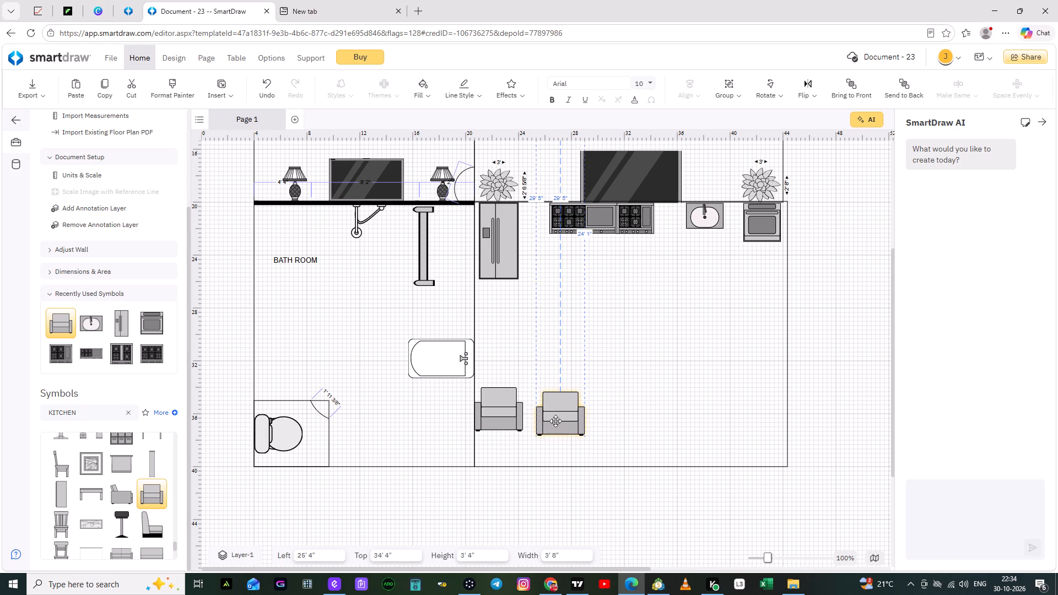
click(511, 460)
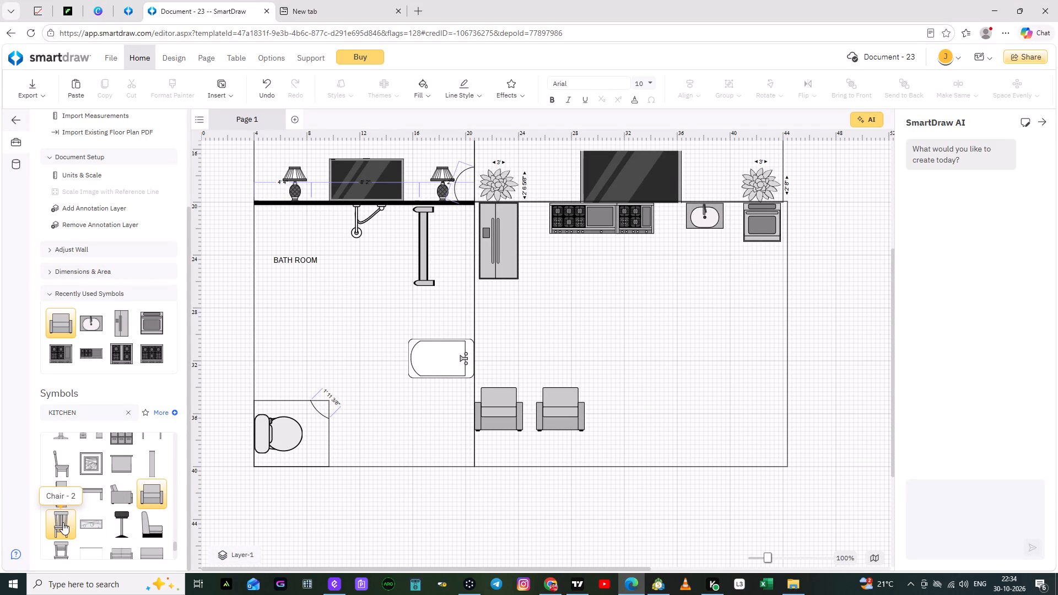
Look through the remaining living and dining, equipment room and bar and restaurant symbols for more furniture.
scroll(121, 524, up, 1)
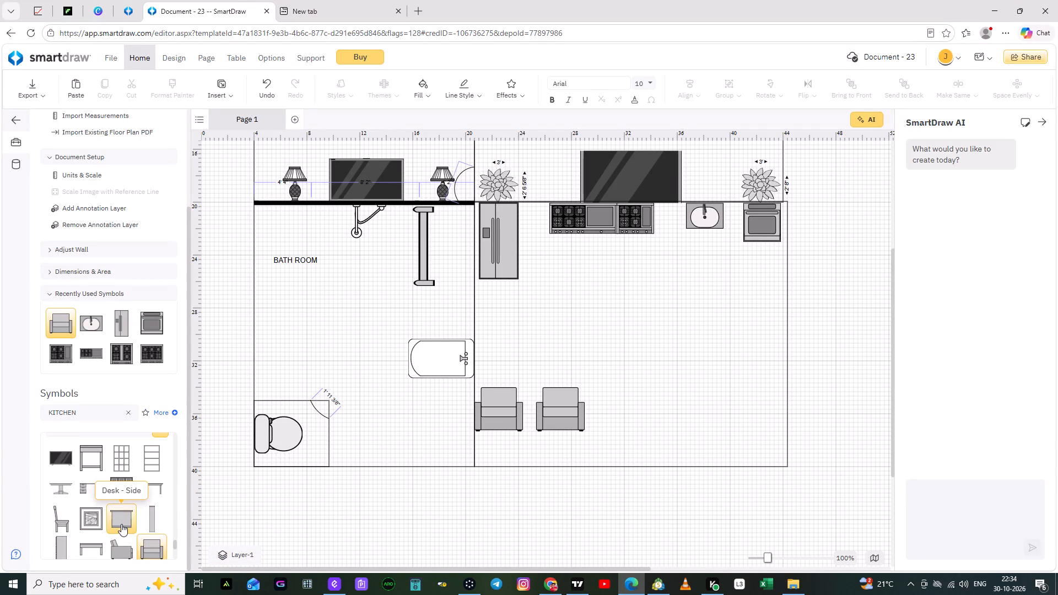
scroll(121, 524, up, 1)
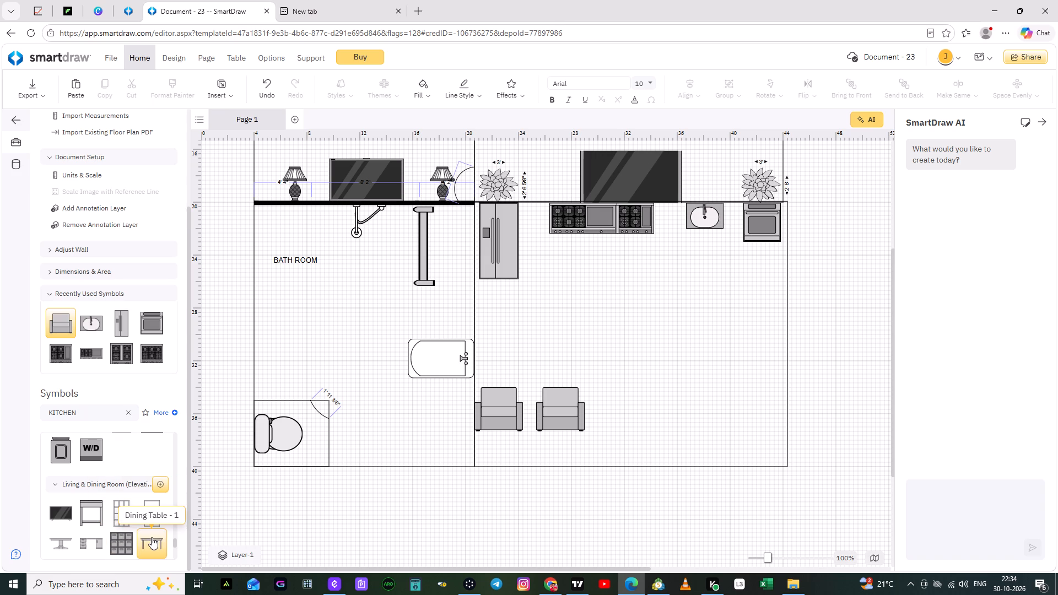
scroll(144, 524, down, 4)
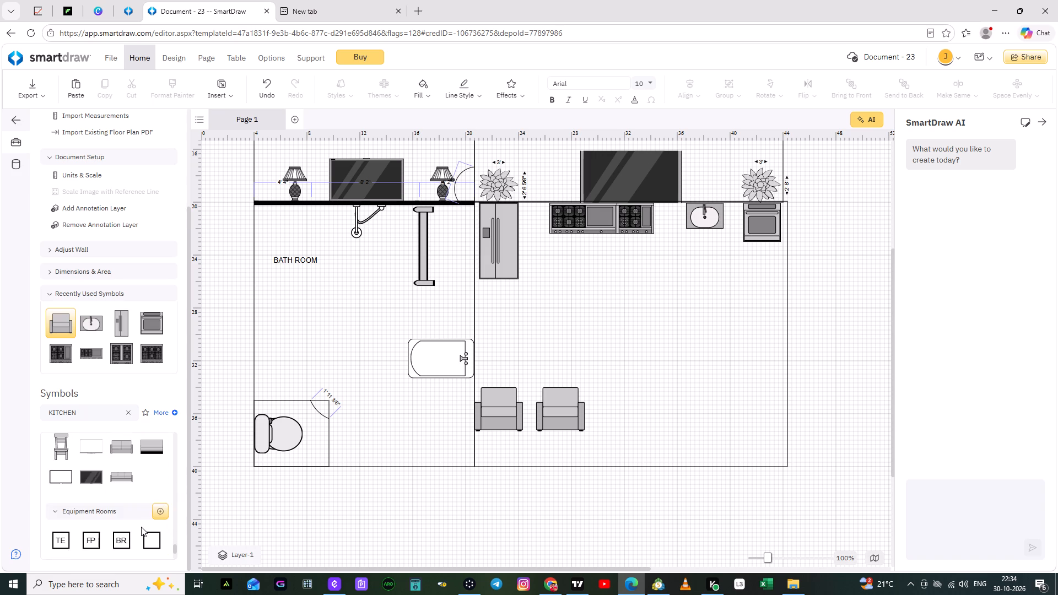
scroll(141, 527, down, 7)
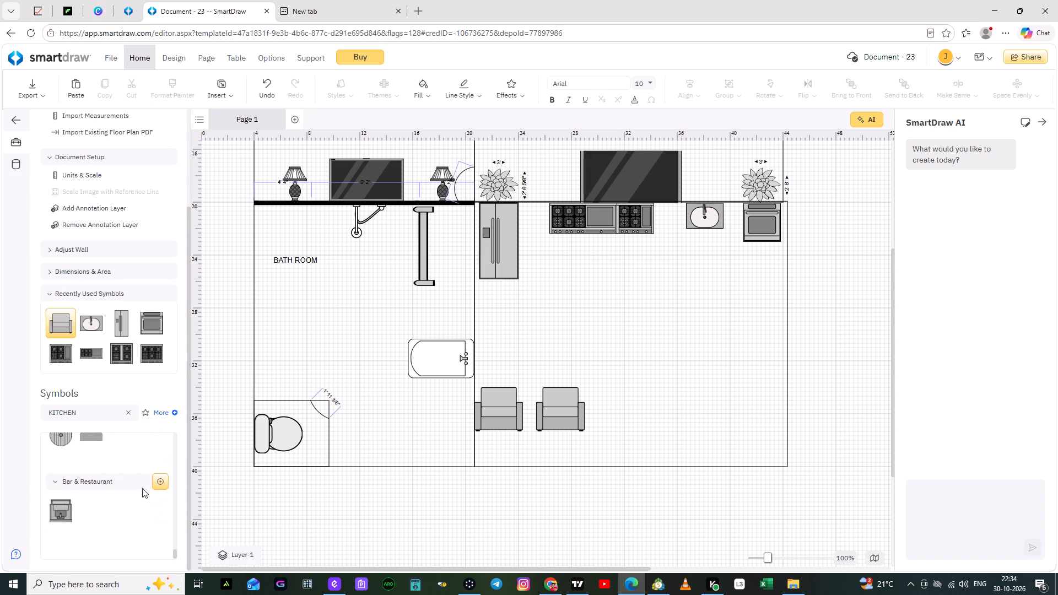
Clear the current symbol search and search the symbol library again for KITCHEN.
click(129, 414)
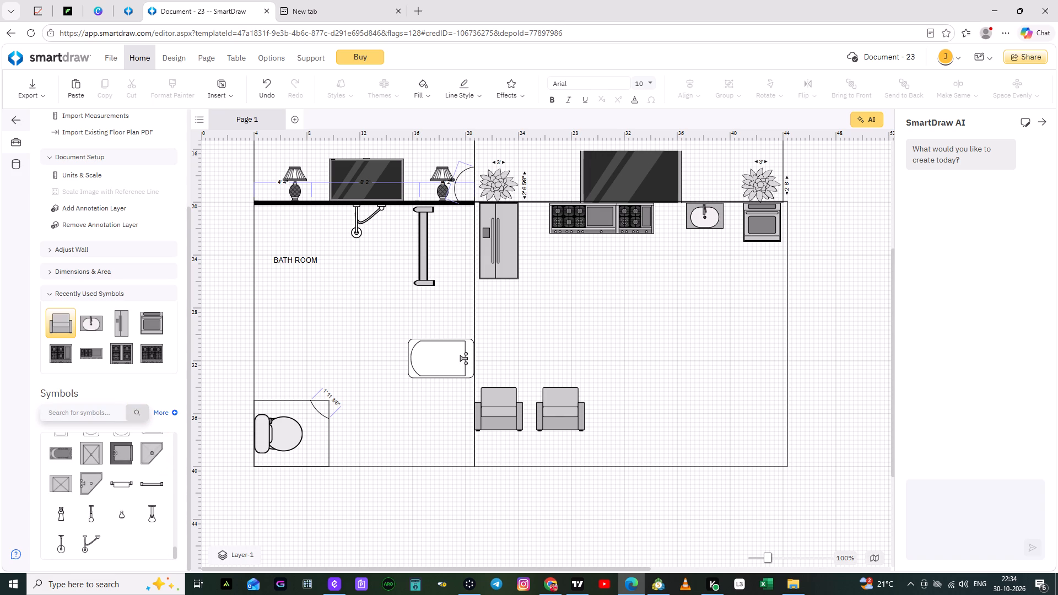
scroll(634, 413, up, 1)
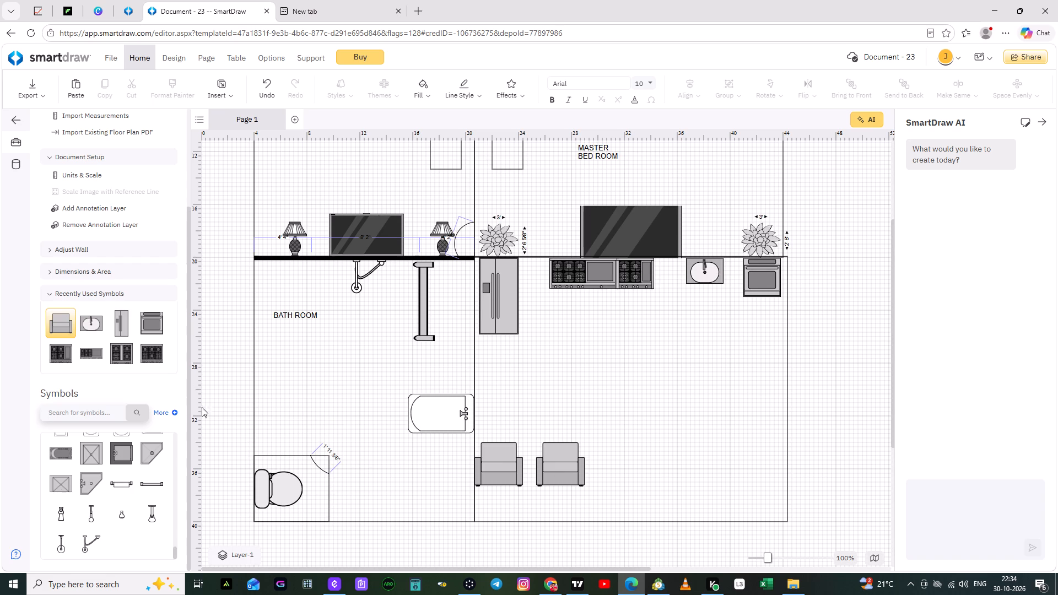
scroll(156, 370, up, 1)
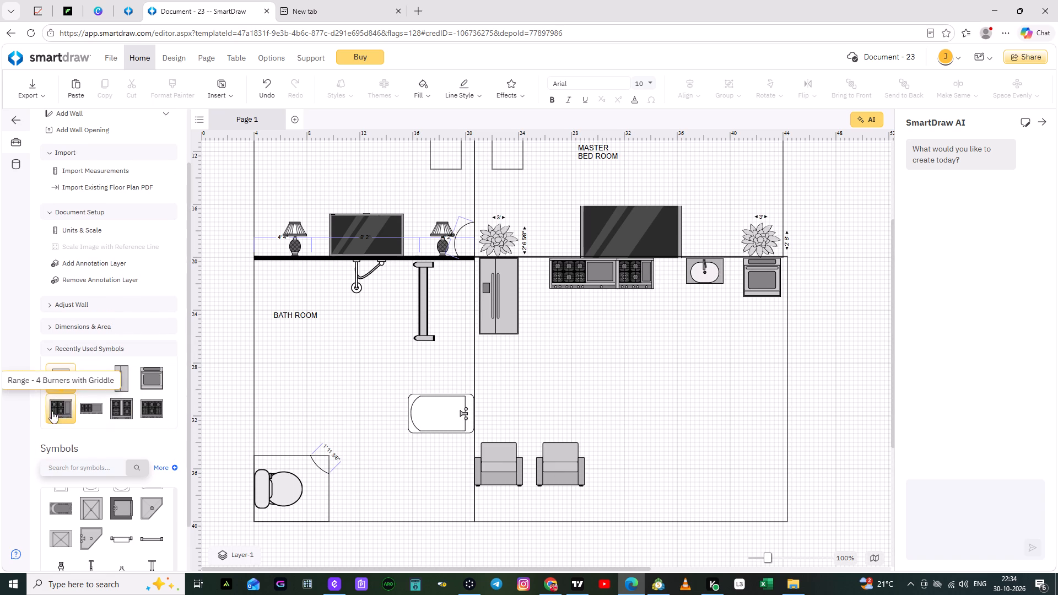
click(67, 463)
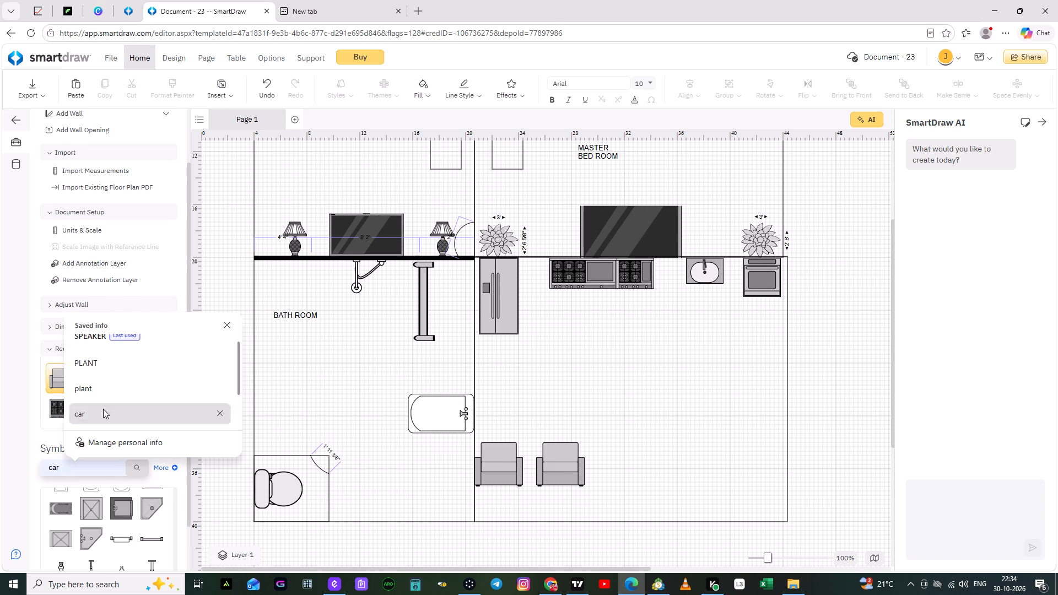
scroll(117, 367, down, 3)
scroll(117, 368, up, 1)
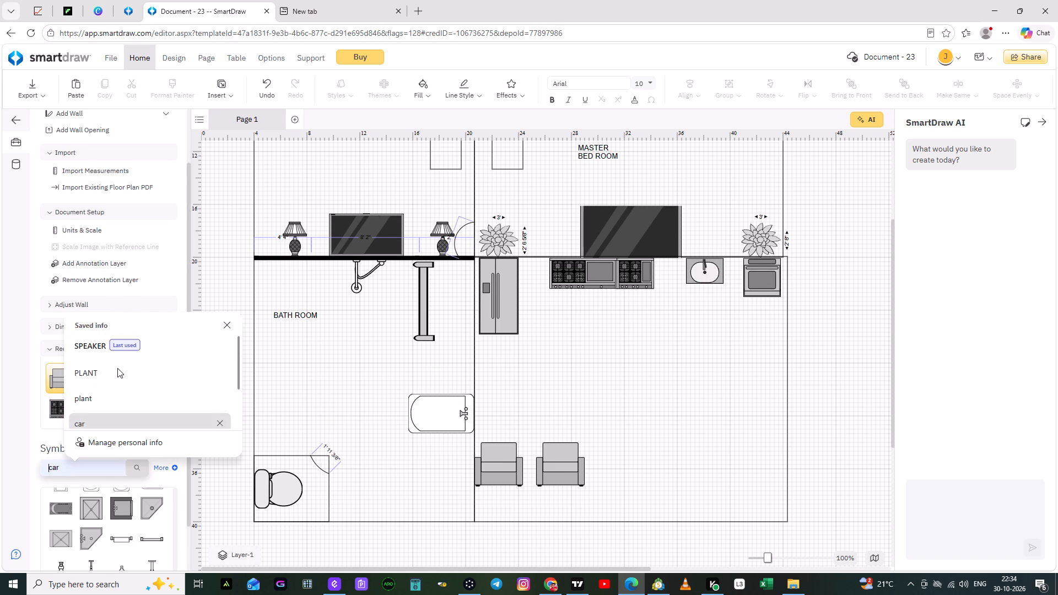
scroll(117, 368, up, 3)
text(KI)
key(t)
key(c)
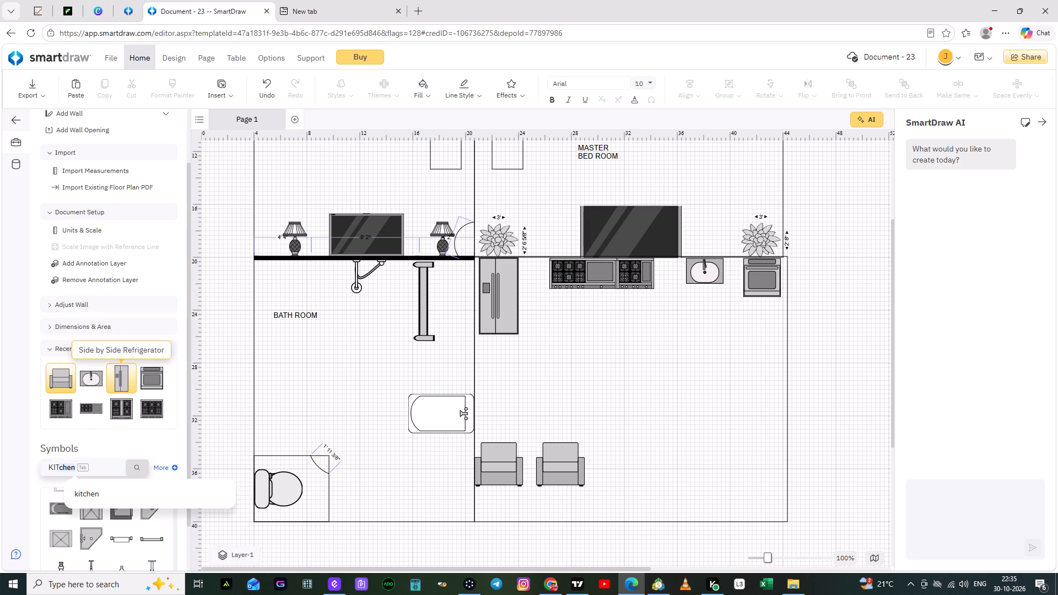
text(HEN)
key(Return)
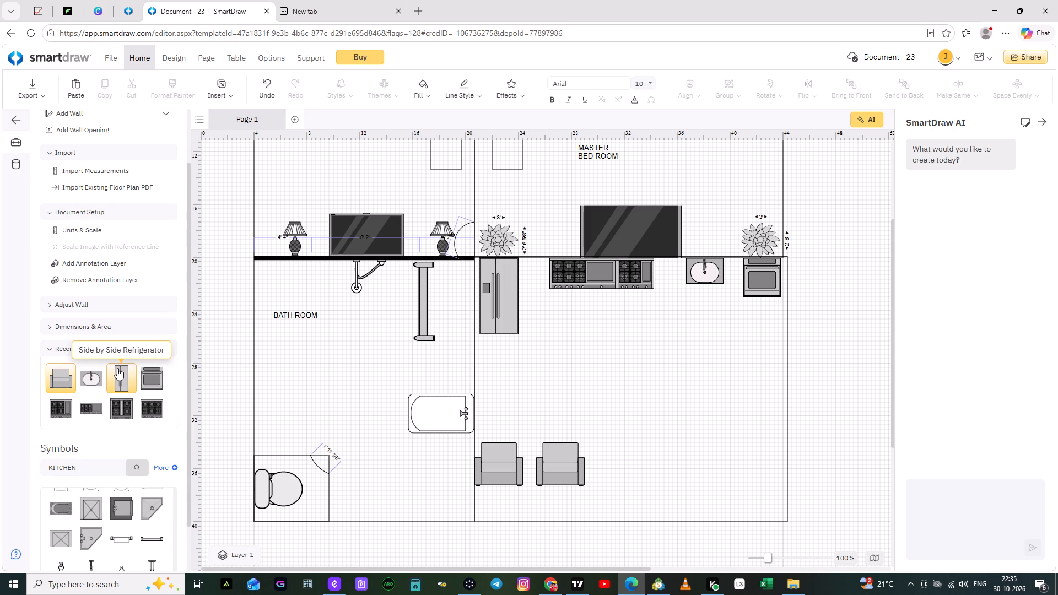
click(147, 466)
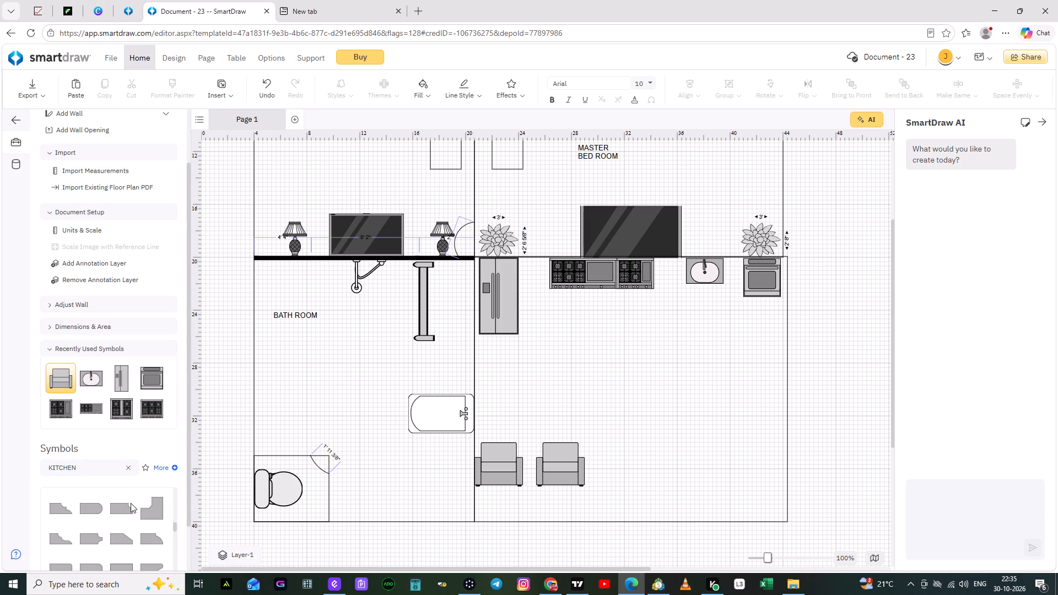
Look through the counter, range, stove, sink and other commercial kitchen symbols for another appliance.
scroll(138, 496, down, 3)
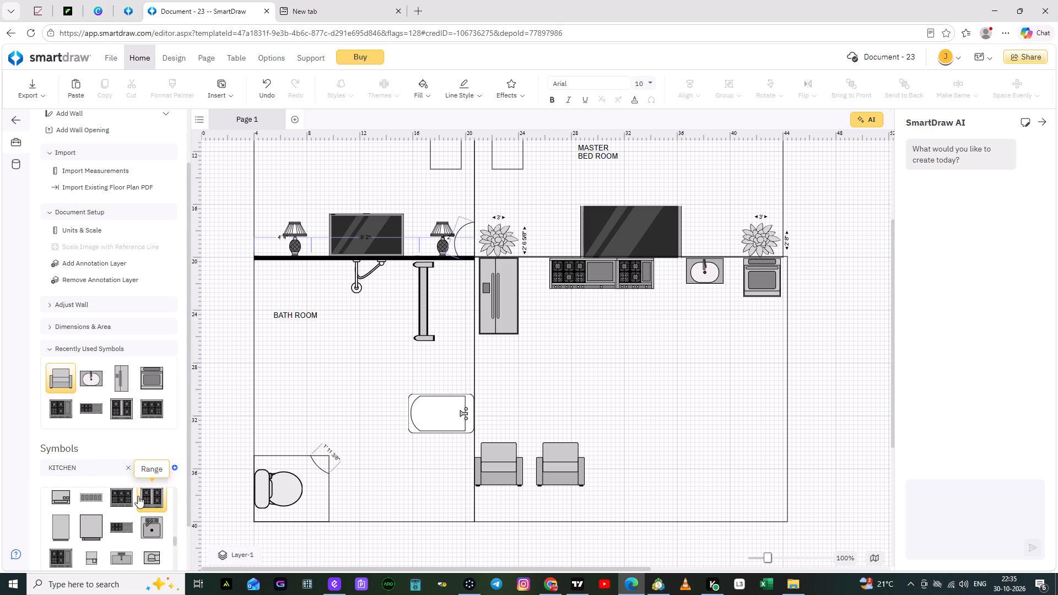
scroll(132, 383, down, 2)
scroll(101, 477, down, 1)
scroll(101, 477, up, 1)
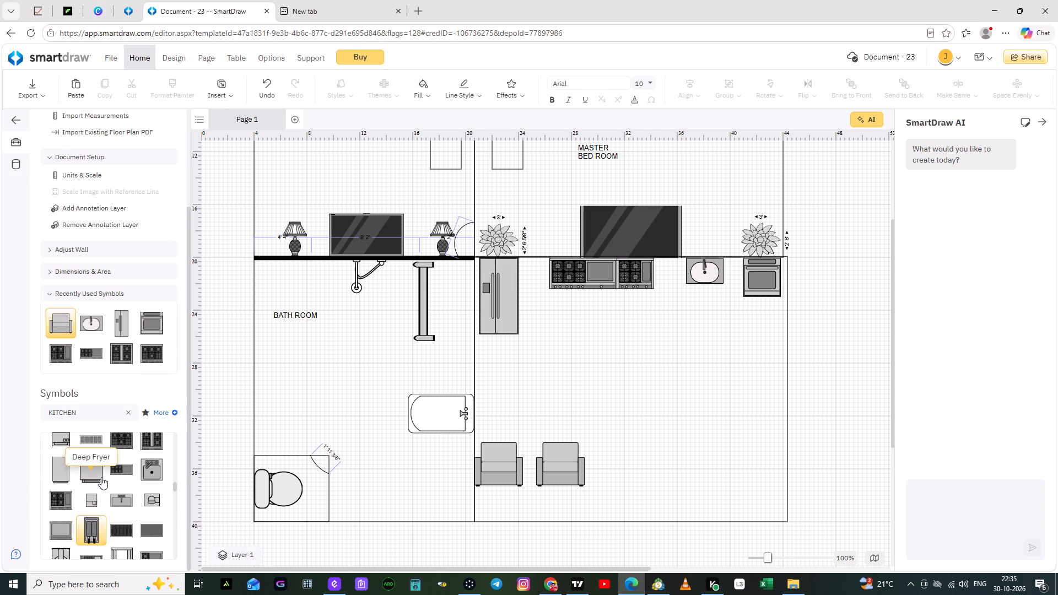
scroll(102, 478, up, 2)
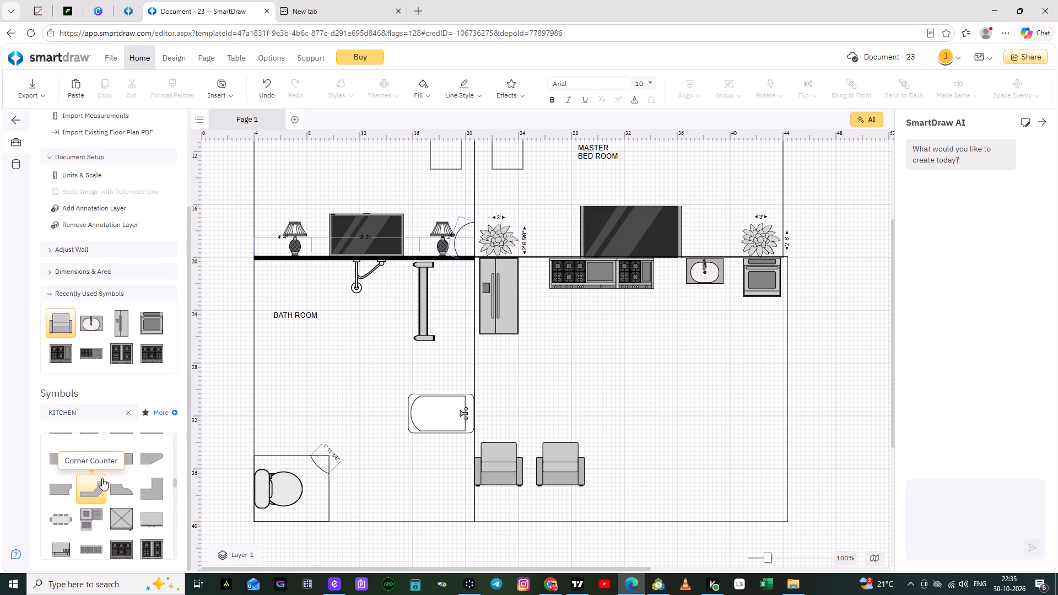
scroll(102, 491, down, 2)
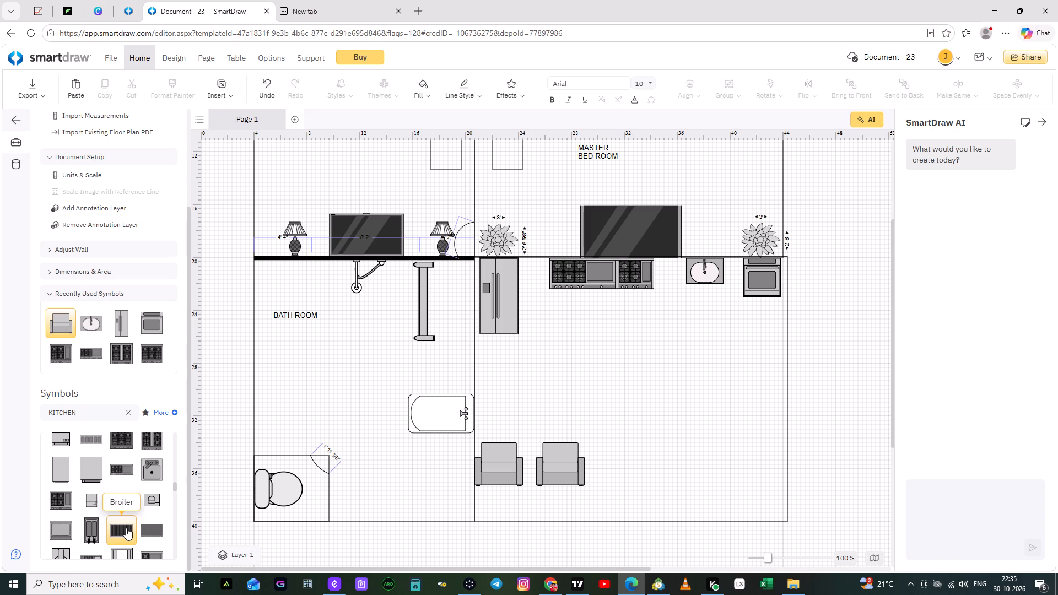
scroll(142, 527, down, 1)
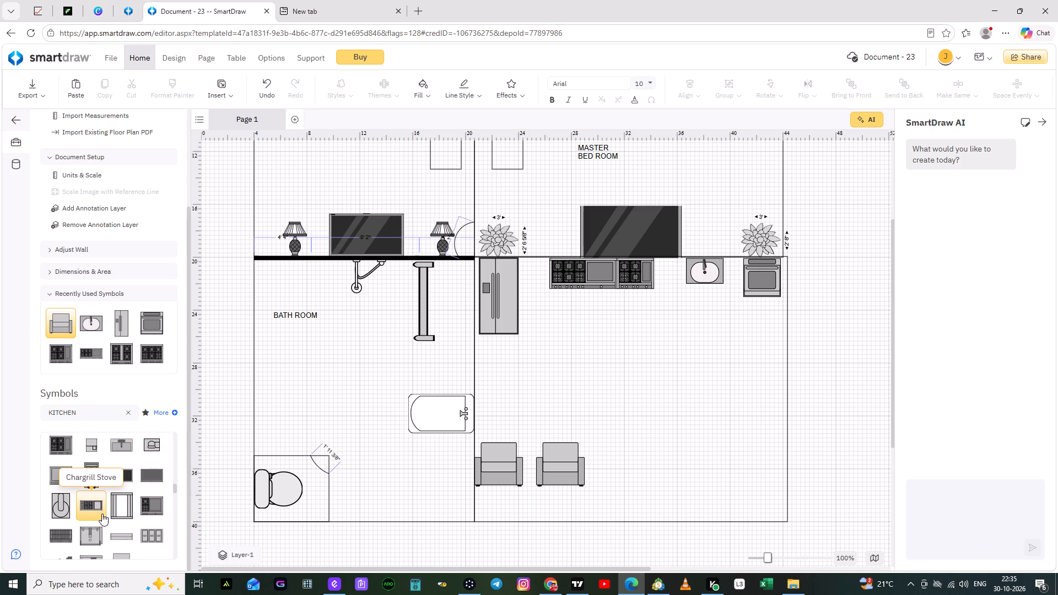
scroll(94, 526, down, 1)
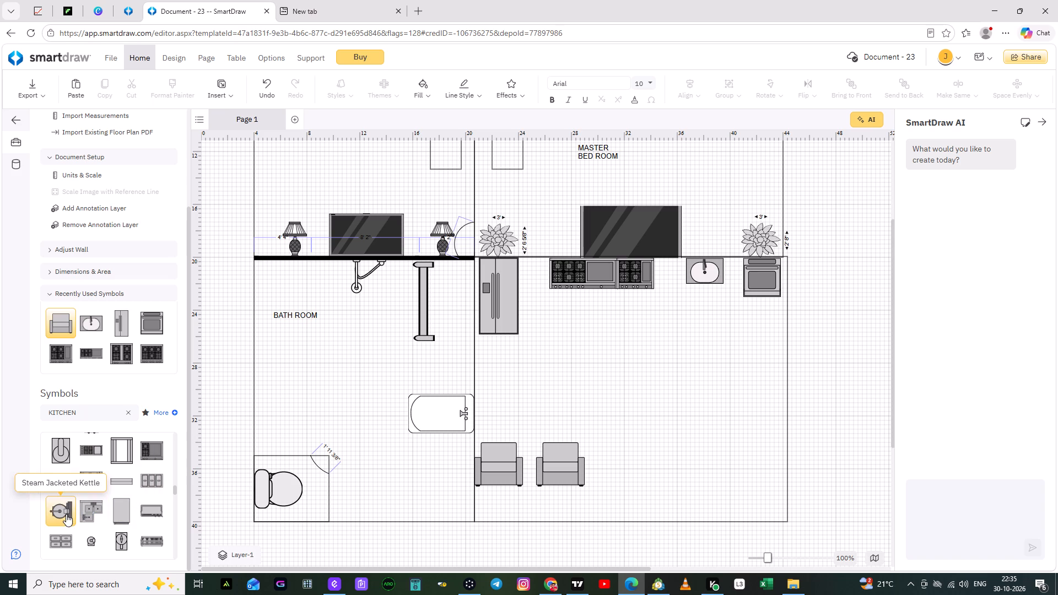
scroll(145, 509, down, 1)
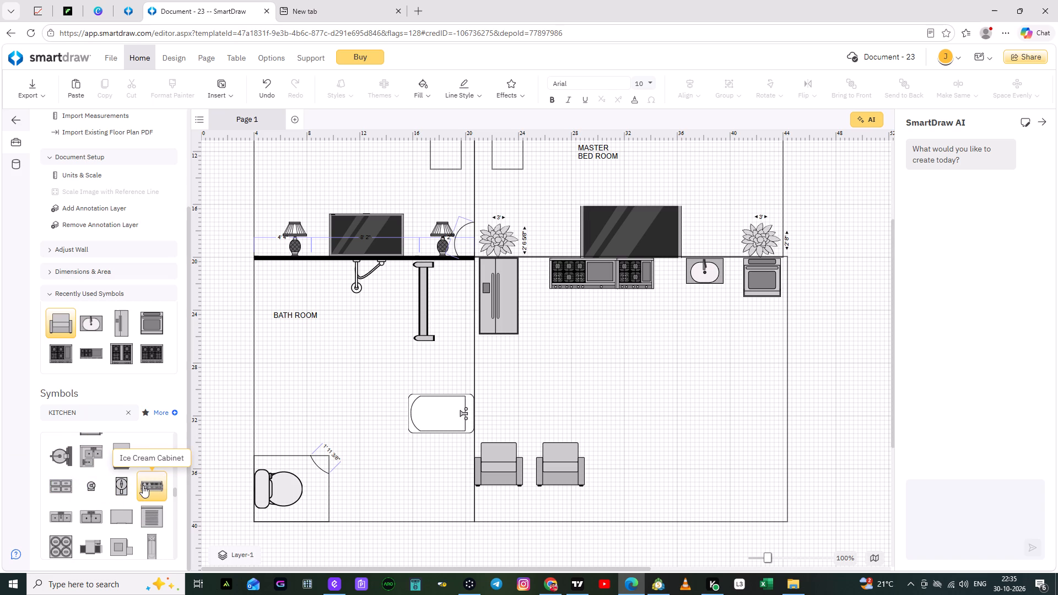
Place an Ice Cream Cabinet in the kitchen, rotate it a quarter turn and set it against the outer wall below the oven.
drag(144, 482, 597, 388)
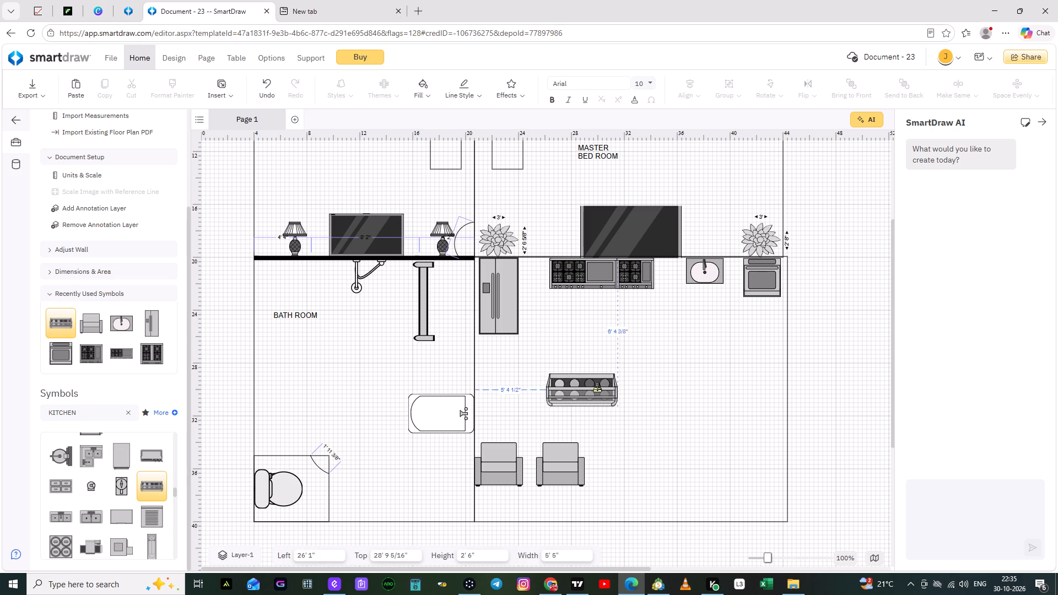
drag(597, 388, 722, 388)
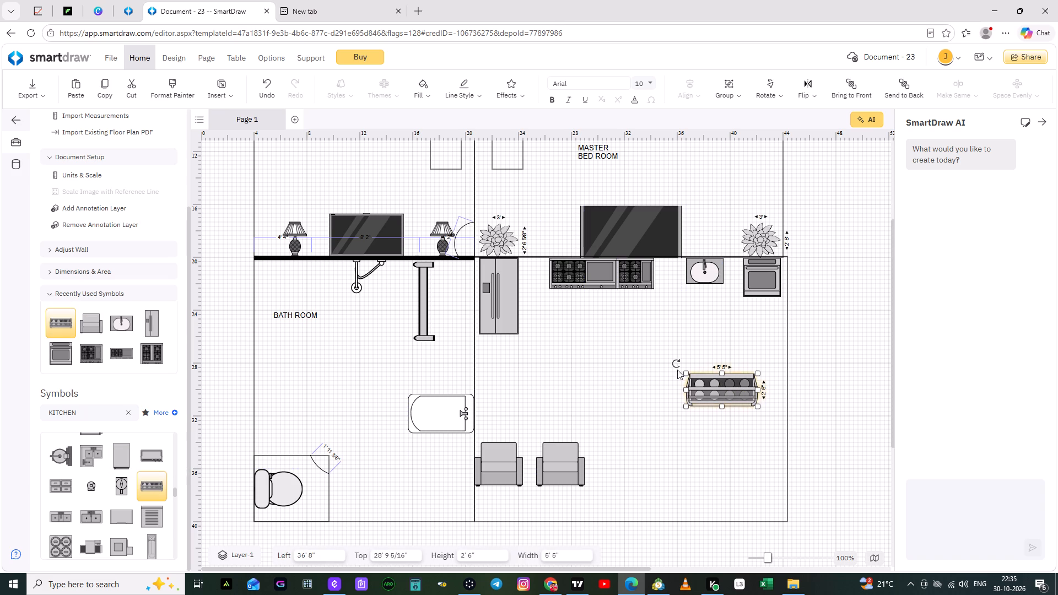
drag(677, 366, 746, 334)
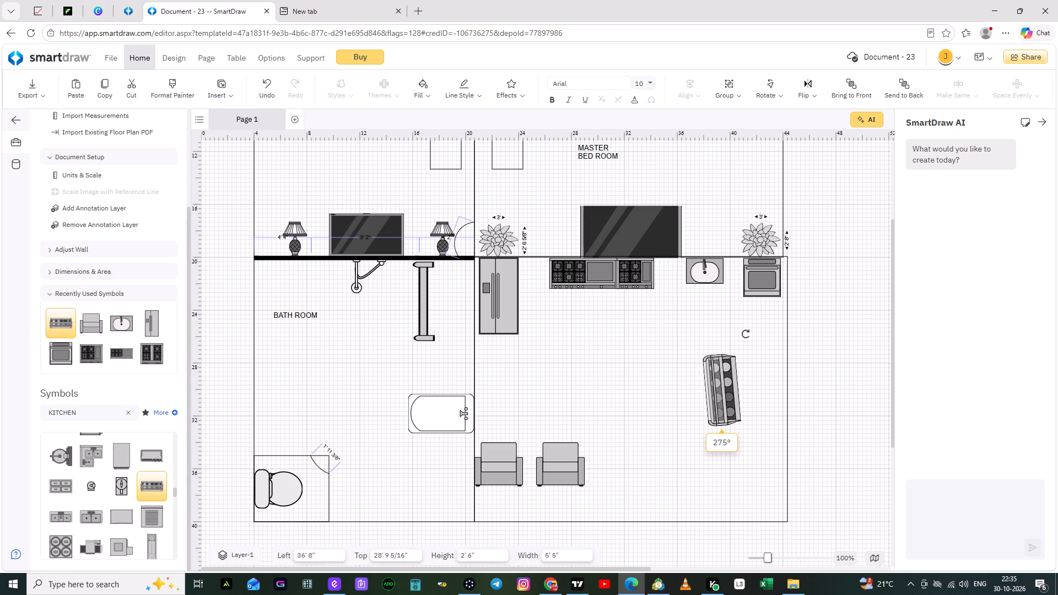
drag(746, 334, 749, 334)
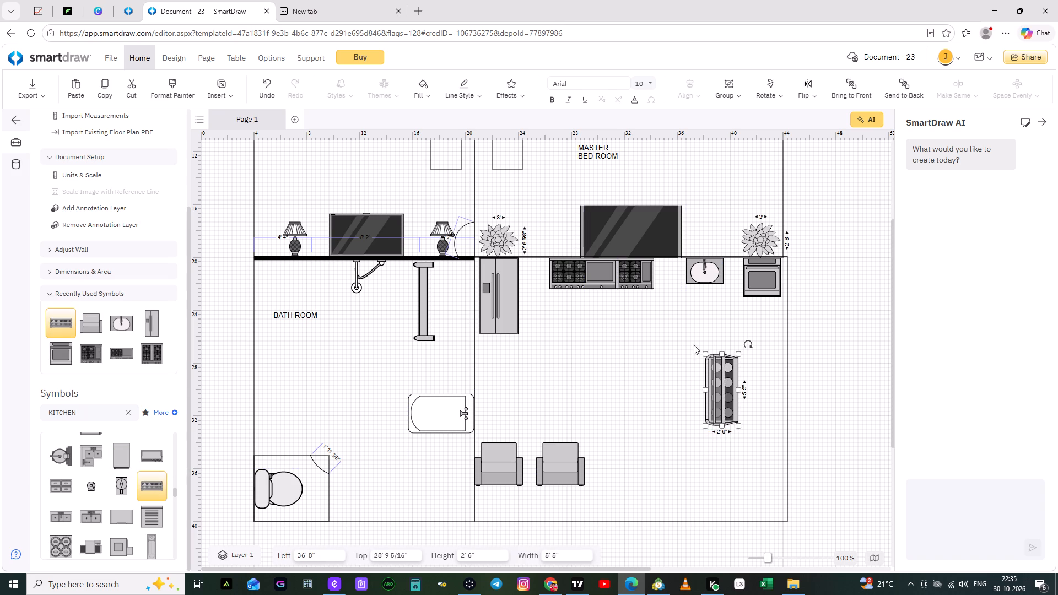
click(627, 344)
drag(714, 366, 730, 364)
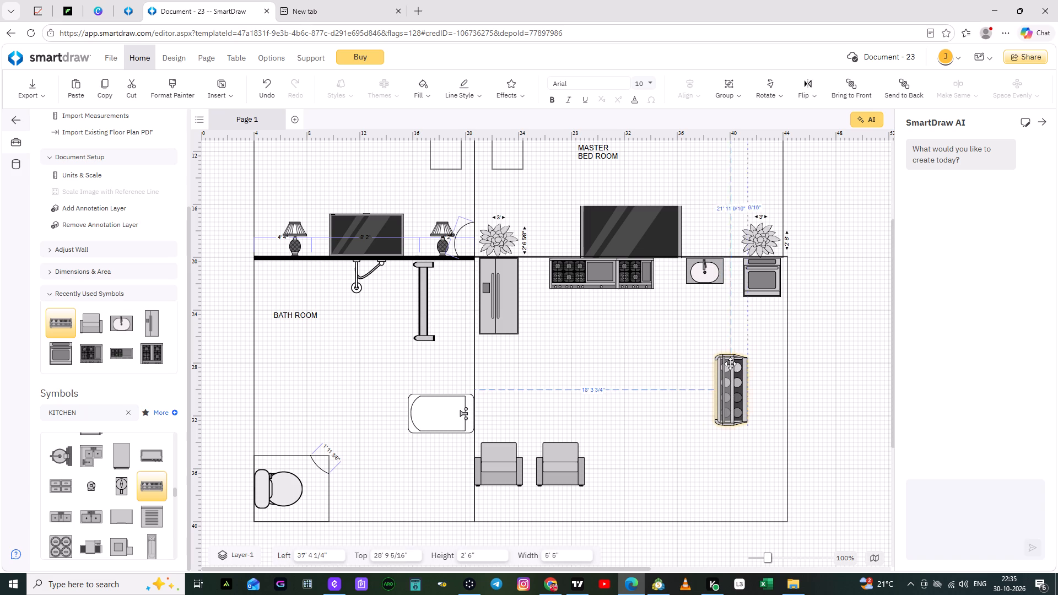
drag(730, 364, 762, 356)
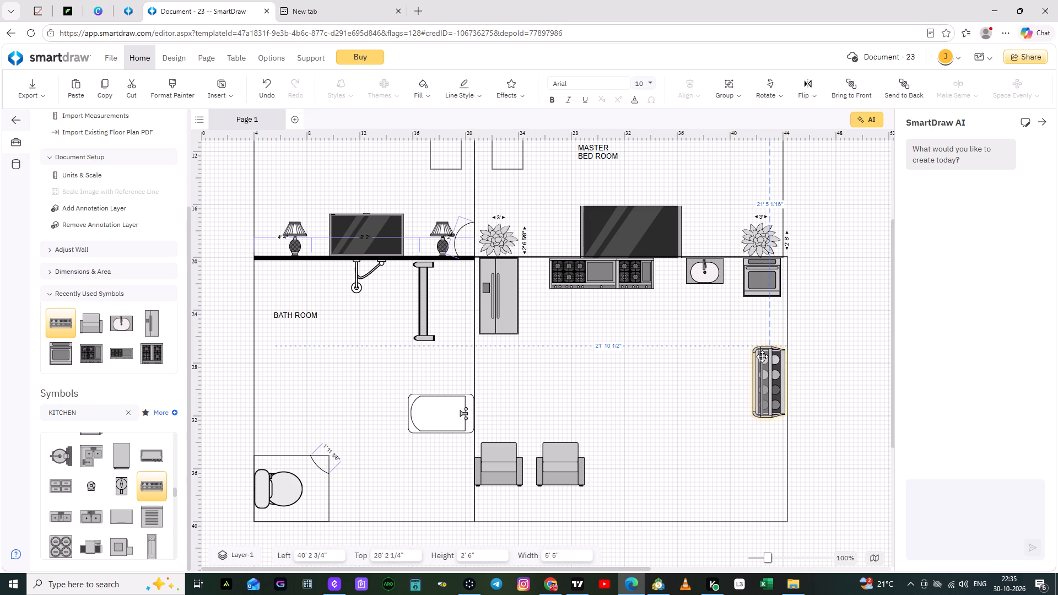
drag(762, 356, 764, 356)
click(724, 374)
Enlarge the Ice Cream Cabinet to about 2' 11 3/4" by 5' 11 1/4" and shift it slightly up along the outer wall.
click(770, 363)
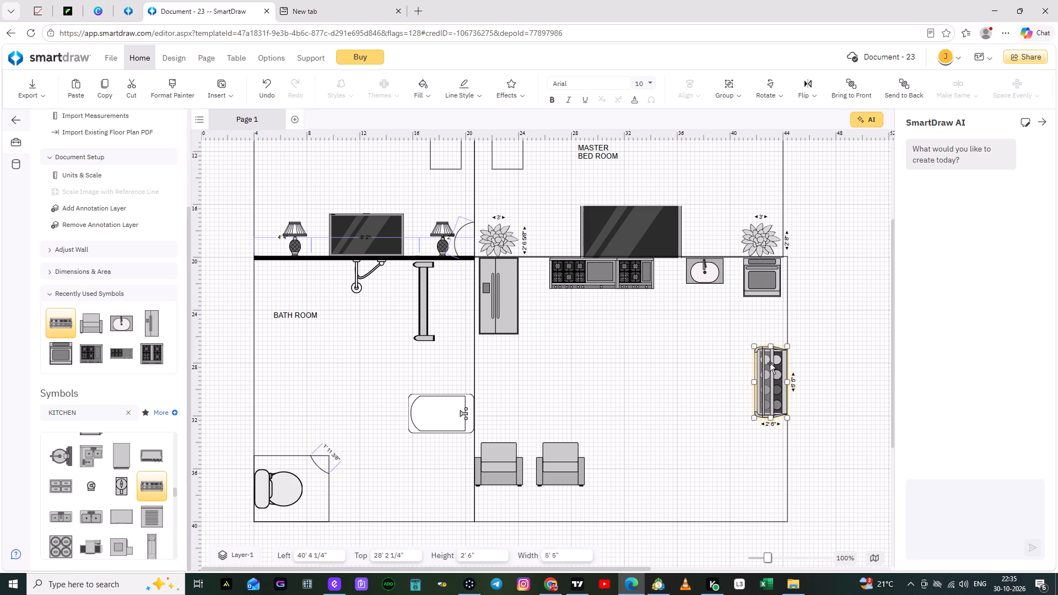
drag(754, 419, 749, 420)
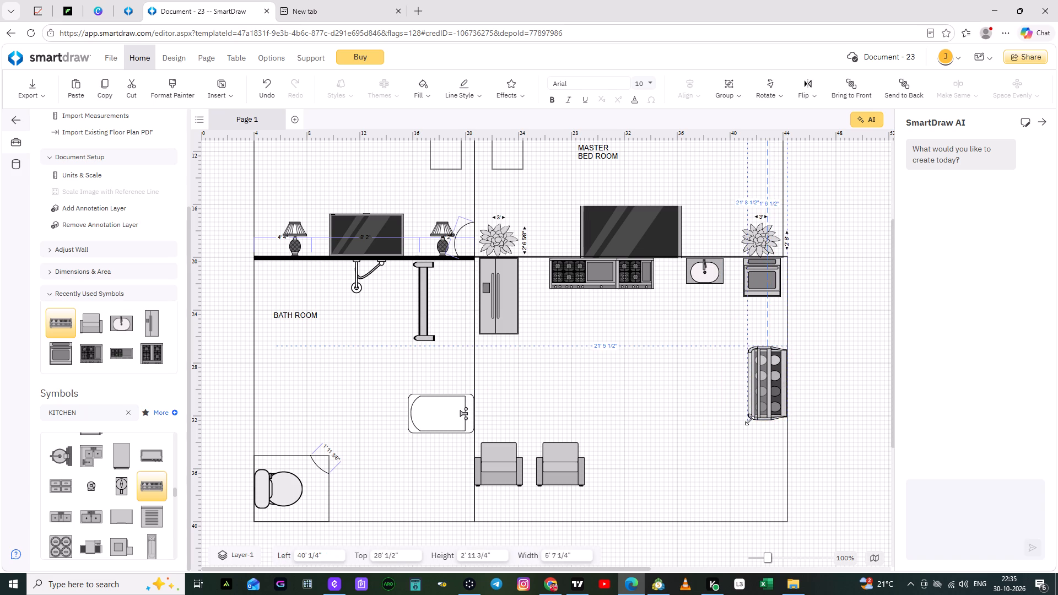
drag(749, 420, 749, 425)
click(731, 430)
drag(761, 407, 761, 407)
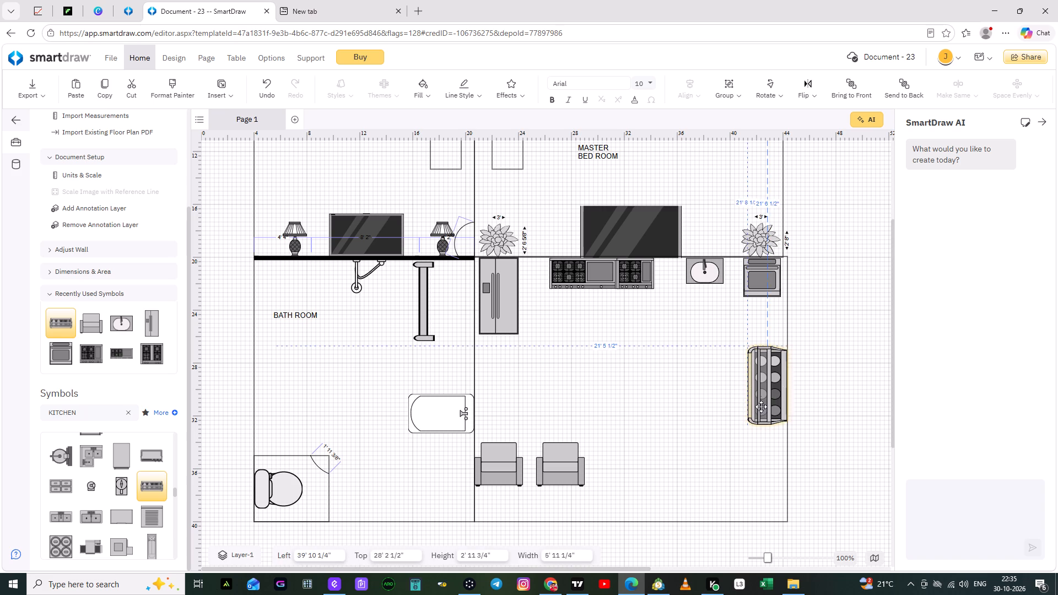
drag(761, 407, 761, 400)
click(721, 442)
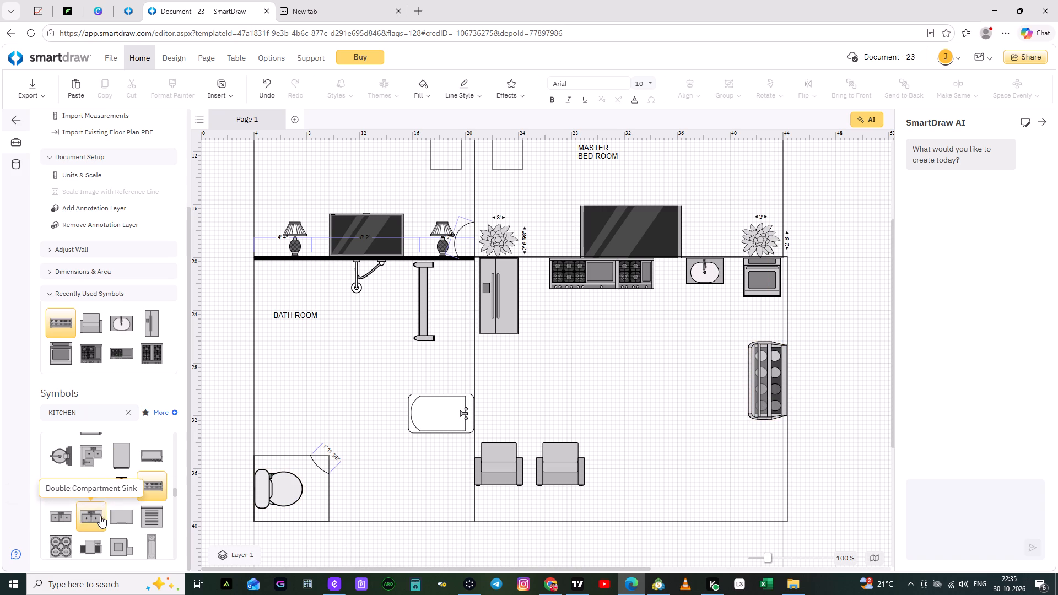
Place a 3' by 3' 10" wheeled table from the kitchen symbols between the refrigerator and the armchairs, about 27' 10" from the top.
scroll(116, 511, down, 1)
scroll(116, 511, up, 1)
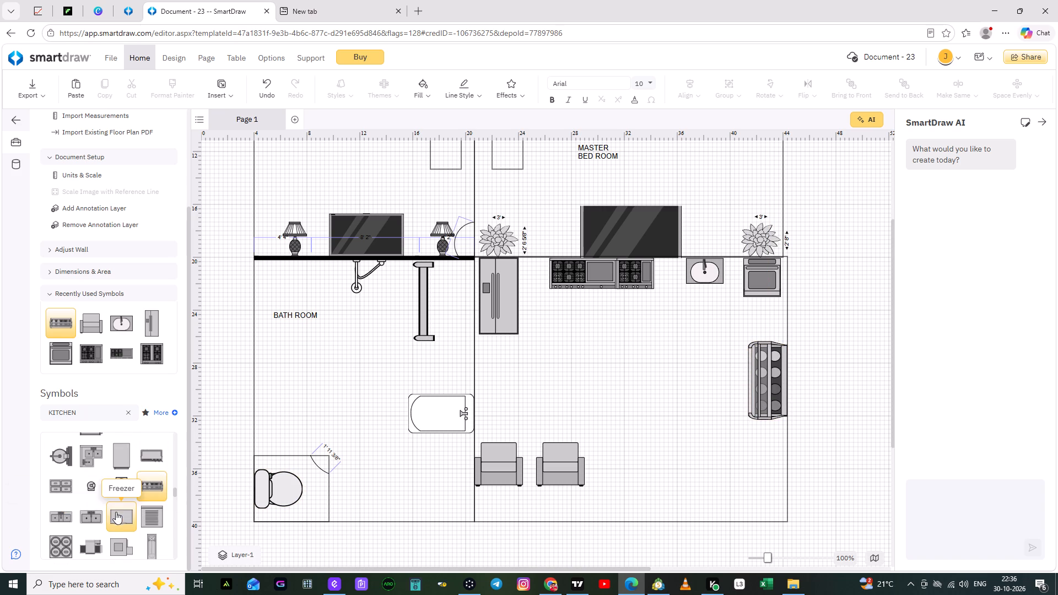
scroll(116, 518, down, 1)
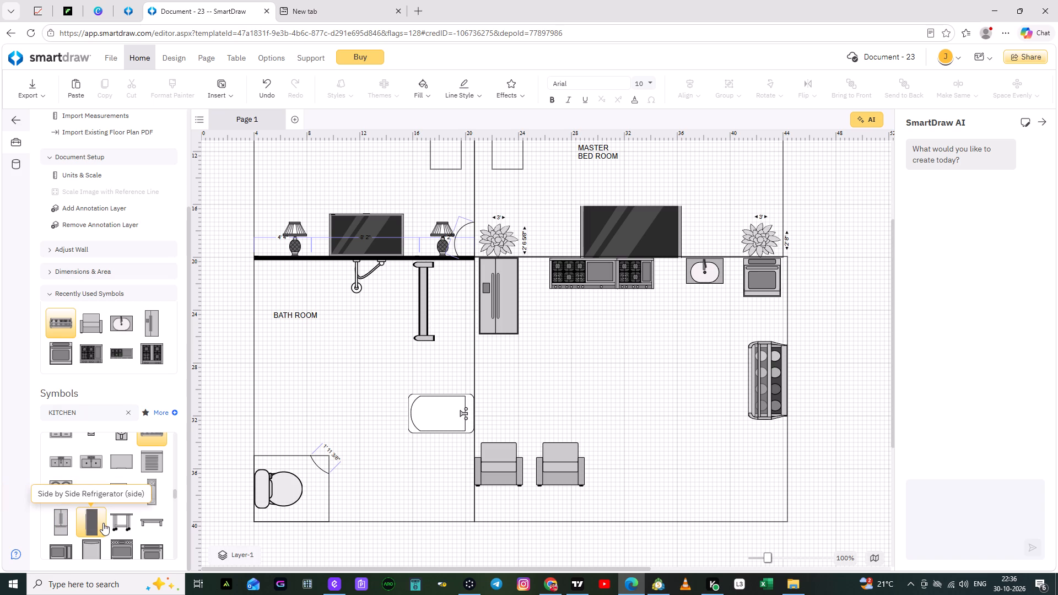
scroll(103, 523, down, 1)
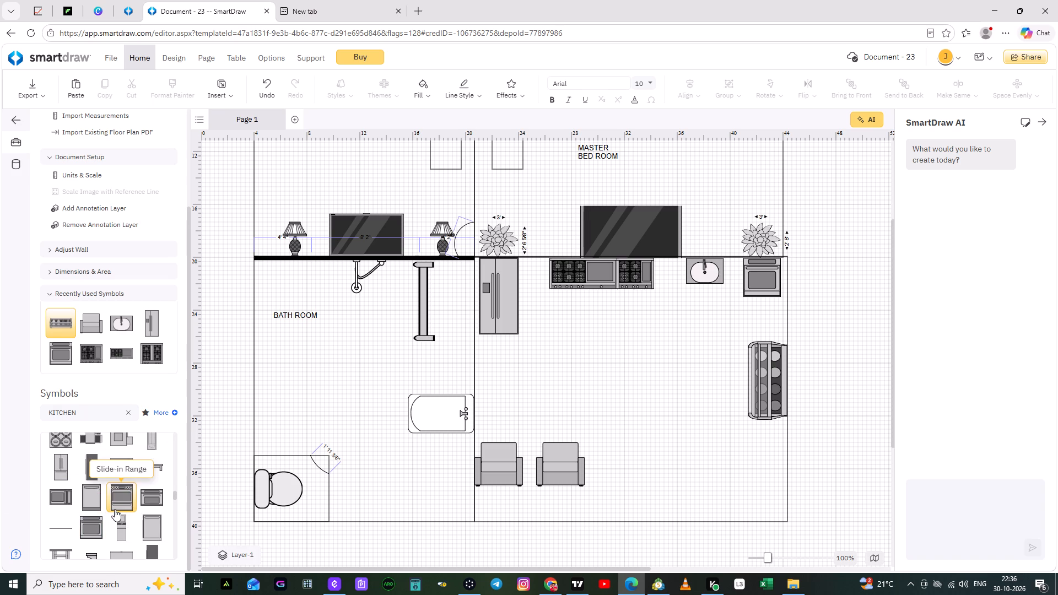
scroll(115, 509, up, 1)
drag(120, 507, 353, 488)
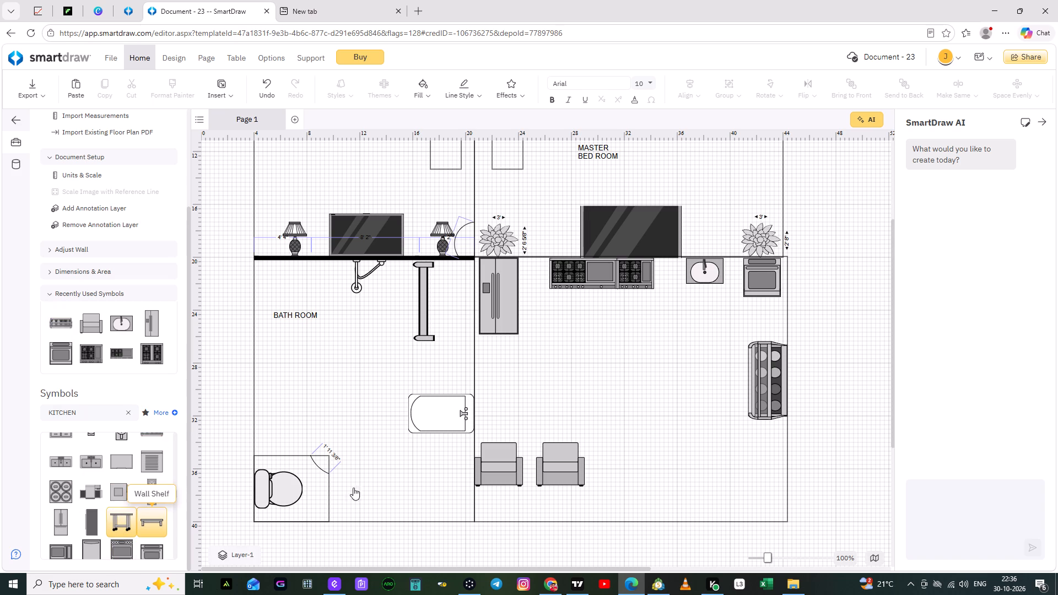
drag(353, 488, 559, 396)
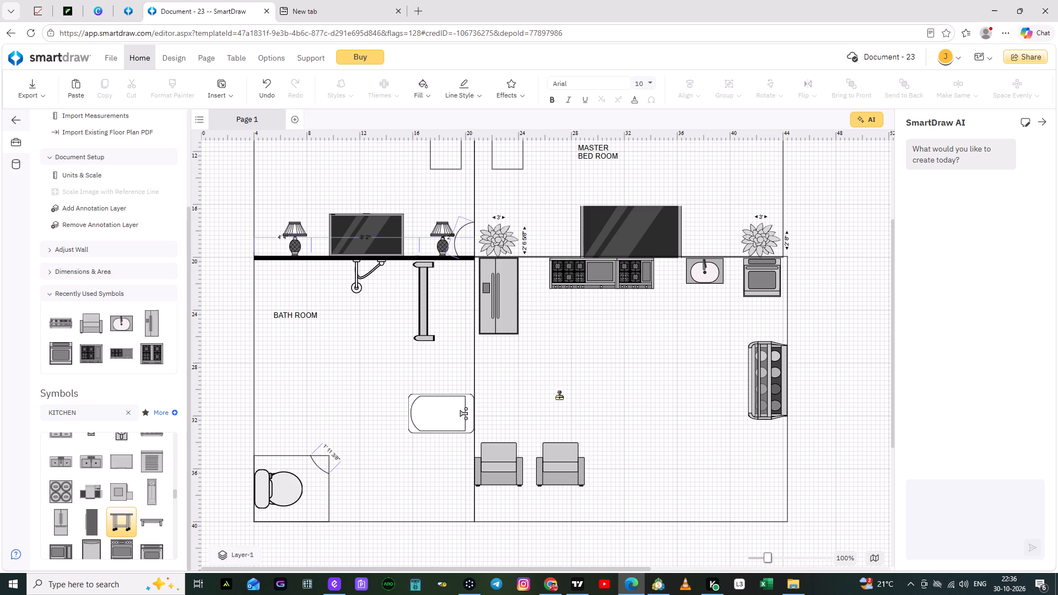
drag(559, 396, 533, 393)
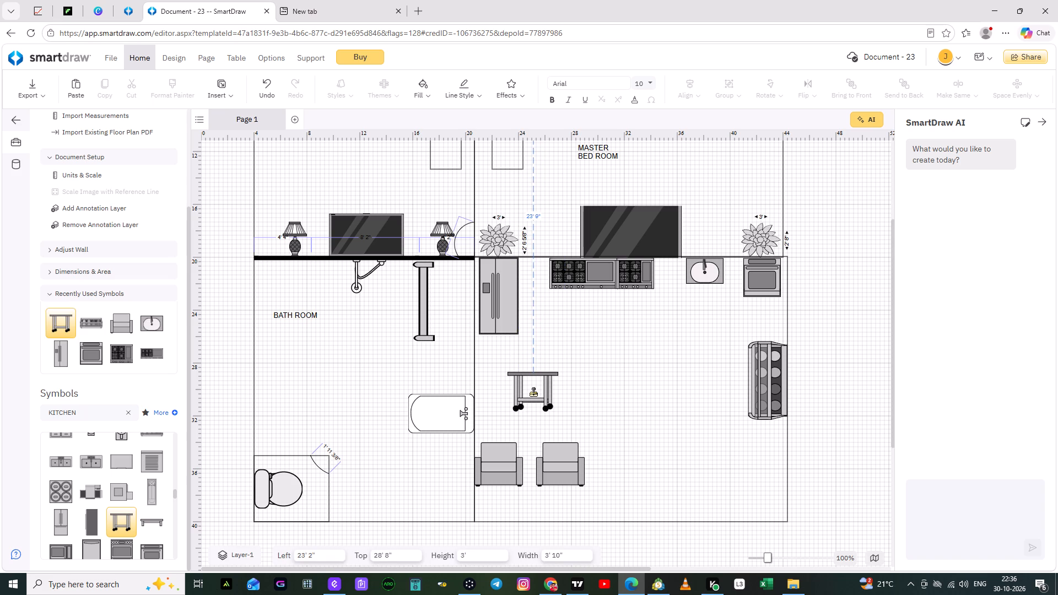
drag(533, 393, 530, 393)
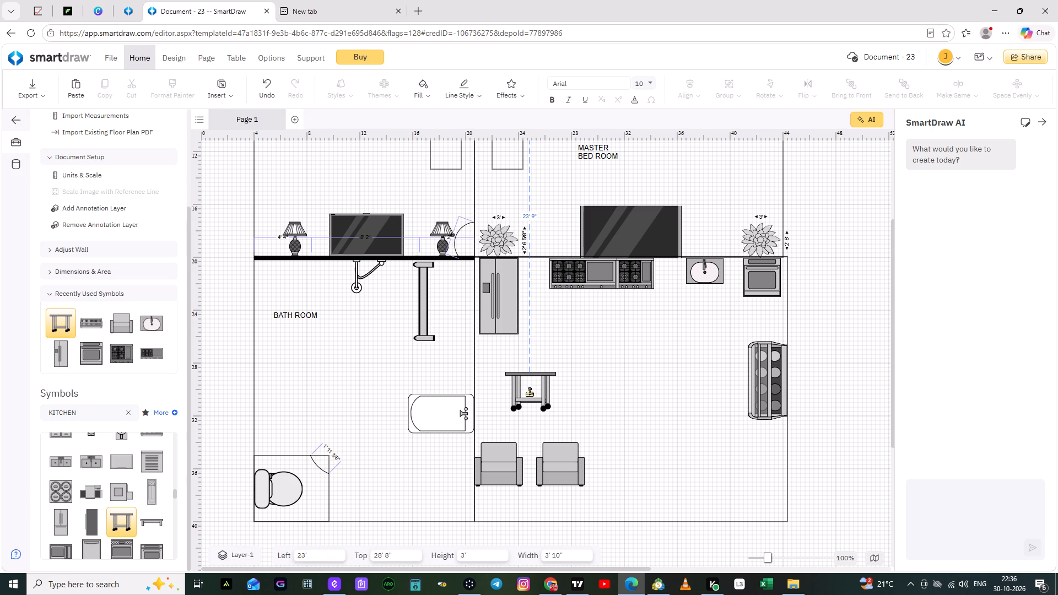
drag(530, 393, 516, 382)
click(591, 382)
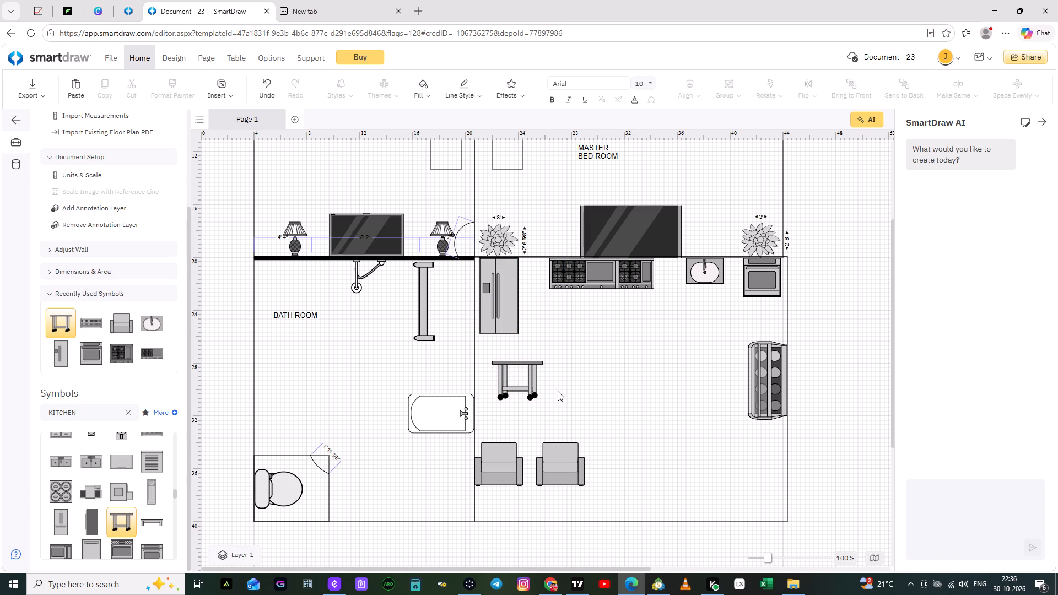
click(532, 393)
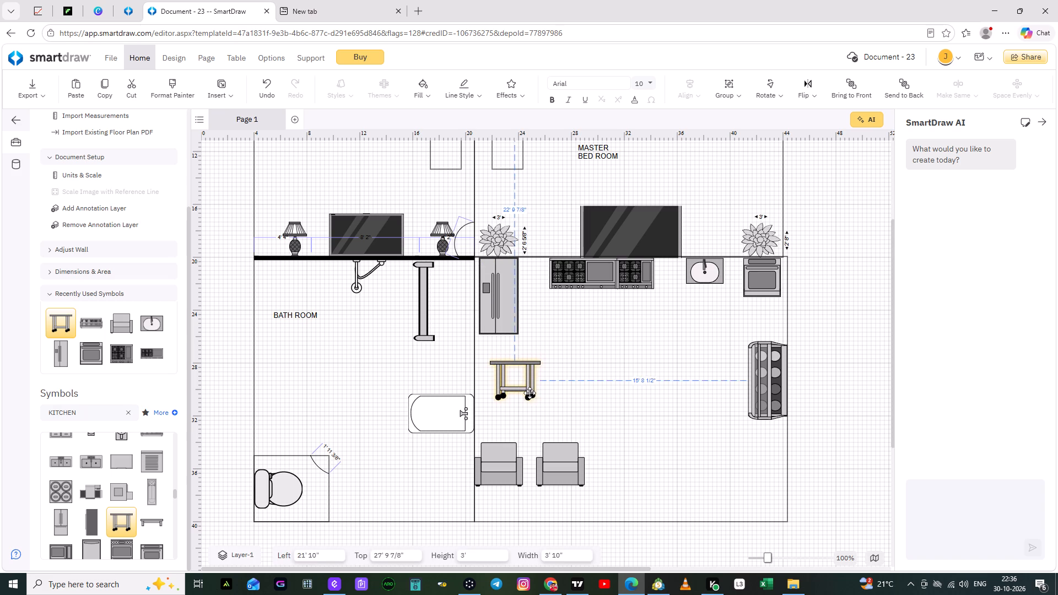
click(557, 388)
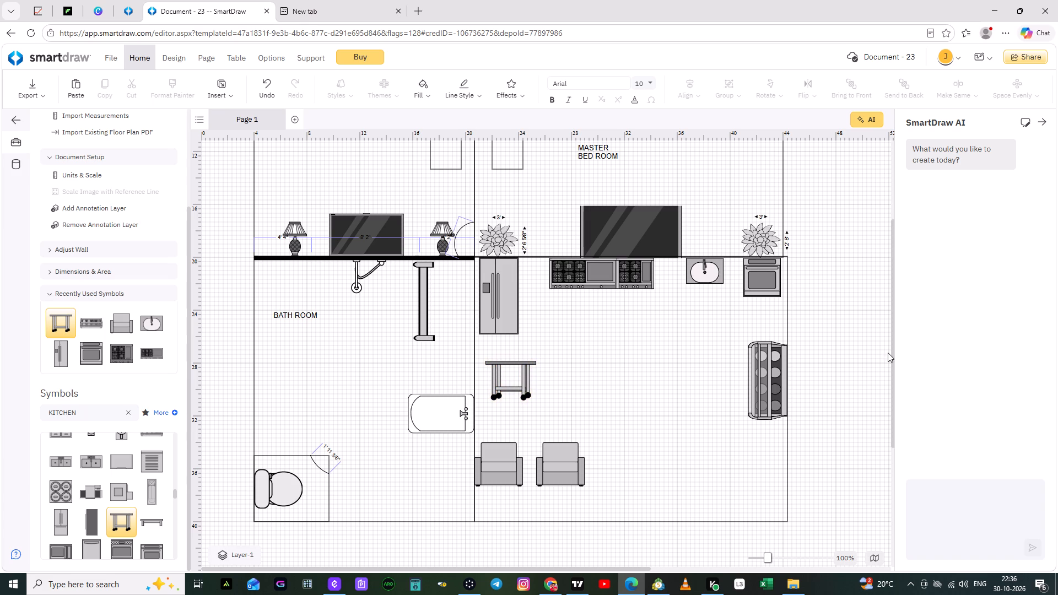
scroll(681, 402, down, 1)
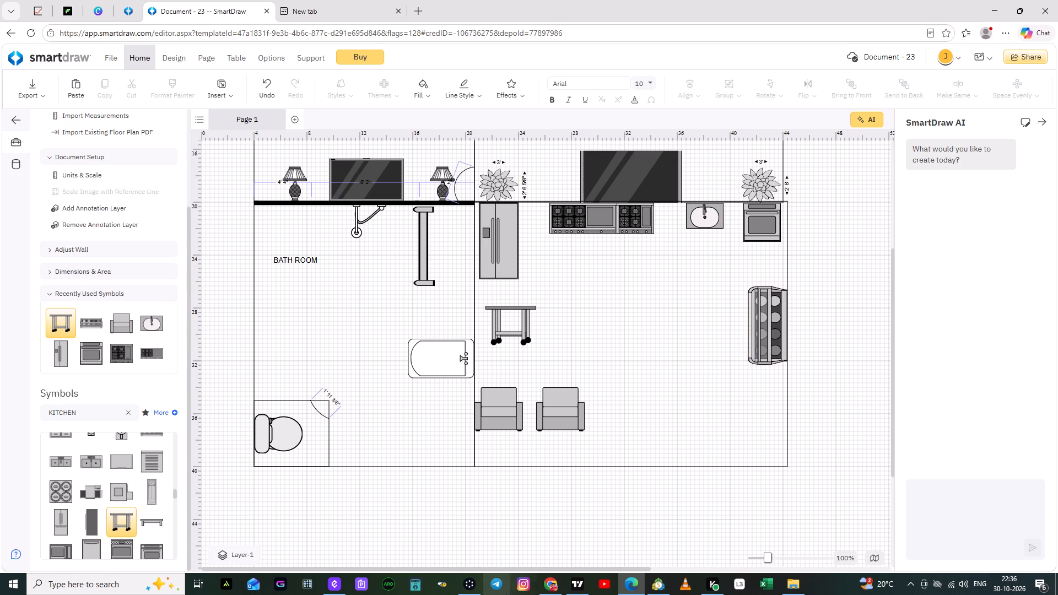